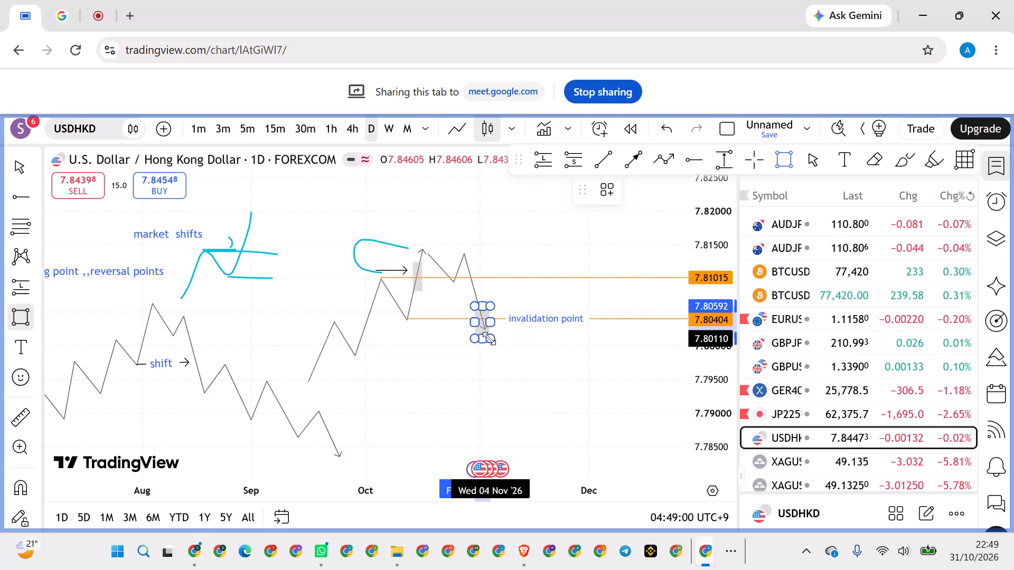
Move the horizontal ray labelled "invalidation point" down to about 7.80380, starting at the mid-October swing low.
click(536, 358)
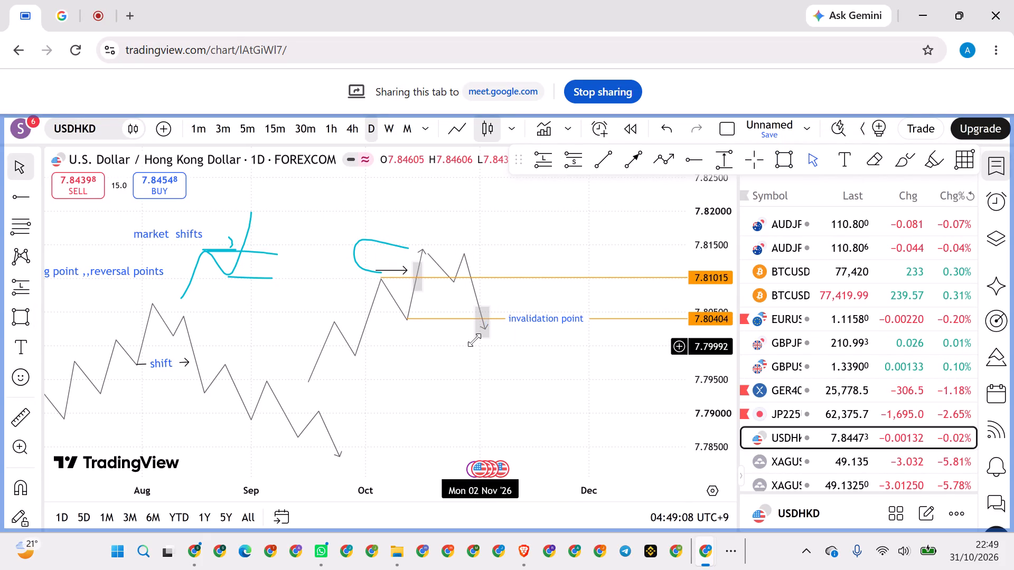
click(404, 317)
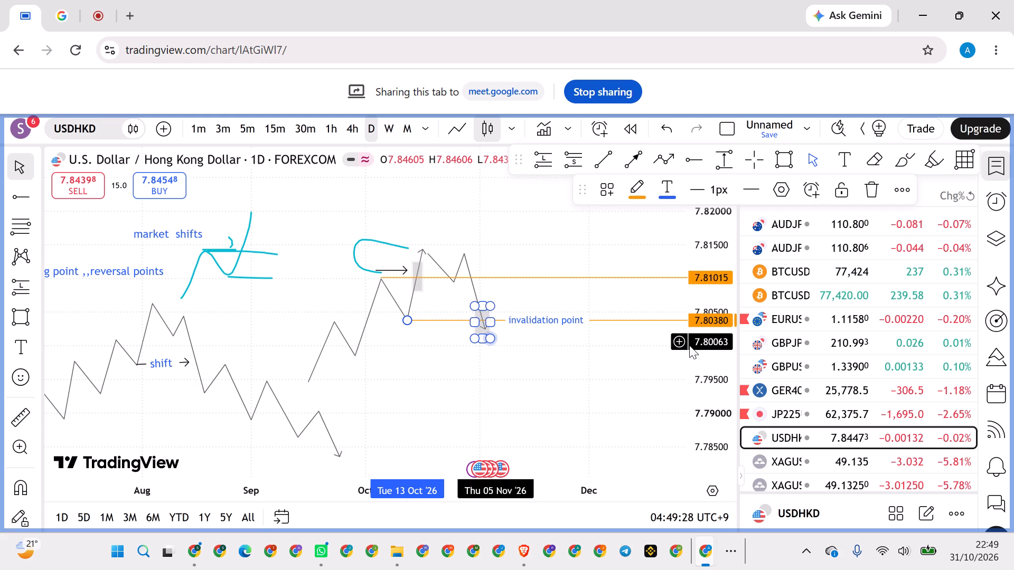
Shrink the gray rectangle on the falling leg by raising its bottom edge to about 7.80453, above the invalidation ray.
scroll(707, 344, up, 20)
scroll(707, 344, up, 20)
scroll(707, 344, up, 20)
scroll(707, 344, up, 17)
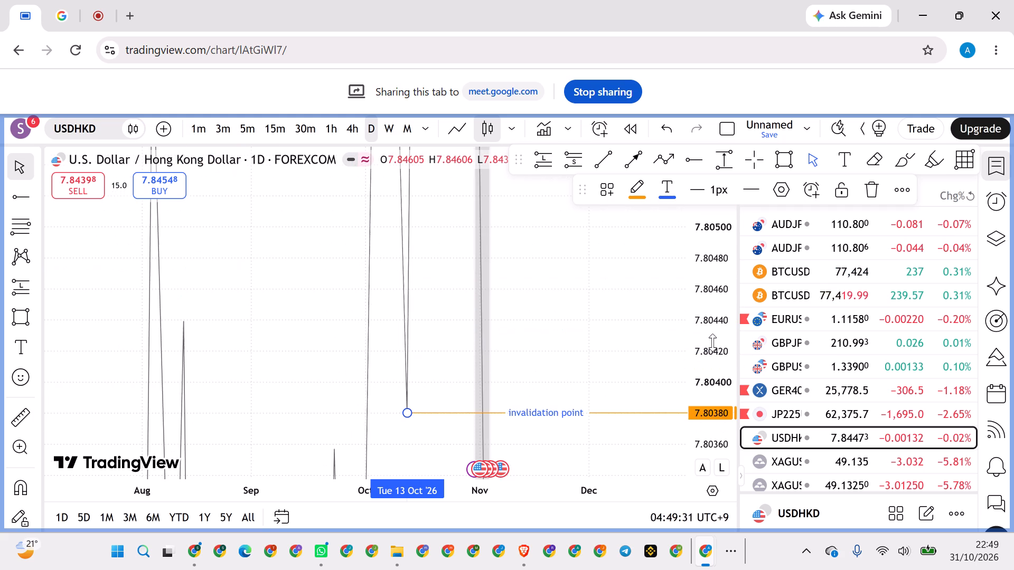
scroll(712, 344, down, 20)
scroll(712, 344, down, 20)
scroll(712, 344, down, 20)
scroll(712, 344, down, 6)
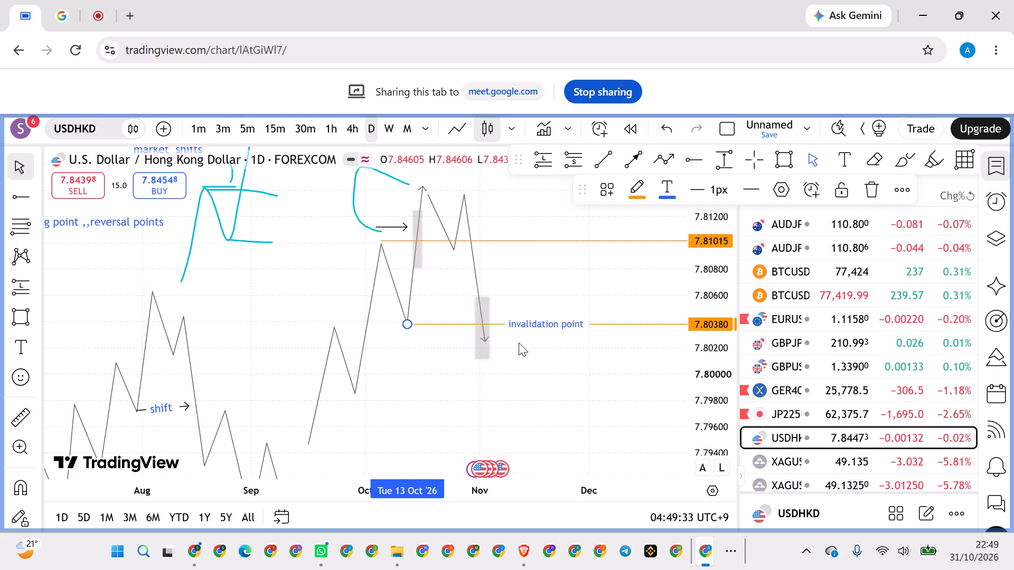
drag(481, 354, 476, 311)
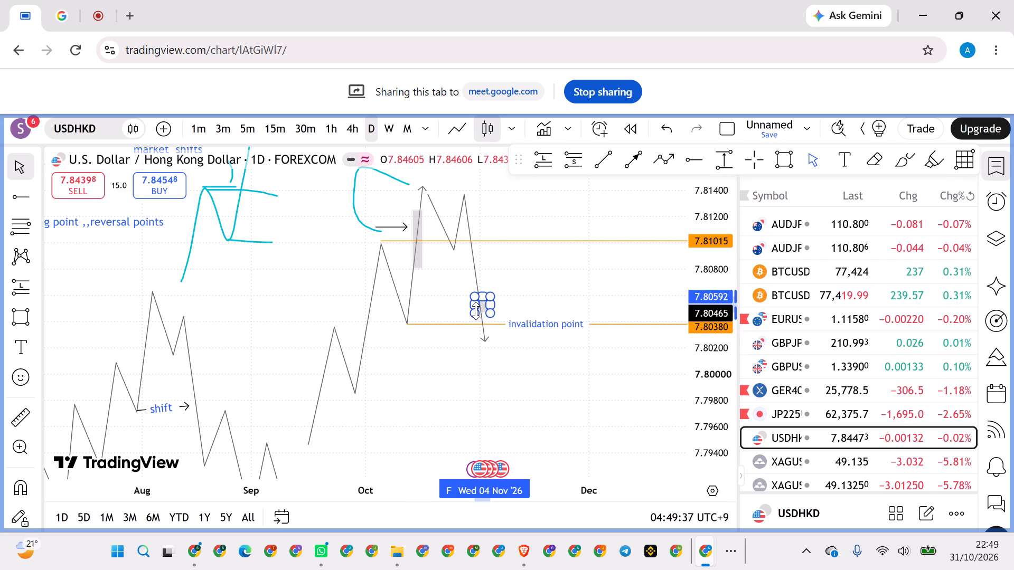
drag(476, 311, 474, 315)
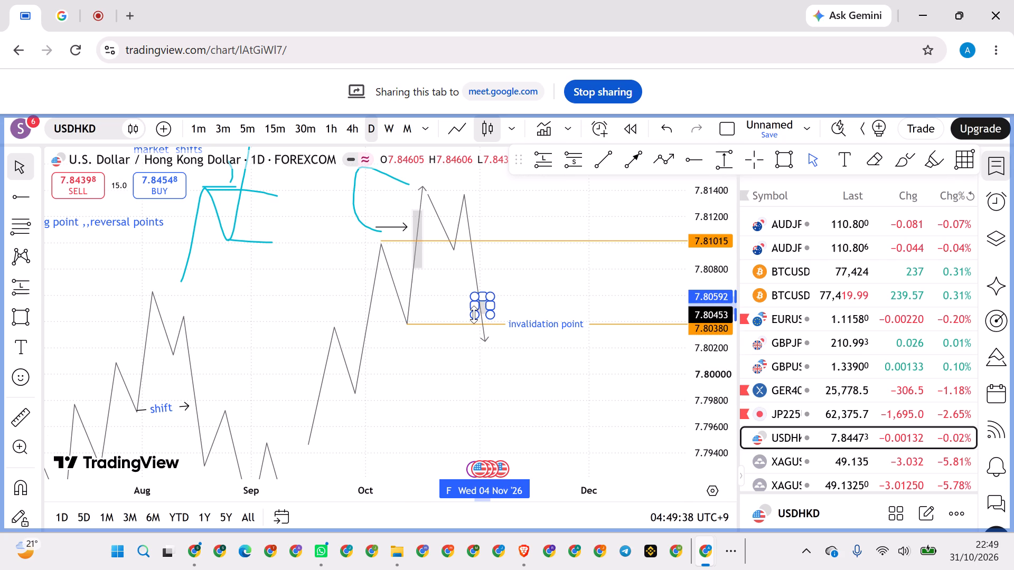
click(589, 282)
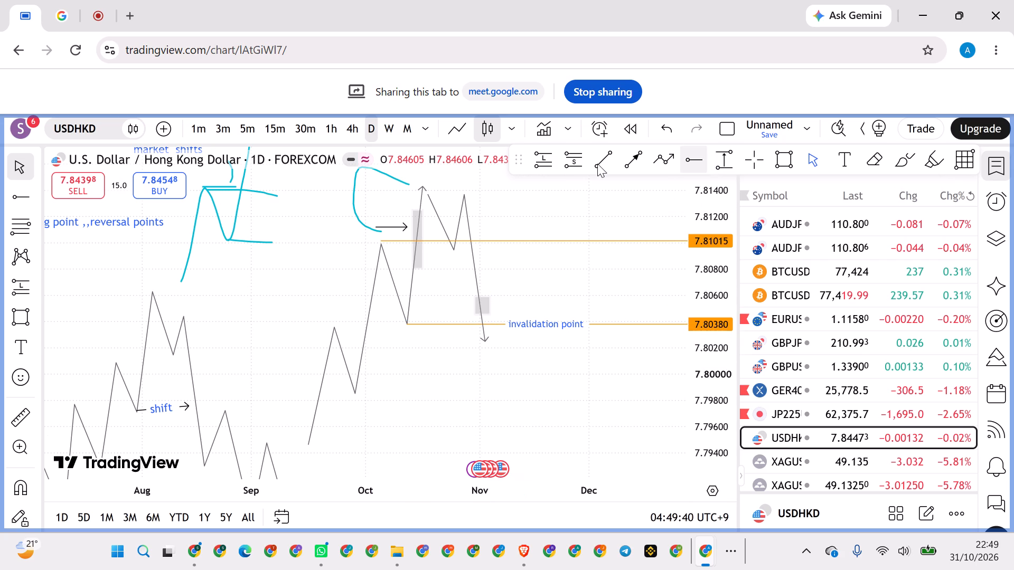
Draw a vertical trend line from the rectangle's lower edge at about 7.80465 down to about 7.80049, as a candle wick.
drag(597, 164, 588, 164)
click(481, 317)
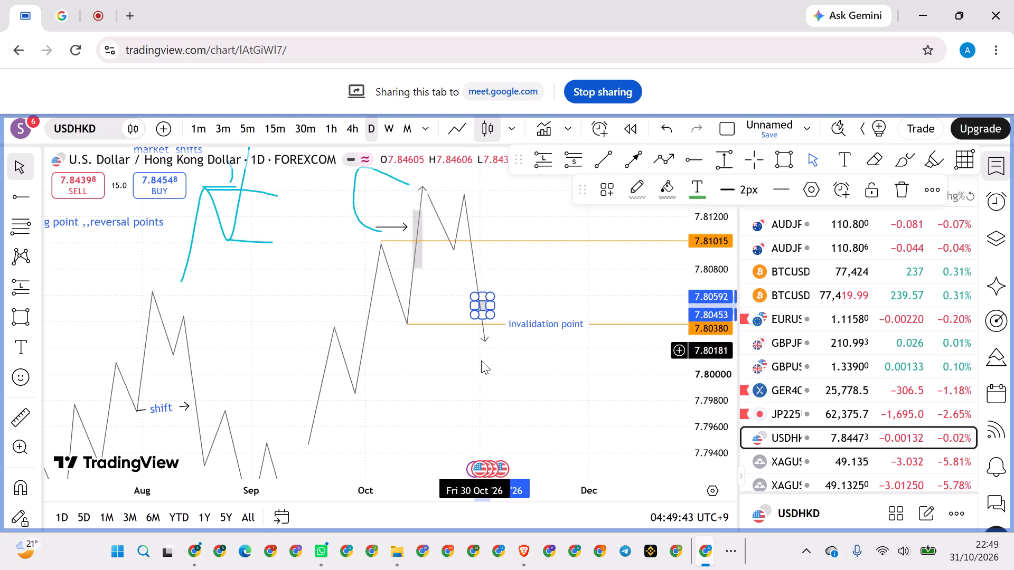
click(596, 163)
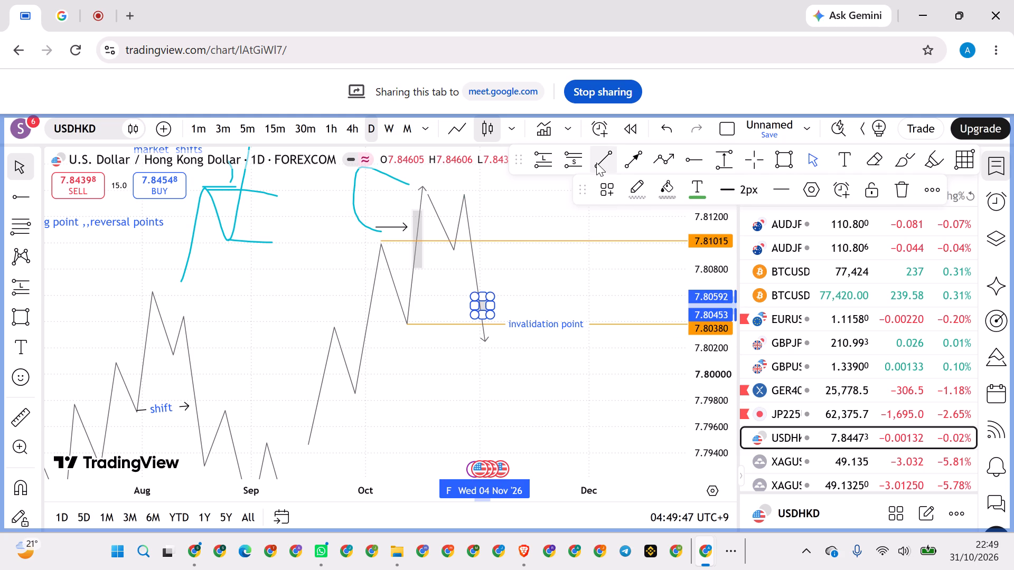
click(484, 313)
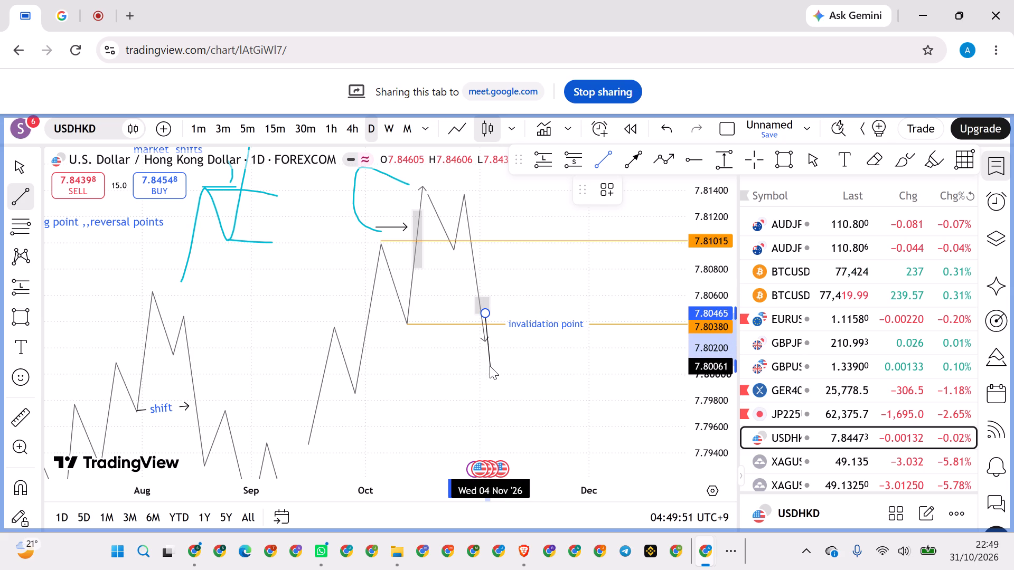
click(486, 368)
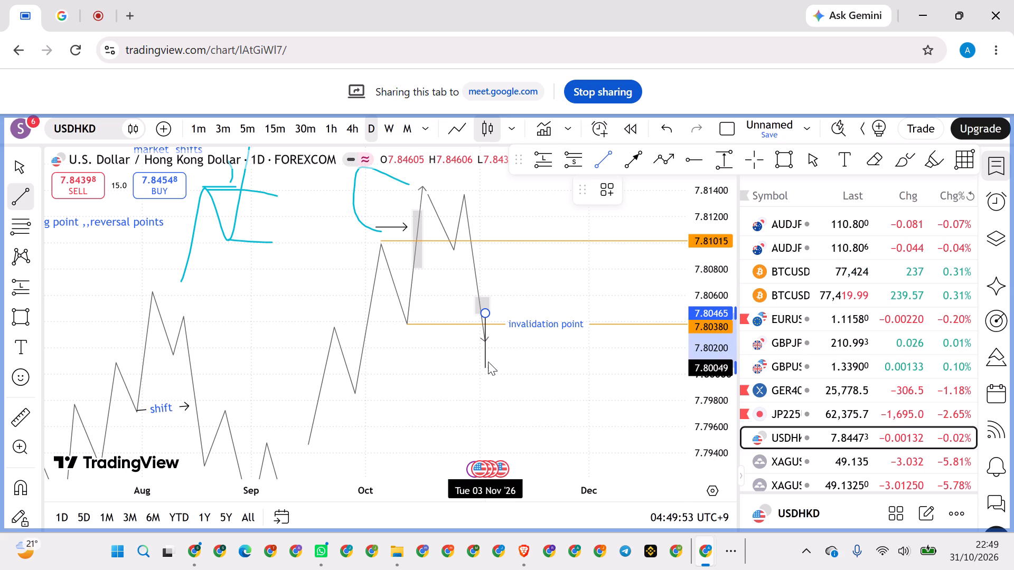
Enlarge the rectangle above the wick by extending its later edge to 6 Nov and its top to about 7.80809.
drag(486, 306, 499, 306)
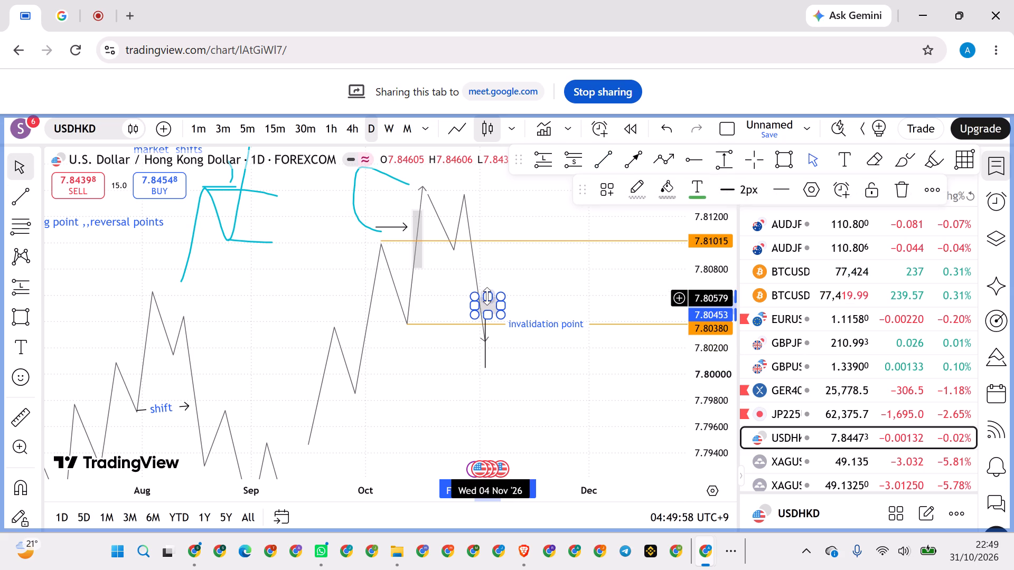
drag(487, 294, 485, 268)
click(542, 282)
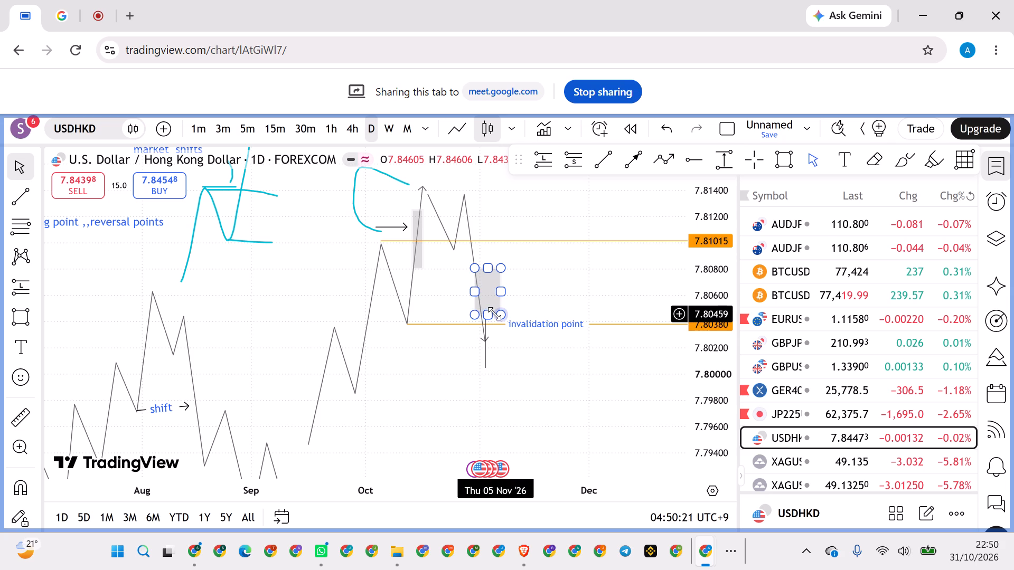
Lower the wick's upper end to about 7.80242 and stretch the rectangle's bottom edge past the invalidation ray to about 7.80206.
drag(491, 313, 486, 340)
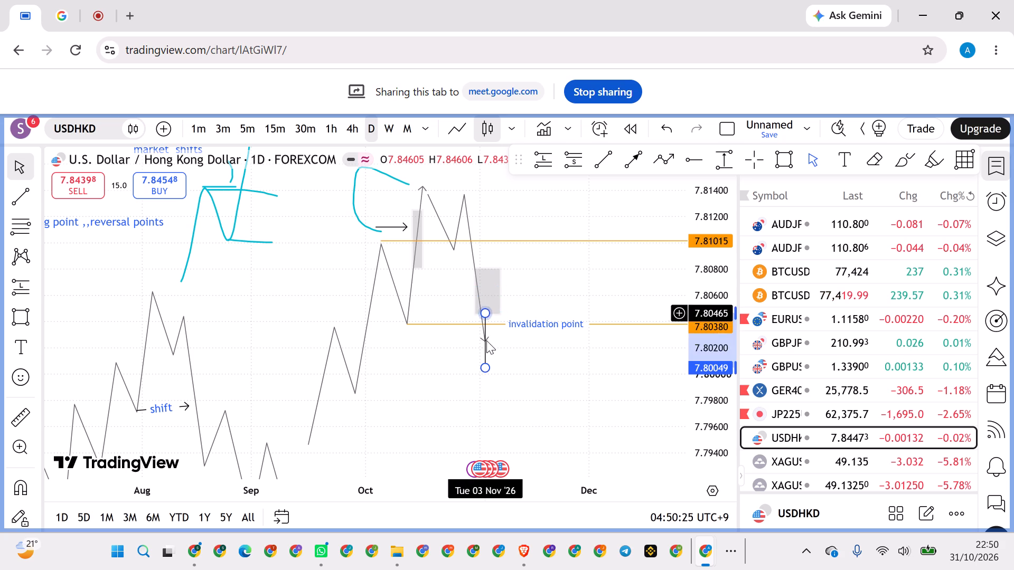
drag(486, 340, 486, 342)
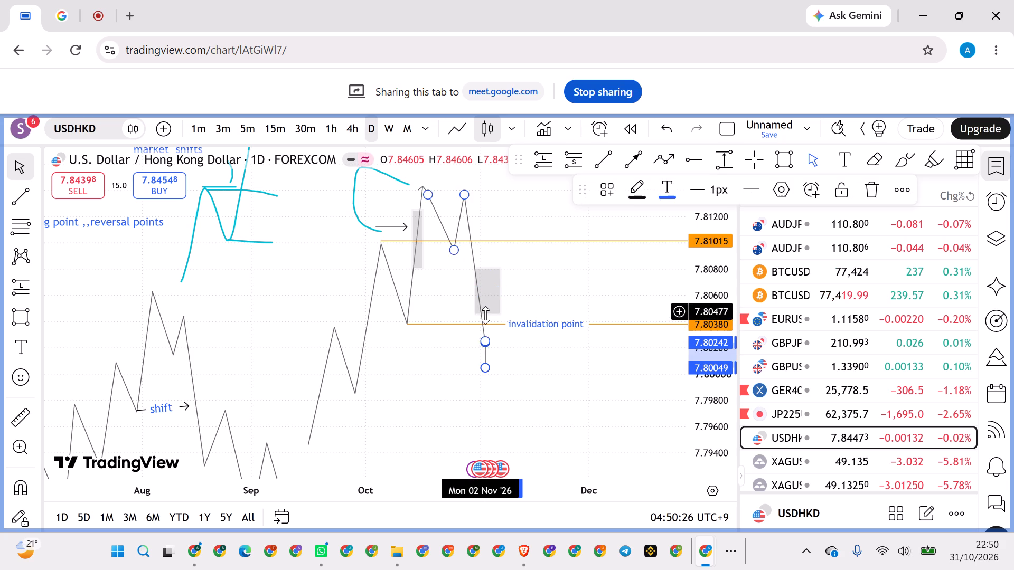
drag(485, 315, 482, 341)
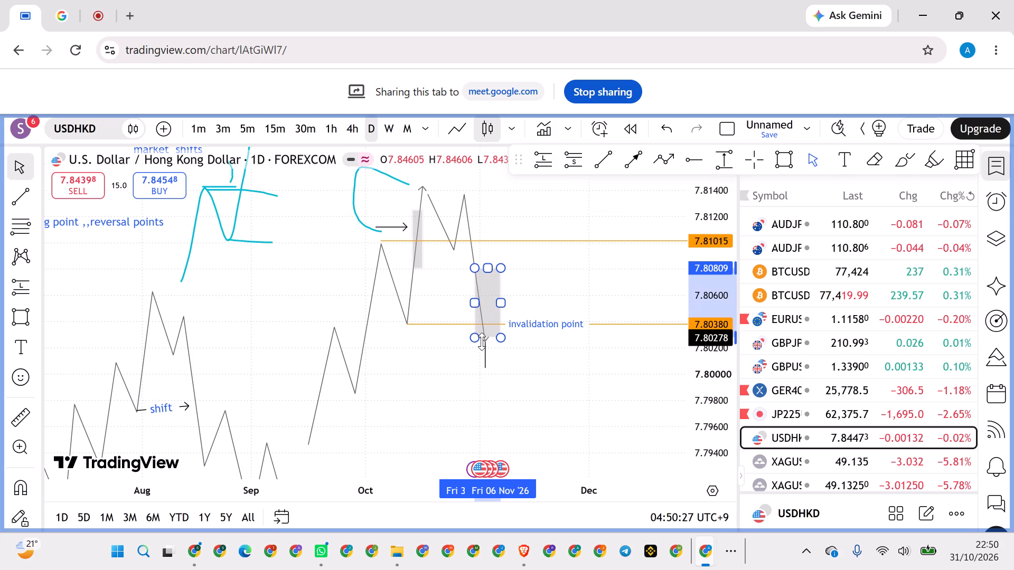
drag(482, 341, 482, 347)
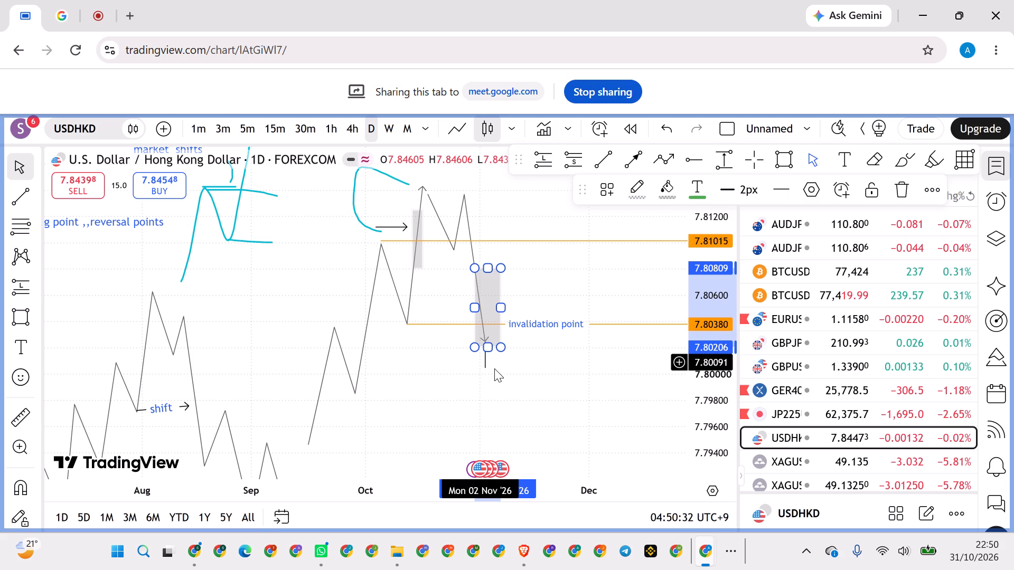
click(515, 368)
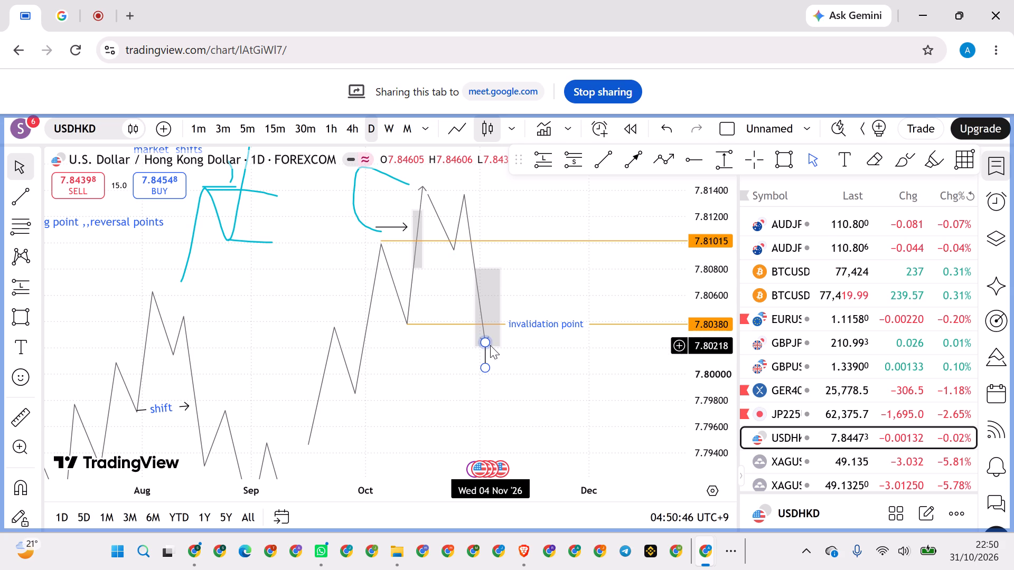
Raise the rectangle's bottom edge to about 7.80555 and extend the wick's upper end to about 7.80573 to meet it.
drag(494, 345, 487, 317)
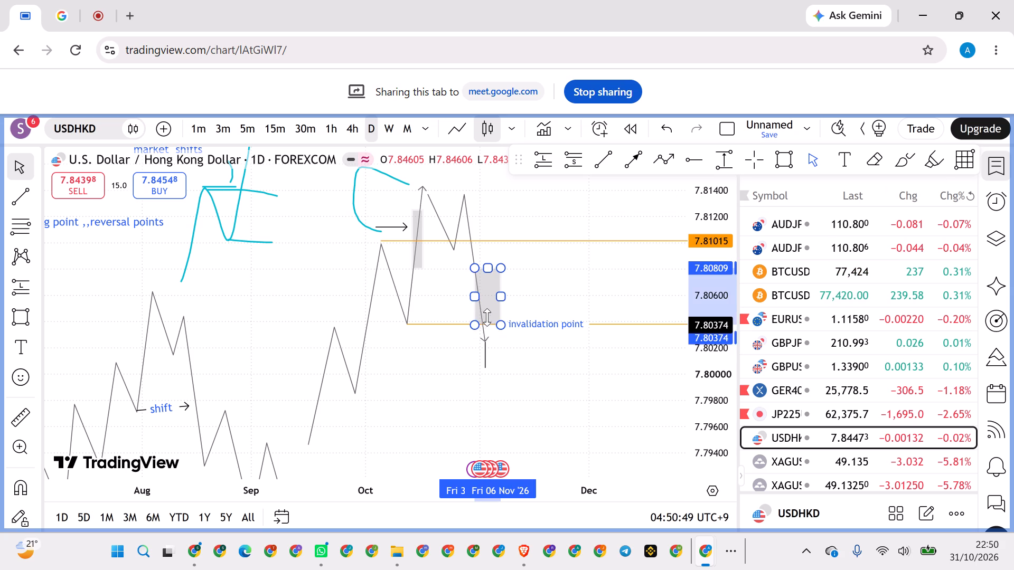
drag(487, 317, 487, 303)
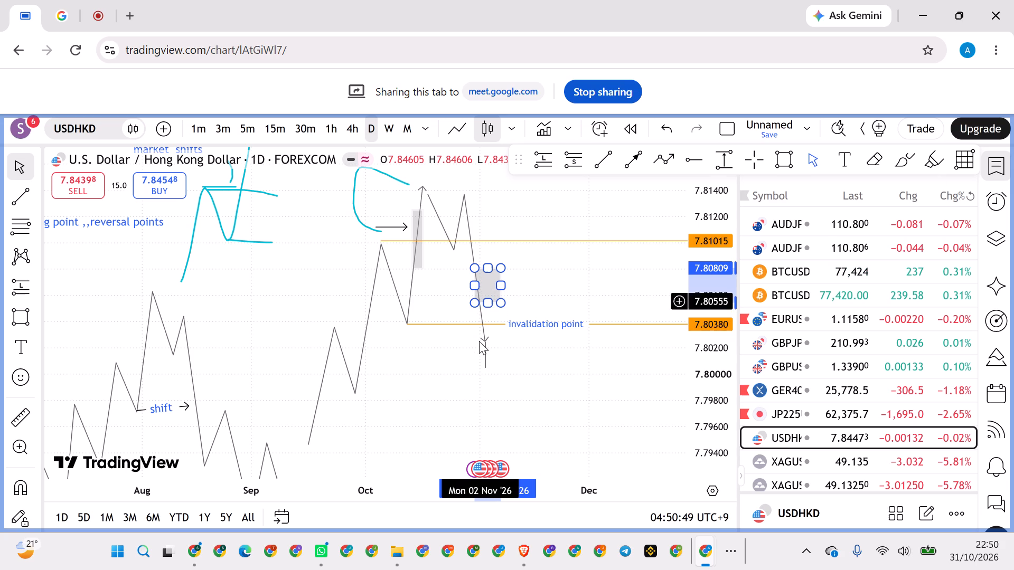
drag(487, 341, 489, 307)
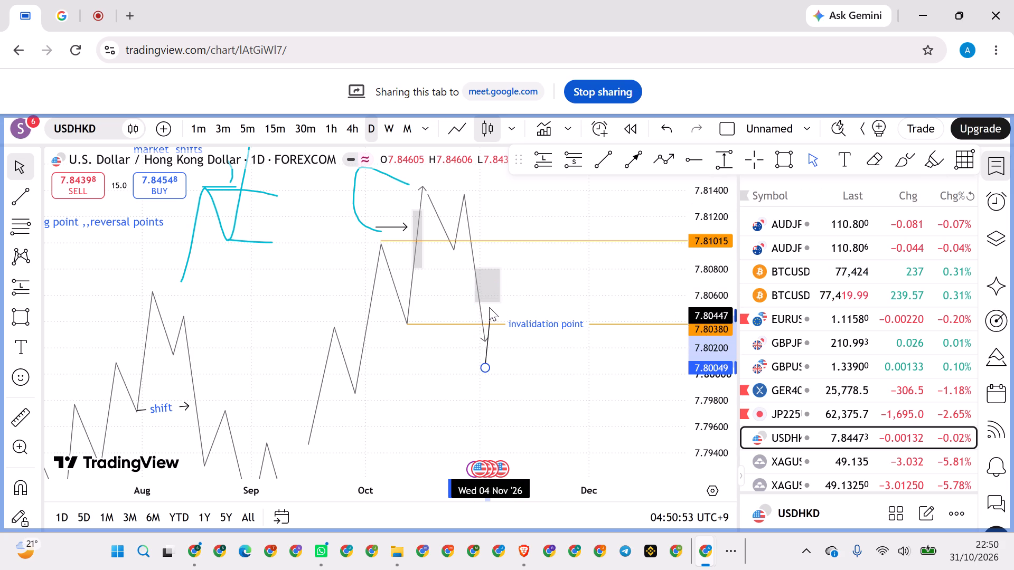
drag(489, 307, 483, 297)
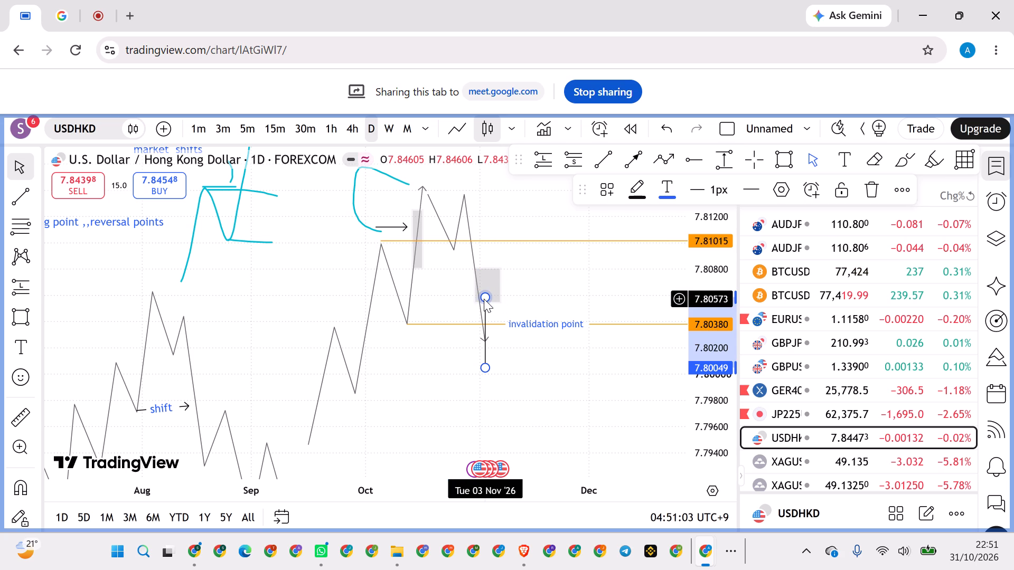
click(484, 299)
Shorten the wick to a vertical line on 4 Nov from about 7.80151 to 7.80043, and extend the rectangle's bottom to about 7.80109.
drag(485, 297, 490, 354)
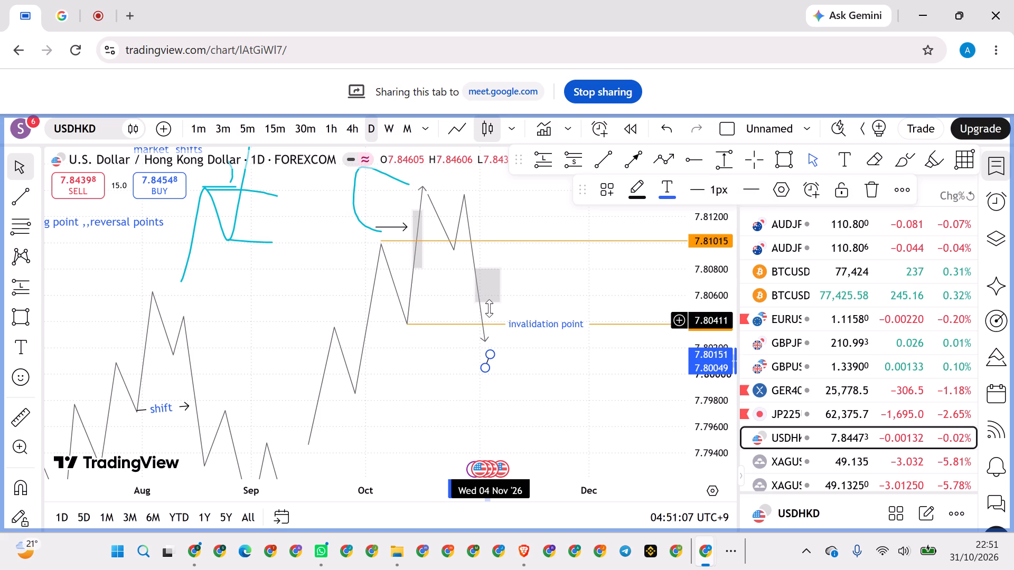
drag(487, 302, 494, 335)
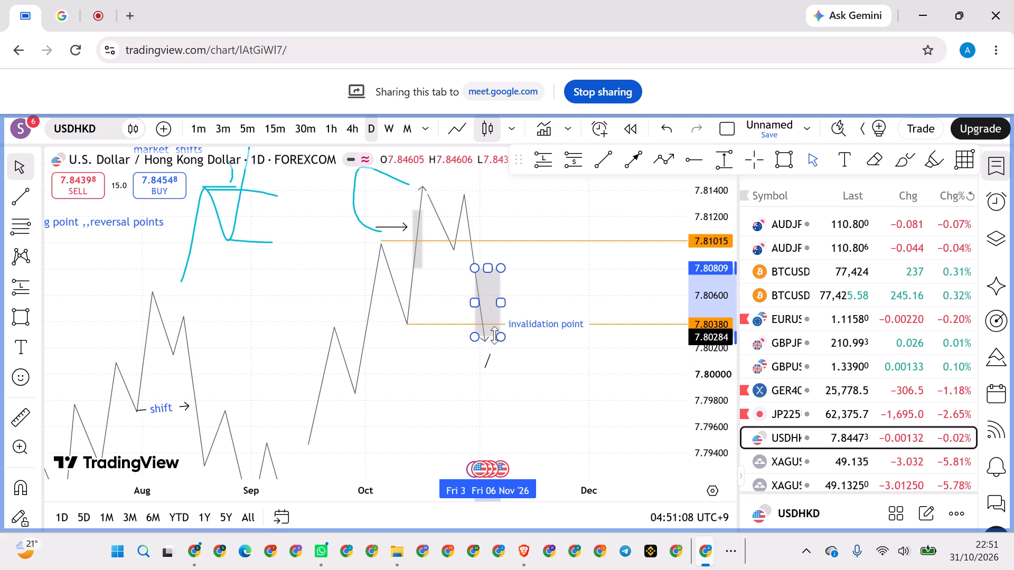
drag(494, 335, 481, 348)
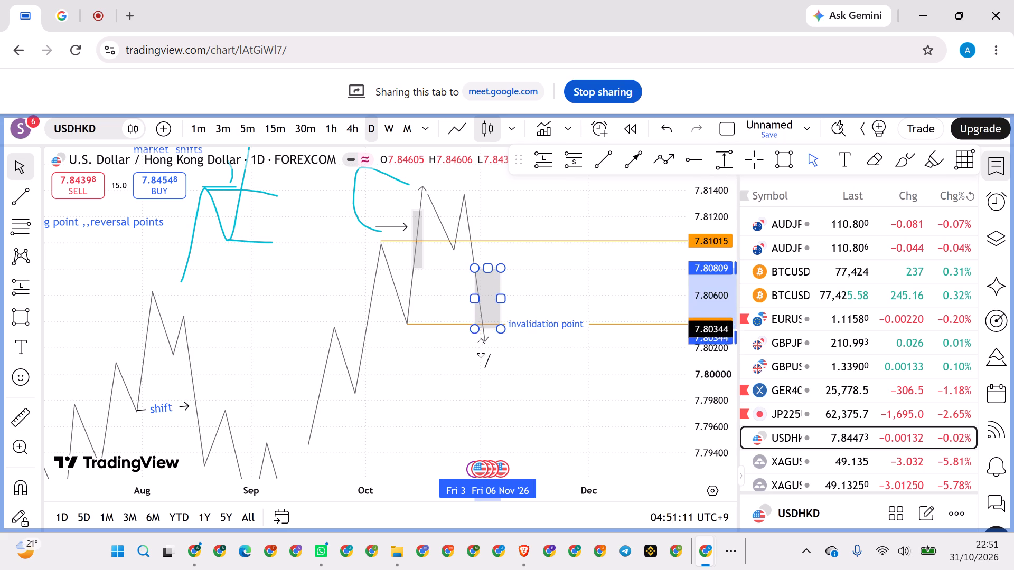
drag(481, 348, 481, 359)
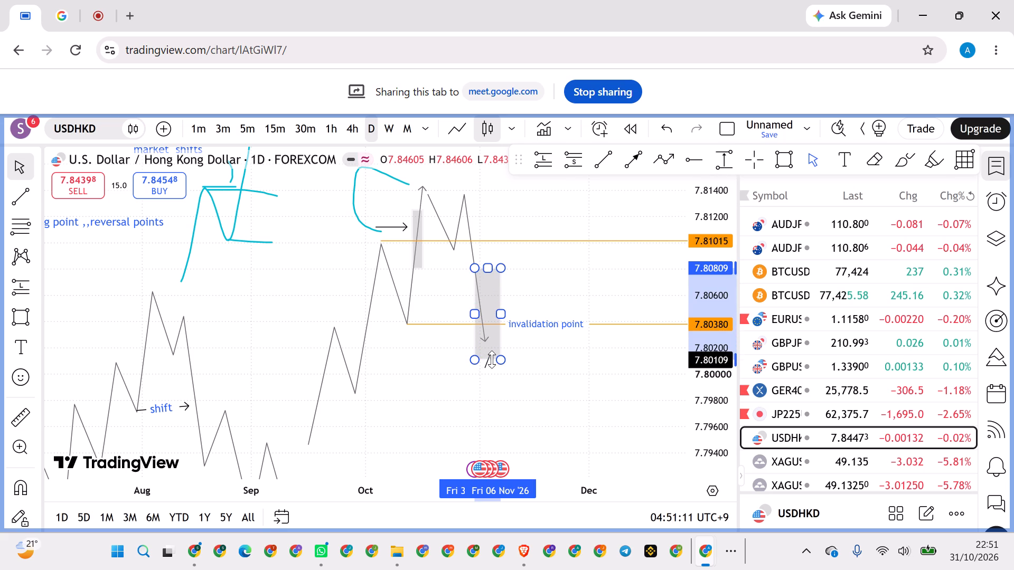
click(515, 359)
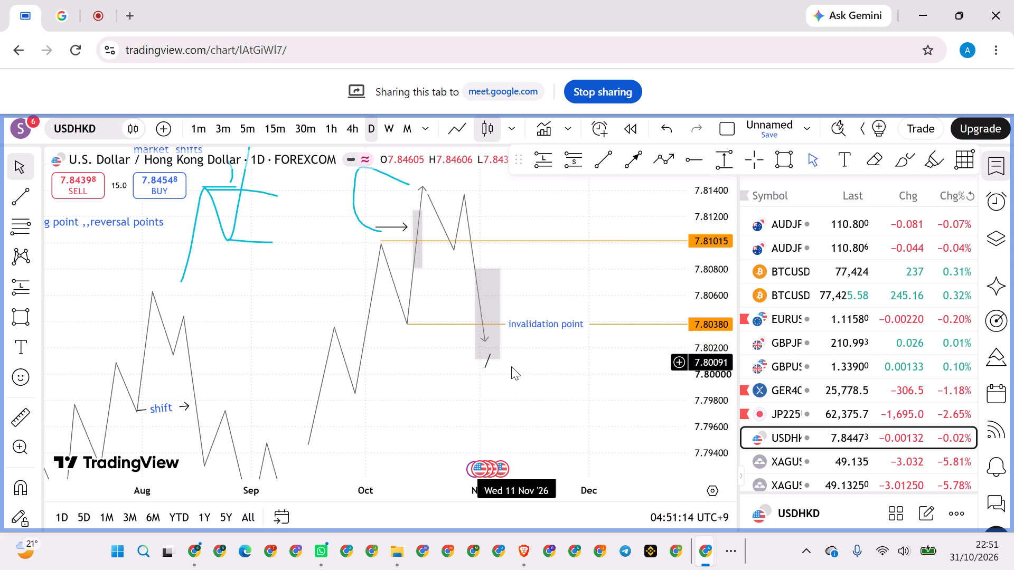
drag(484, 368, 490, 368)
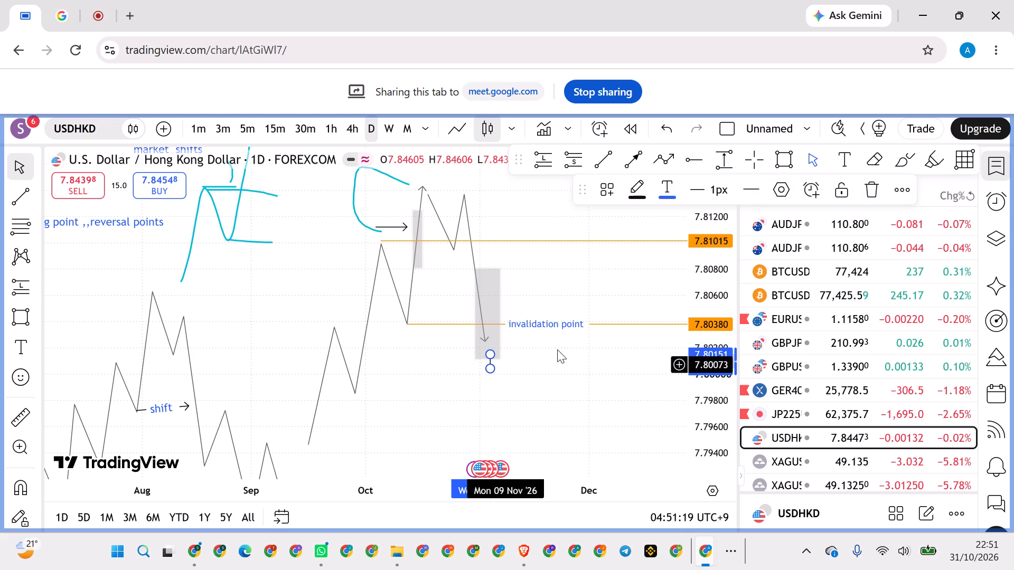
Delete the two orange horizontal rays, the one at 7.81015 and the one labelled "invalidation point".
click(383, 239)
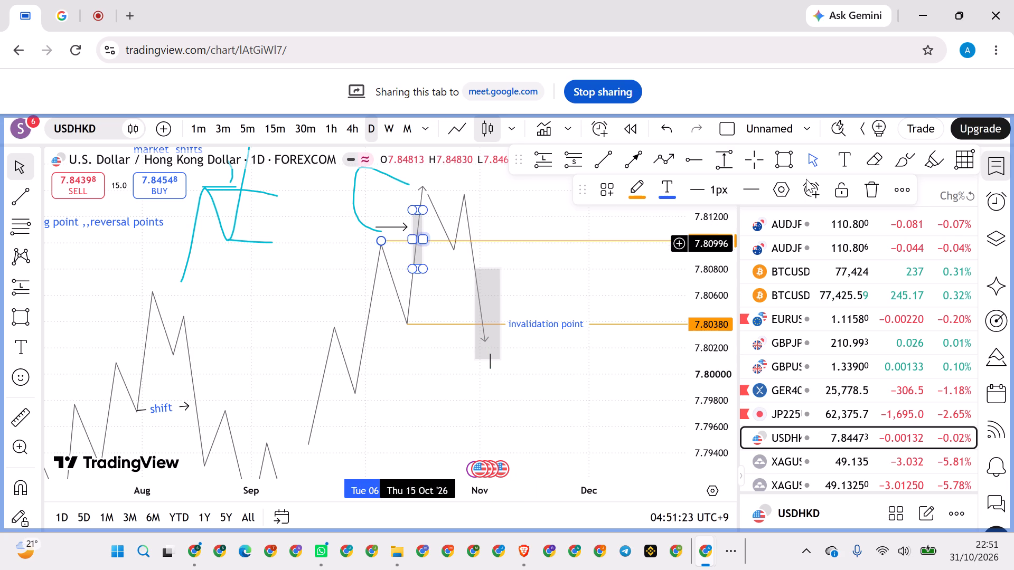
click(869, 187)
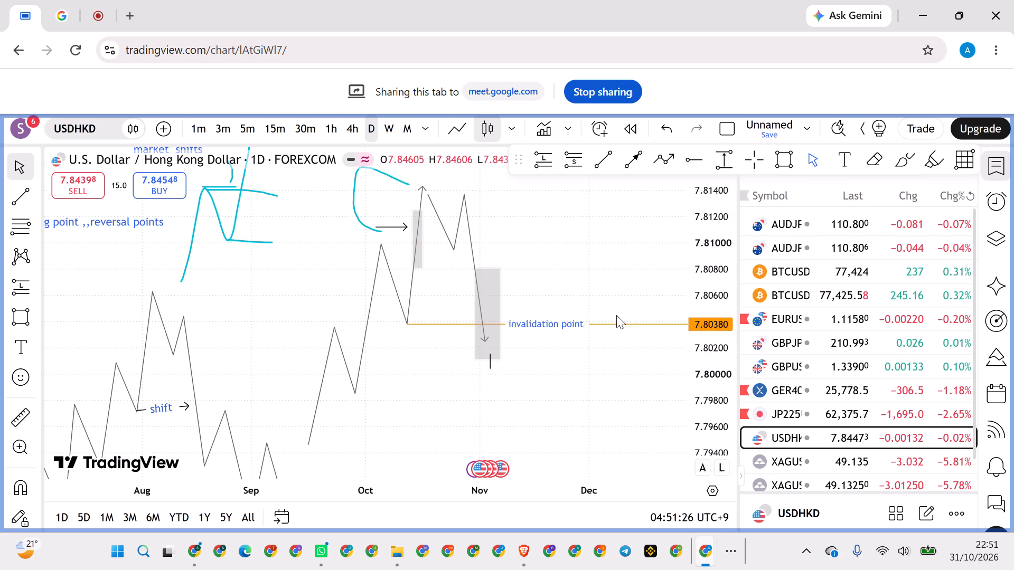
click(614, 325)
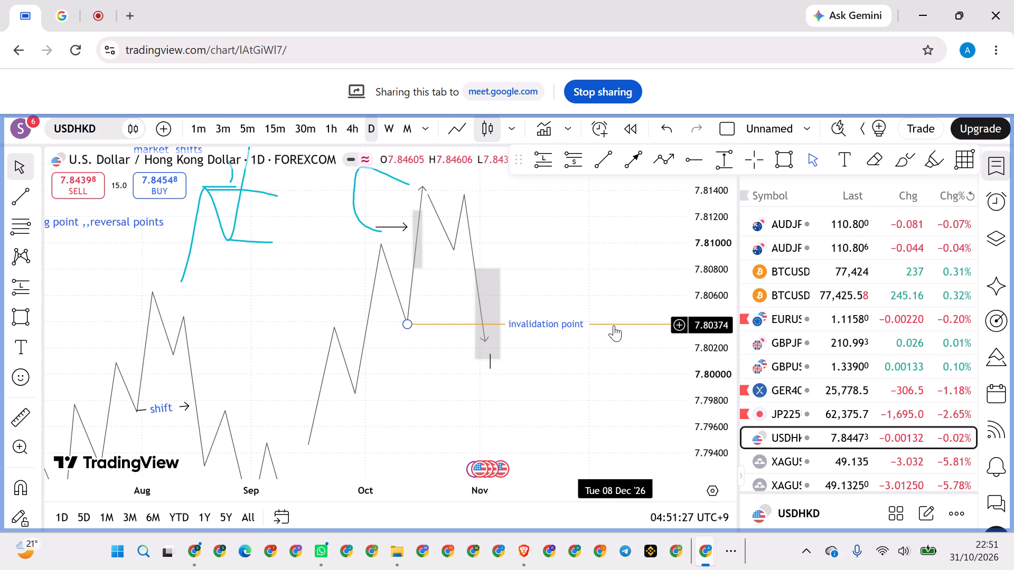
click(870, 195)
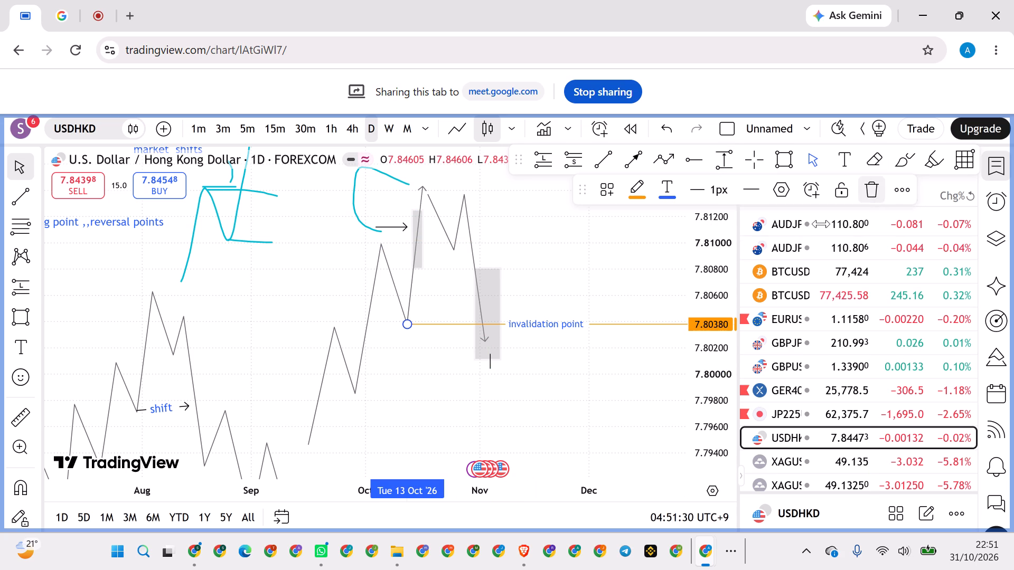
Delete the gray rectangle on the falling leg near early November.
click(494, 272)
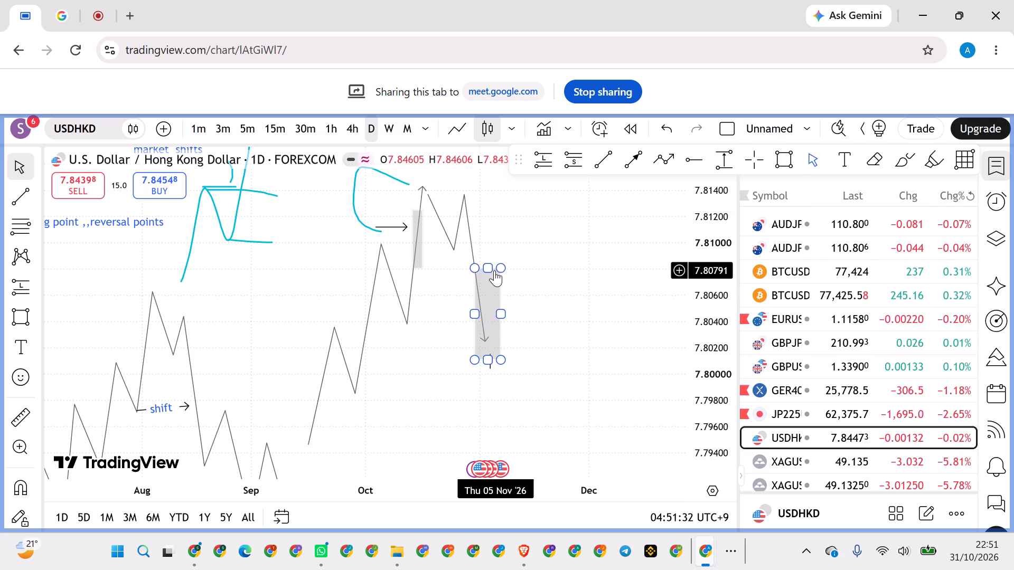
click(494, 270)
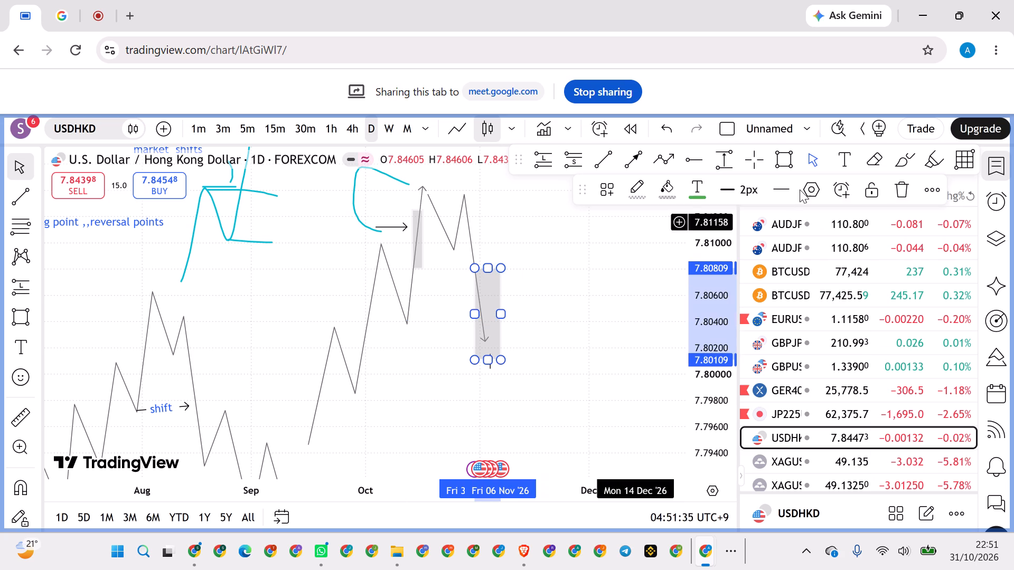
click(901, 183)
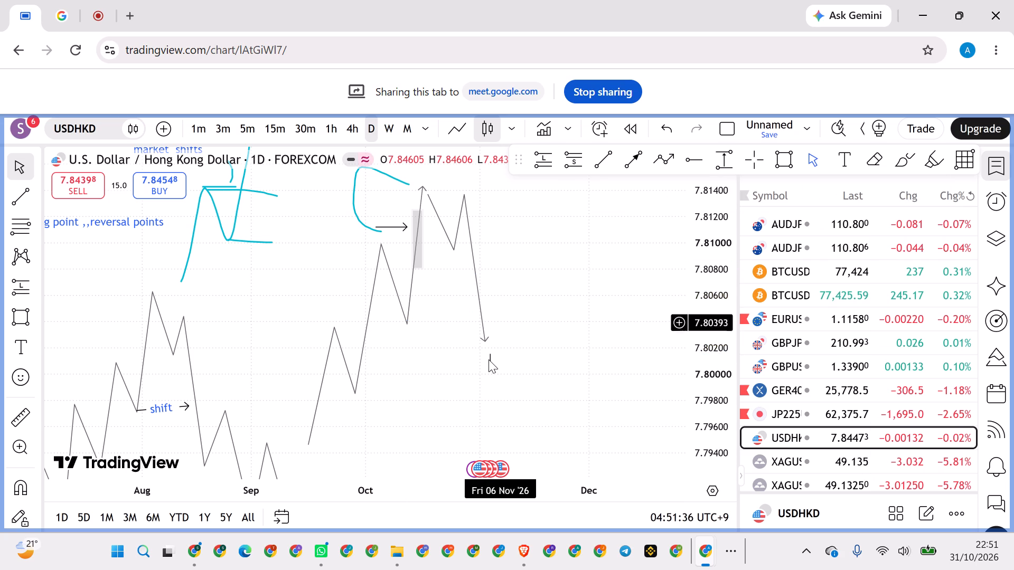
Delete the short vertical wick line below the falling leg's arrowhead on 4 Nov.
click(489, 362)
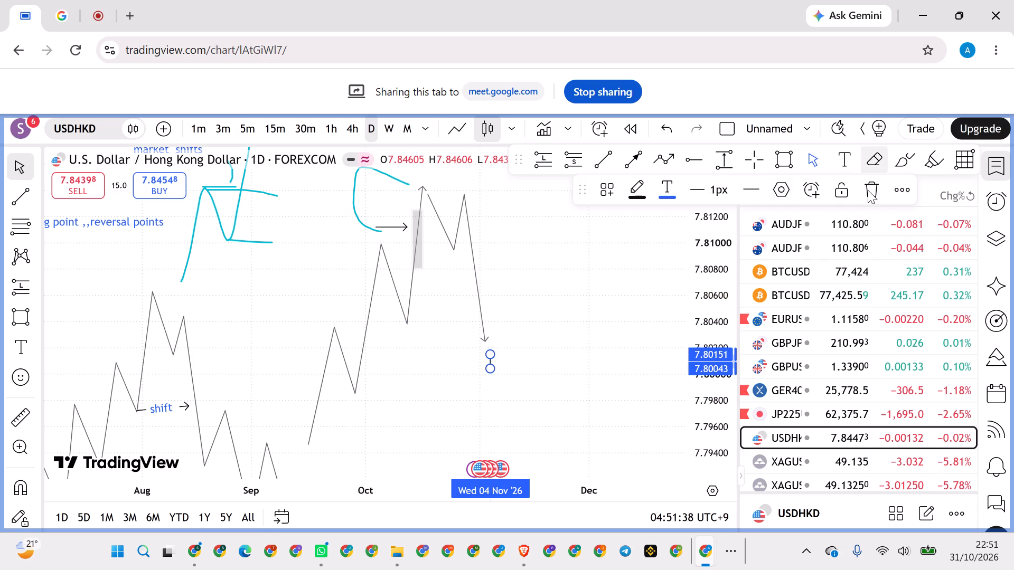
click(868, 190)
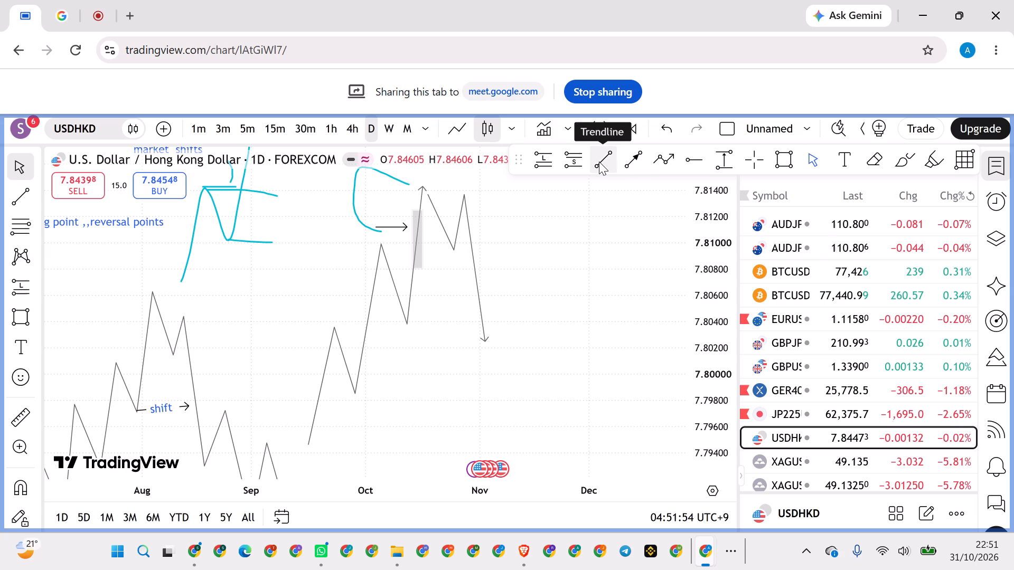
Draw a short vertical trend line down from the mid-October low on 13 Oct, from about 7.80387 to 7.80260.
click(626, 160)
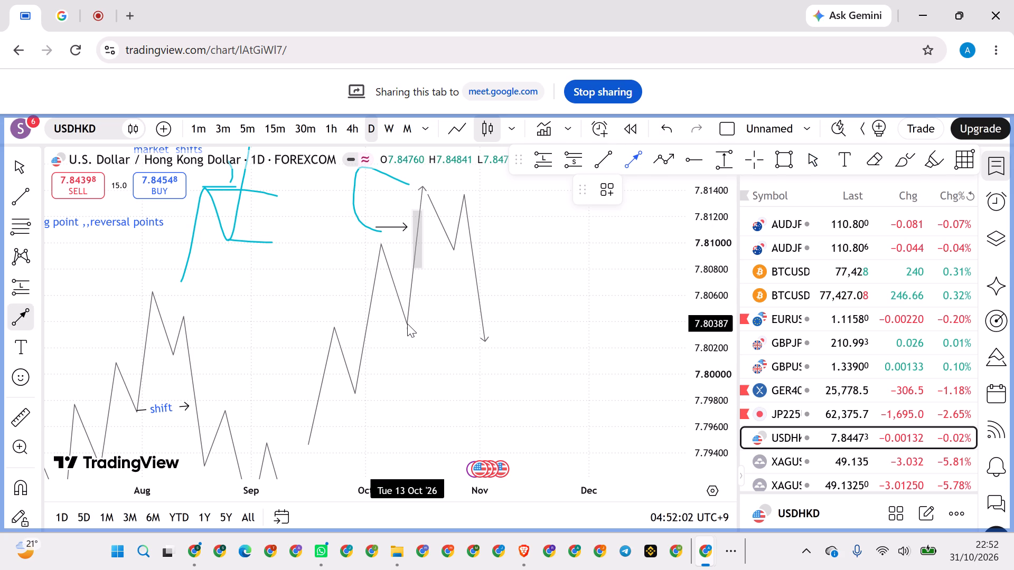
click(601, 158)
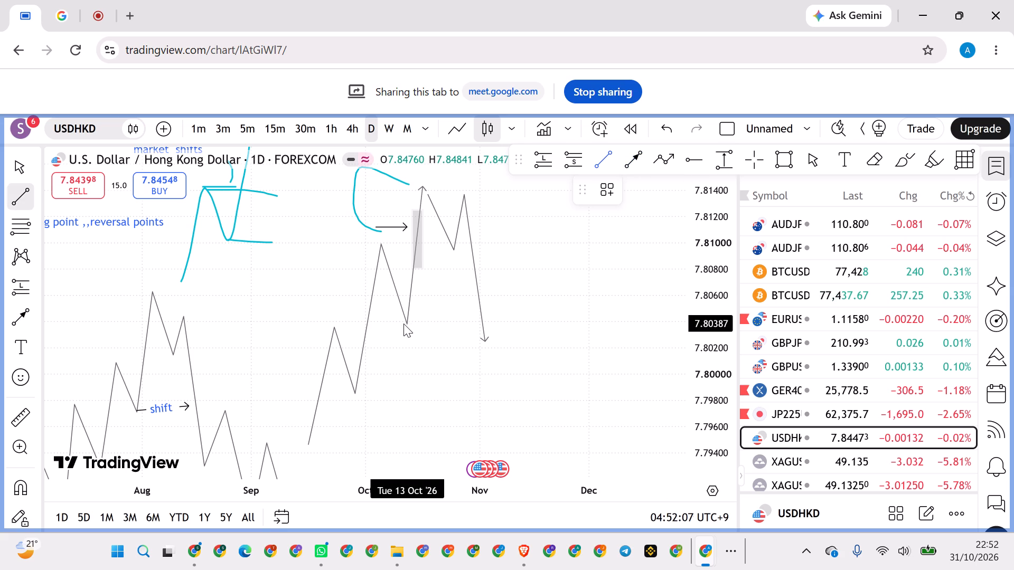
click(407, 324)
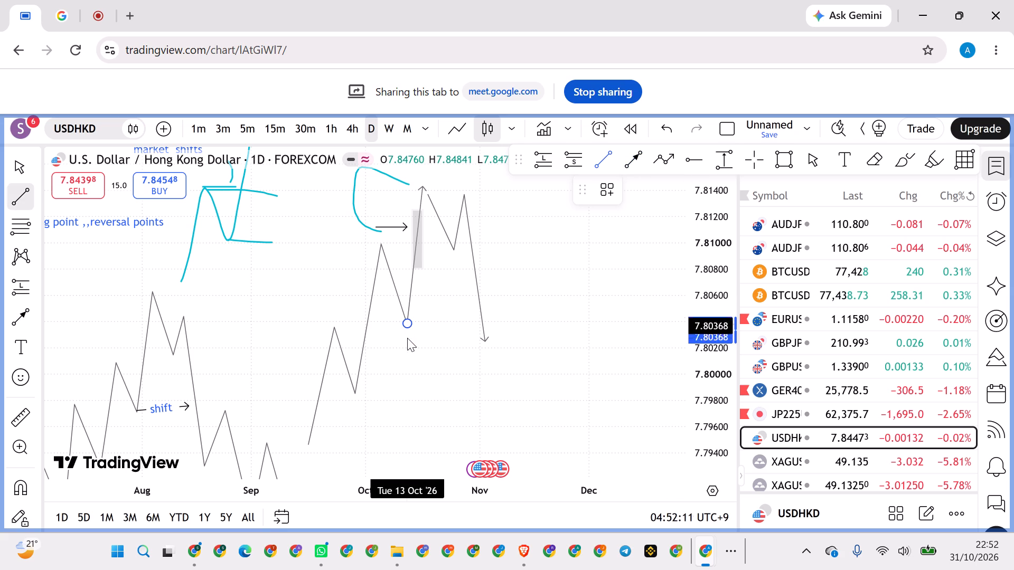
click(407, 340)
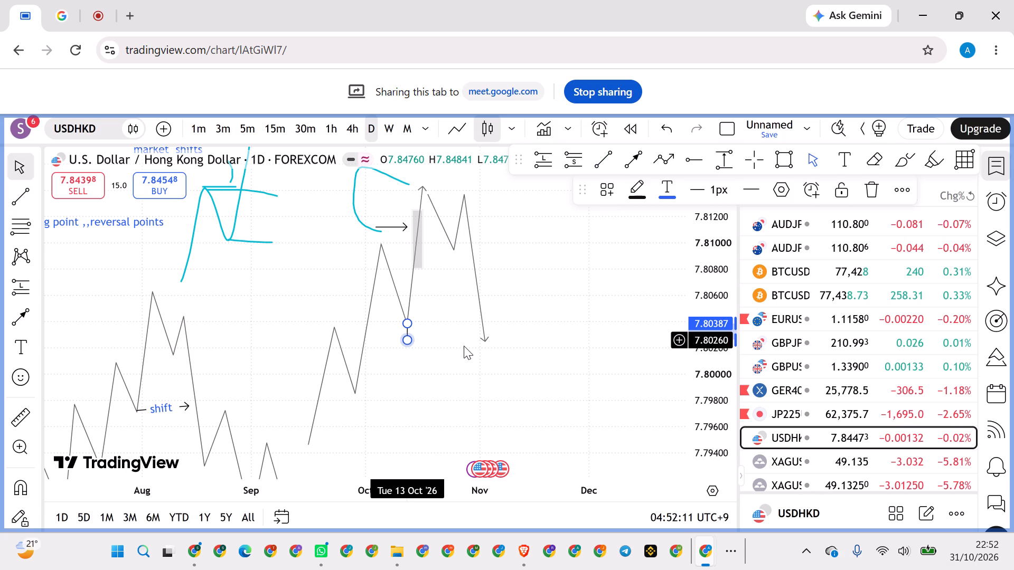
Extend the falling leg's arrow end down to about 7.801 on 6 Nov, beyond the new line's lower end.
drag(484, 339, 487, 364)
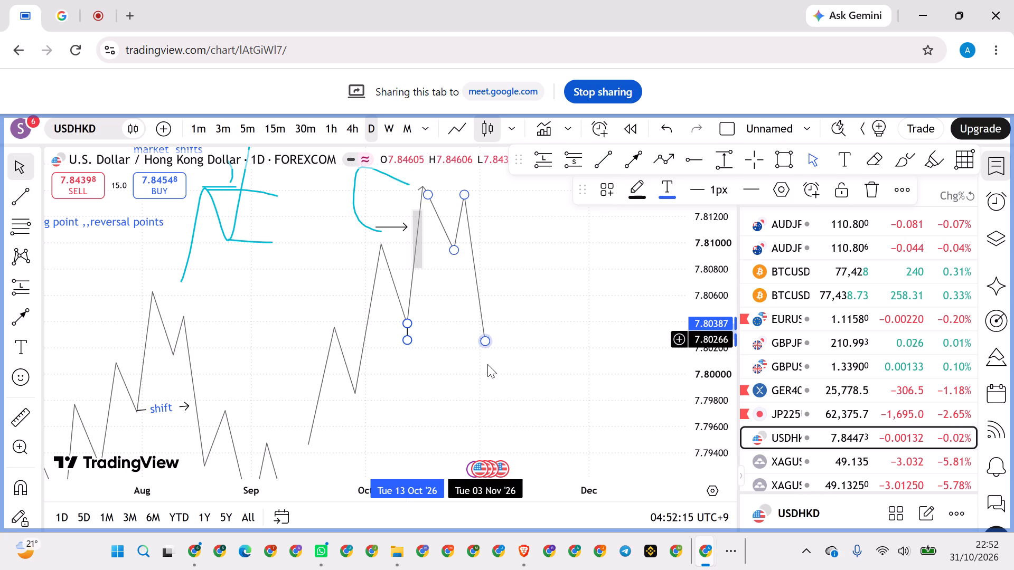
drag(487, 364, 500, 364)
click(560, 308)
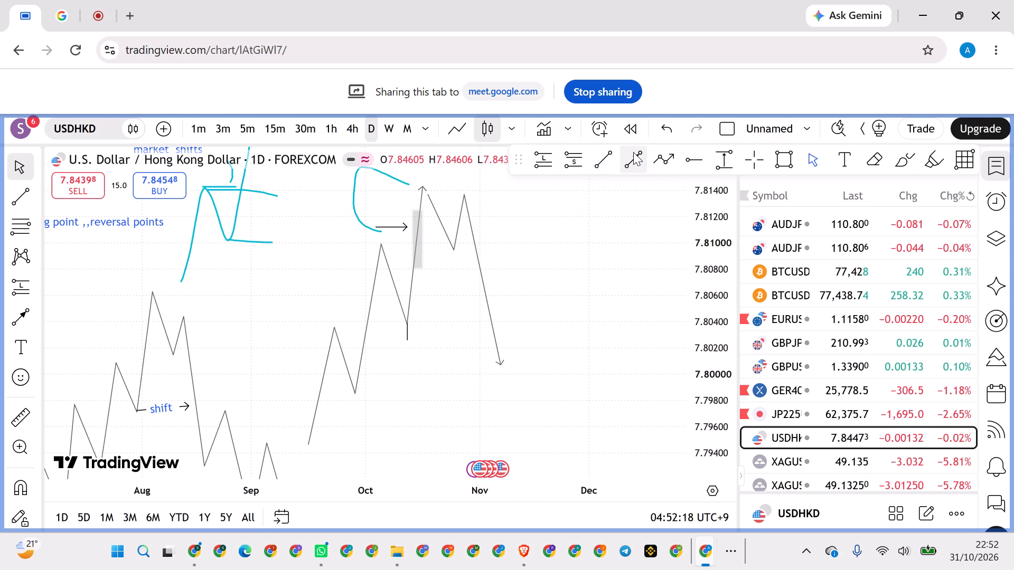
Draw a nearly horizontal arrow from the short line's lower end on 13 Oct at about 7.80266 to 3 Nov at 7.80272.
click(633, 159)
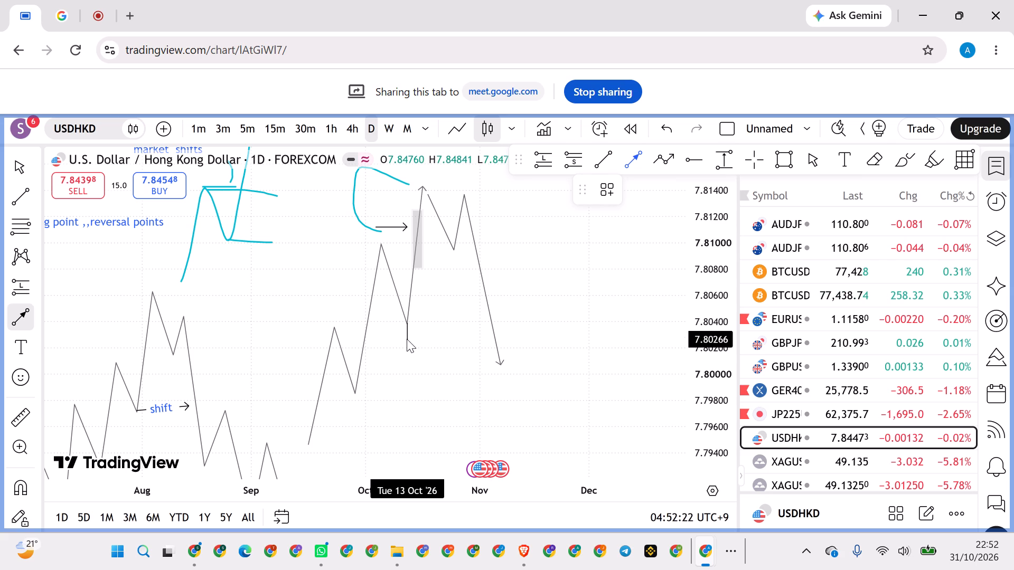
click(407, 339)
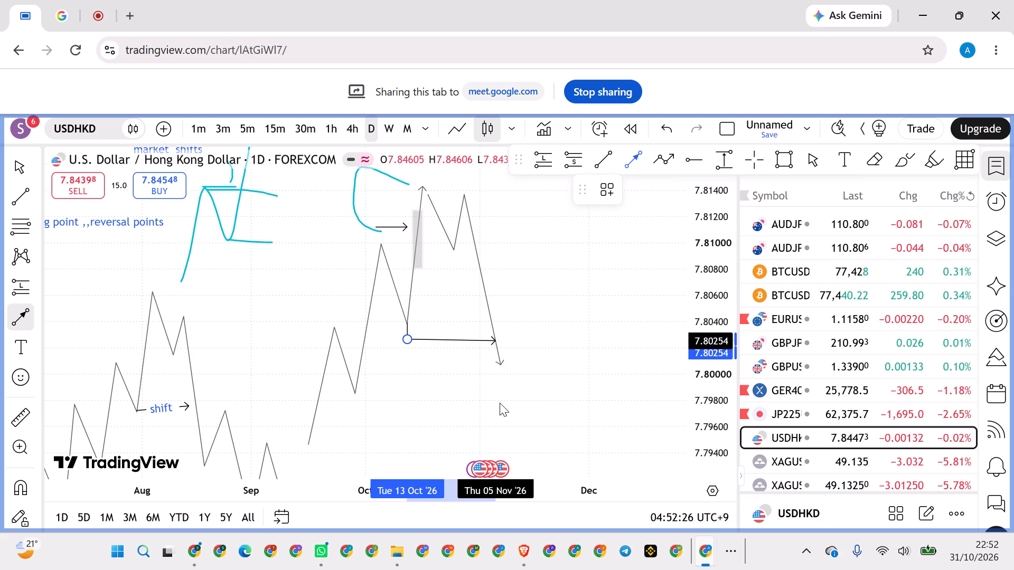
click(487, 338)
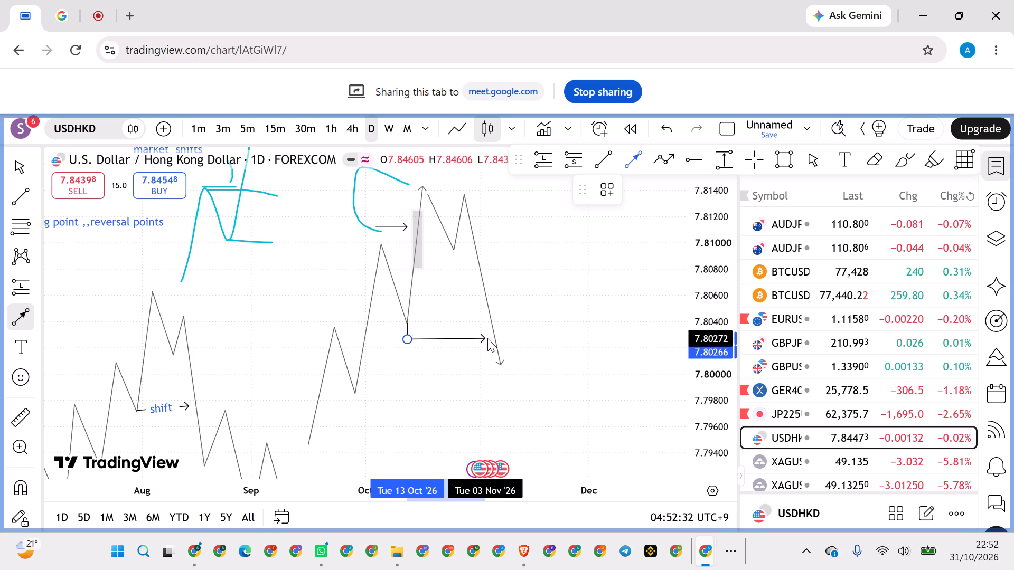
click(537, 283)
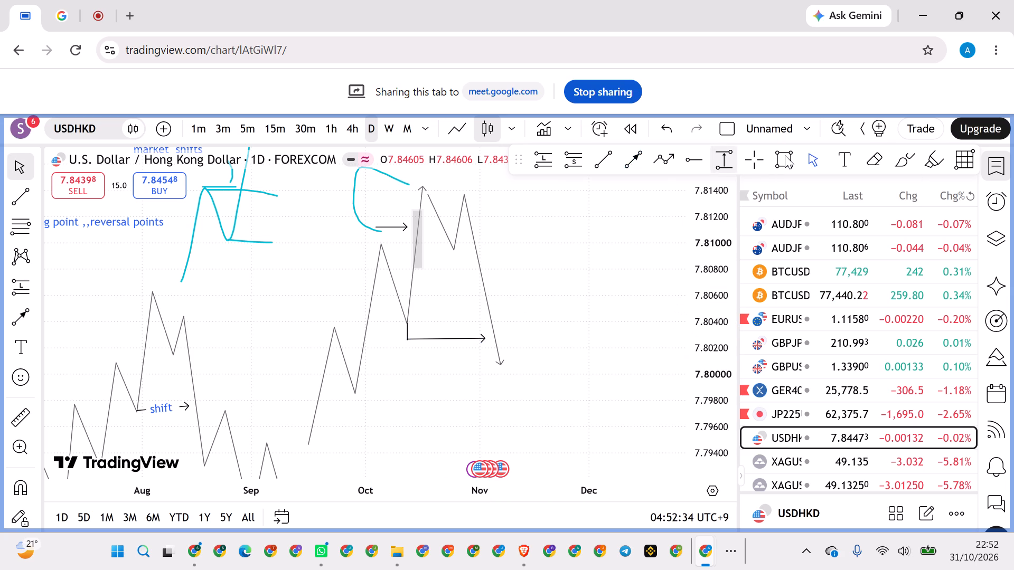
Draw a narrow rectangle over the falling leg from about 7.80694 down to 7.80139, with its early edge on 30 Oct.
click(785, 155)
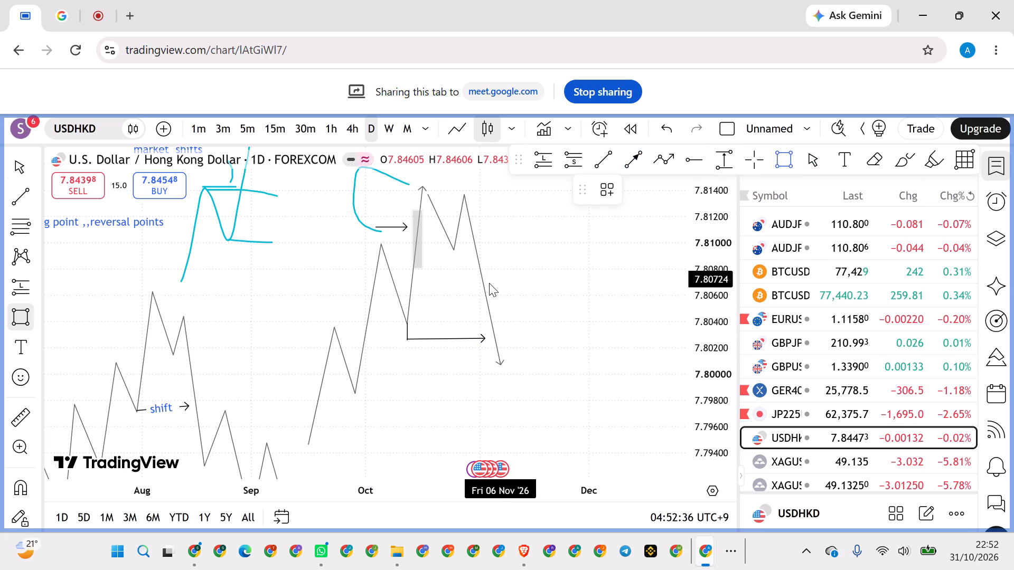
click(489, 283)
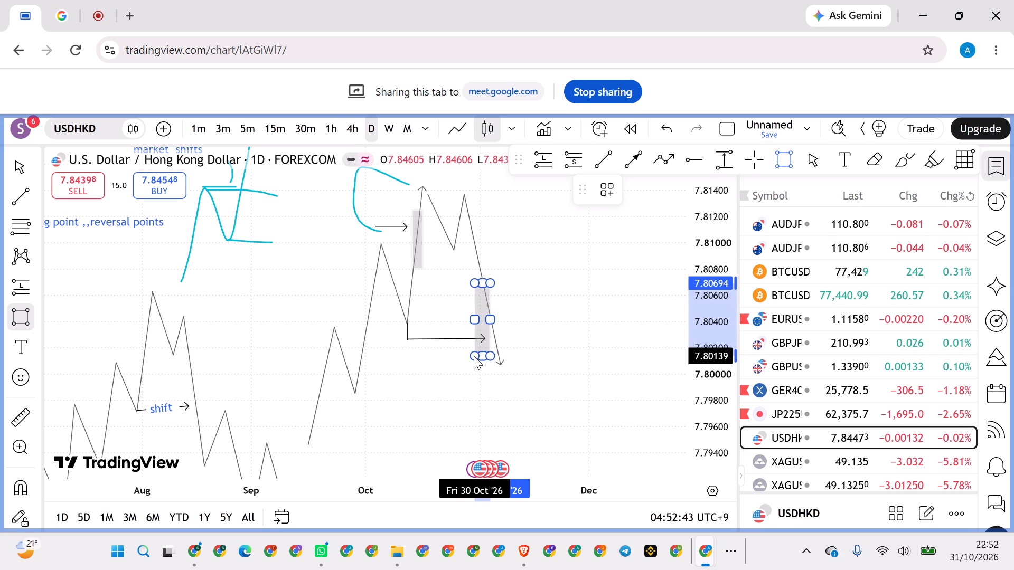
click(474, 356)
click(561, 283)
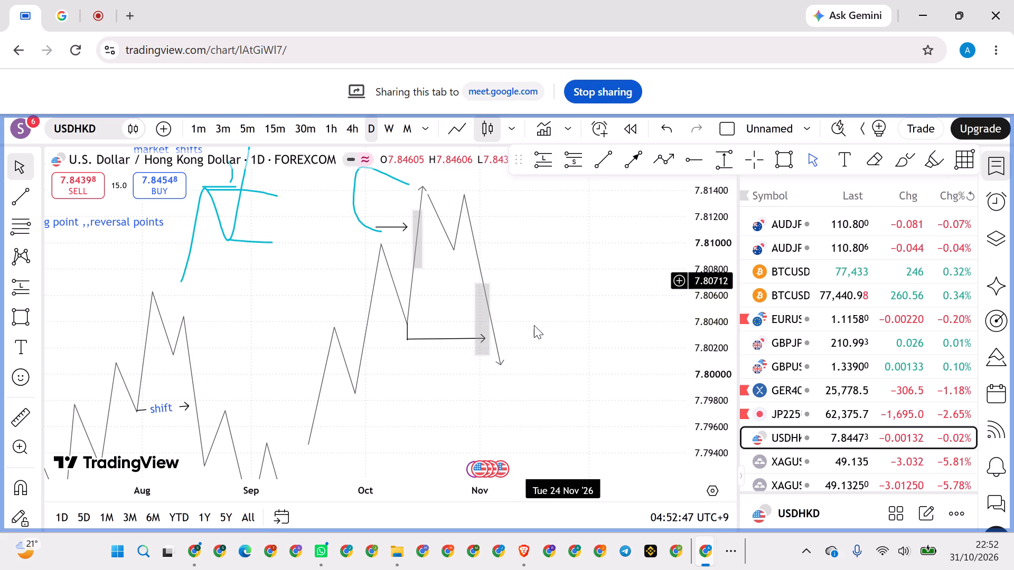
Shorten the horizontal arrow so its tip stops before the rectangle, at about 7.80254 on 28 Oct.
drag(483, 336, 474, 340)
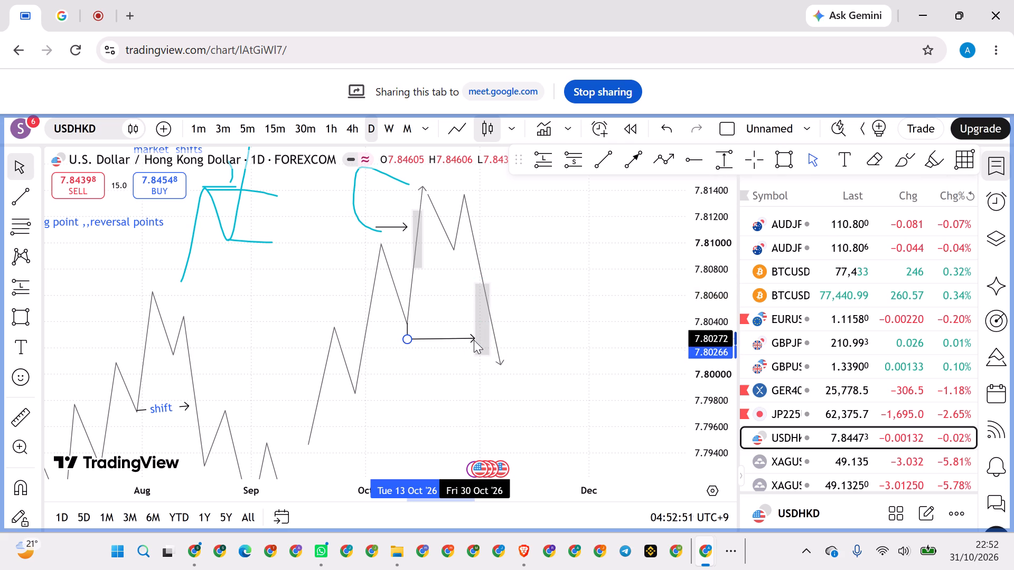
drag(474, 340, 475, 340)
click(544, 294)
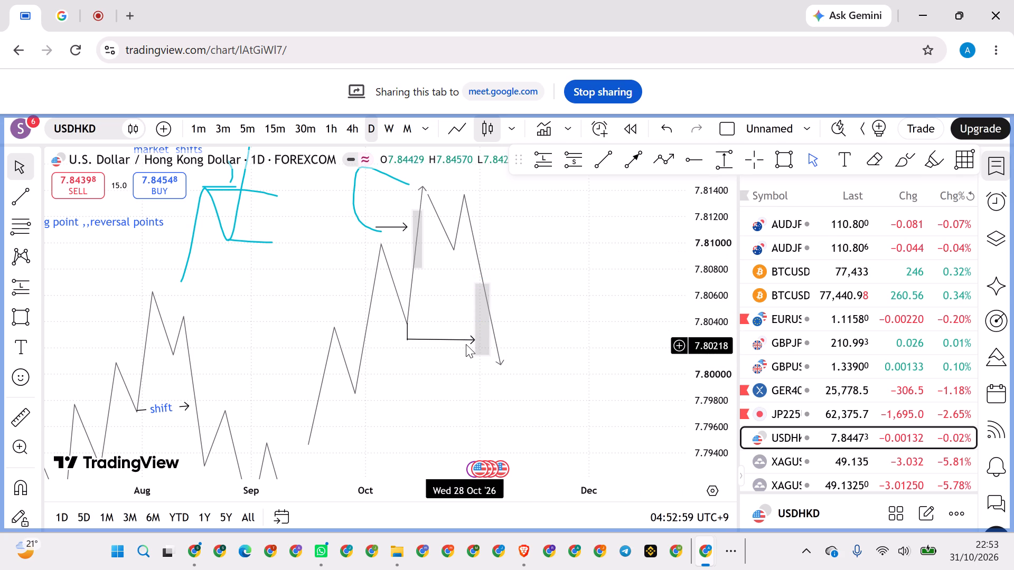
drag(470, 342, 464, 340)
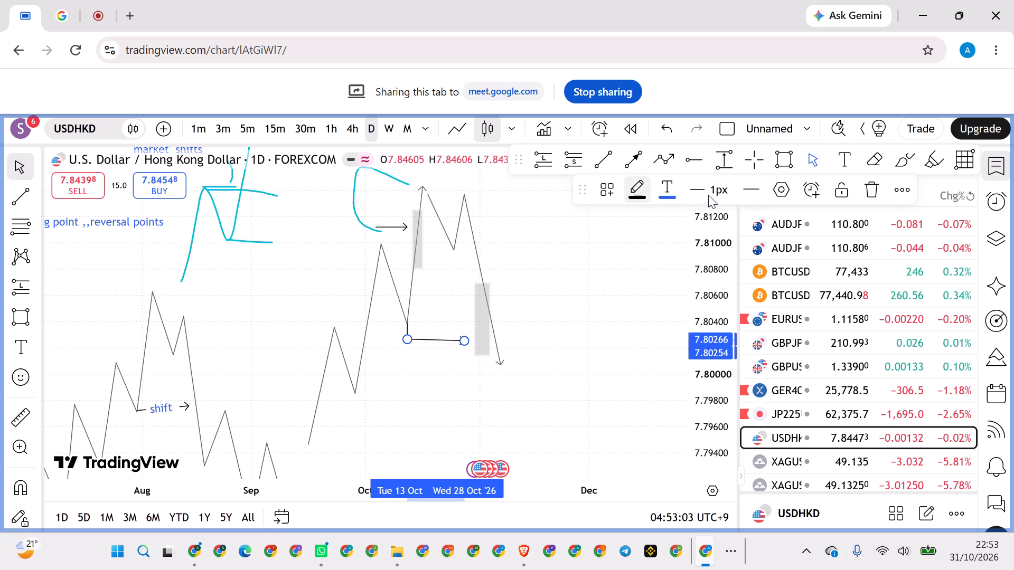
Add the text label "shift" to the horizontal arrow.
click(776, 187)
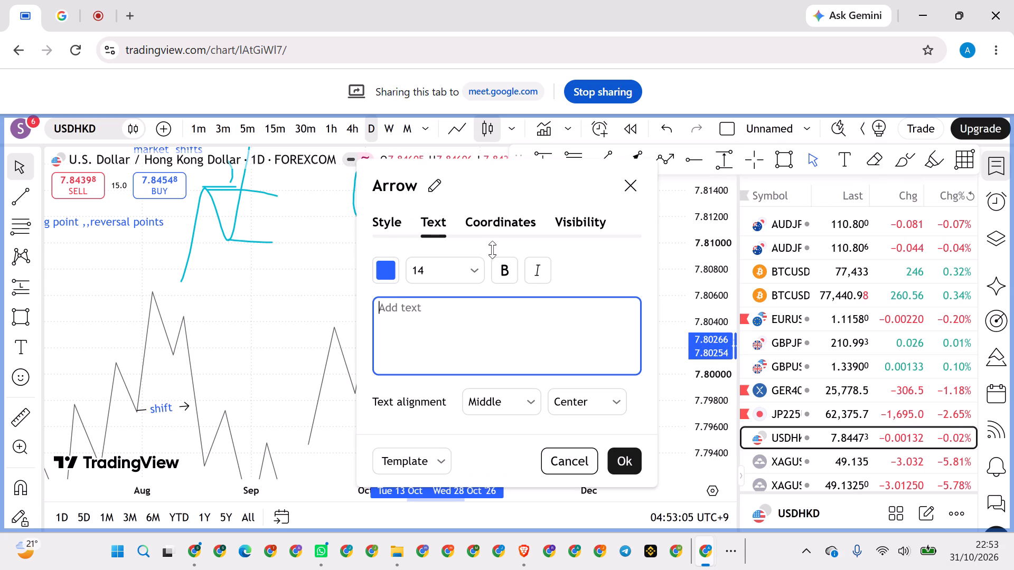
click(392, 310)
text(sh)
text(ift)
key(space)
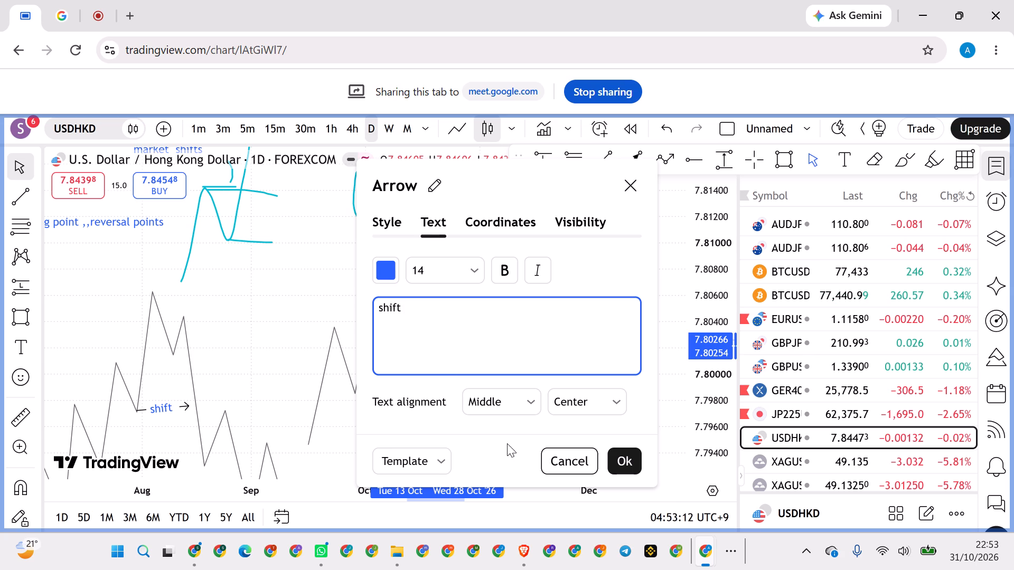
click(626, 461)
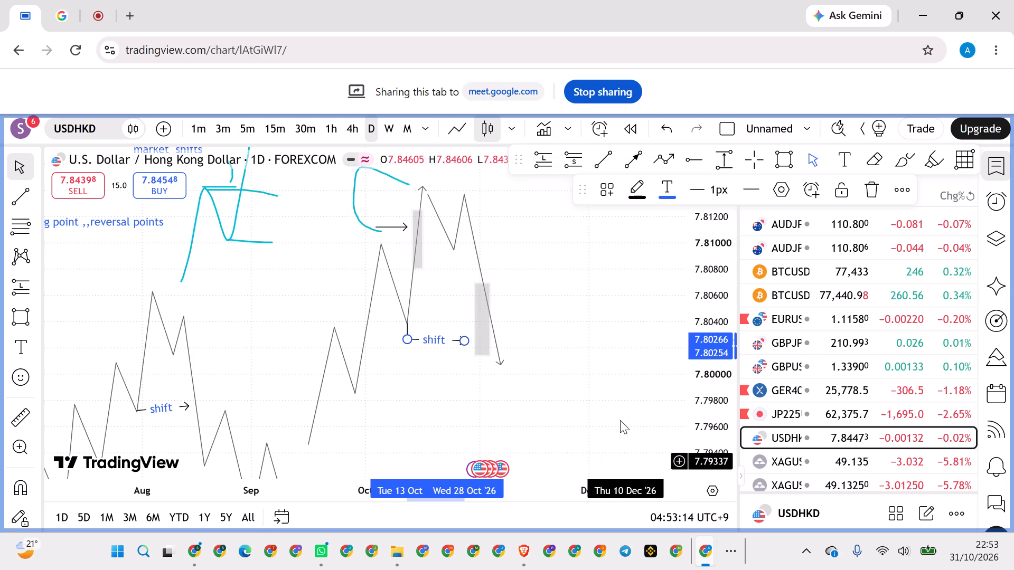
click(609, 360)
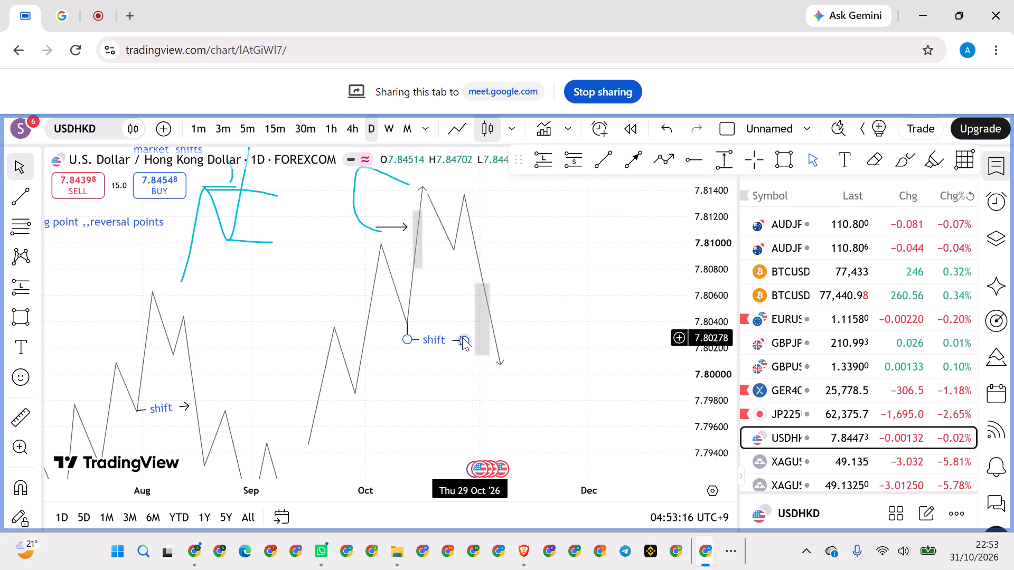
Move the tip of the new "shift" arrow to about 7.80278 on 29 Oct.
drag(461, 337, 468, 337)
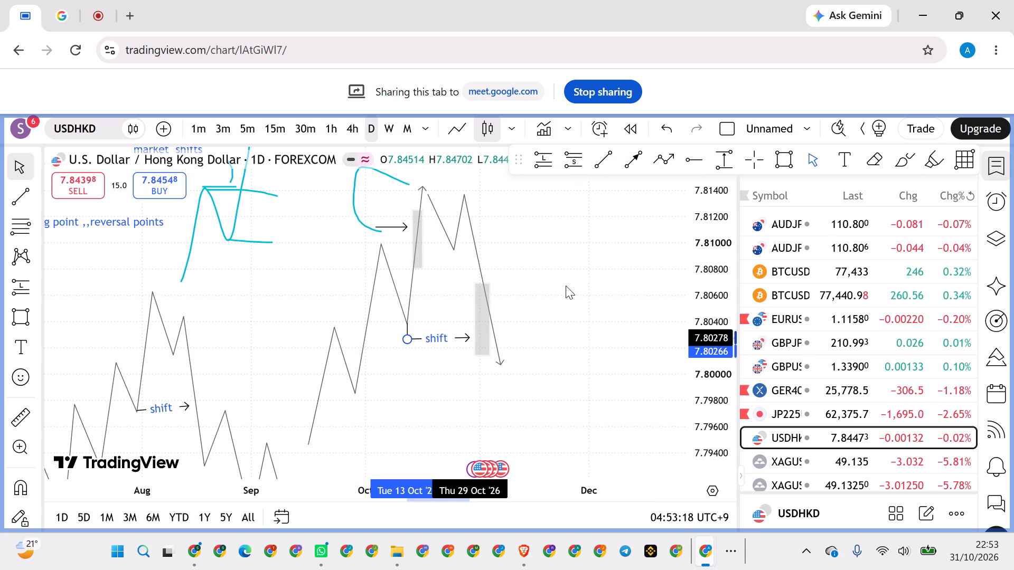
click(566, 283)
Erase the cyan freehand curve near the October peak, the small unlabelled arrow beside it and both gray rectangles.
drag(710, 227, 681, 302)
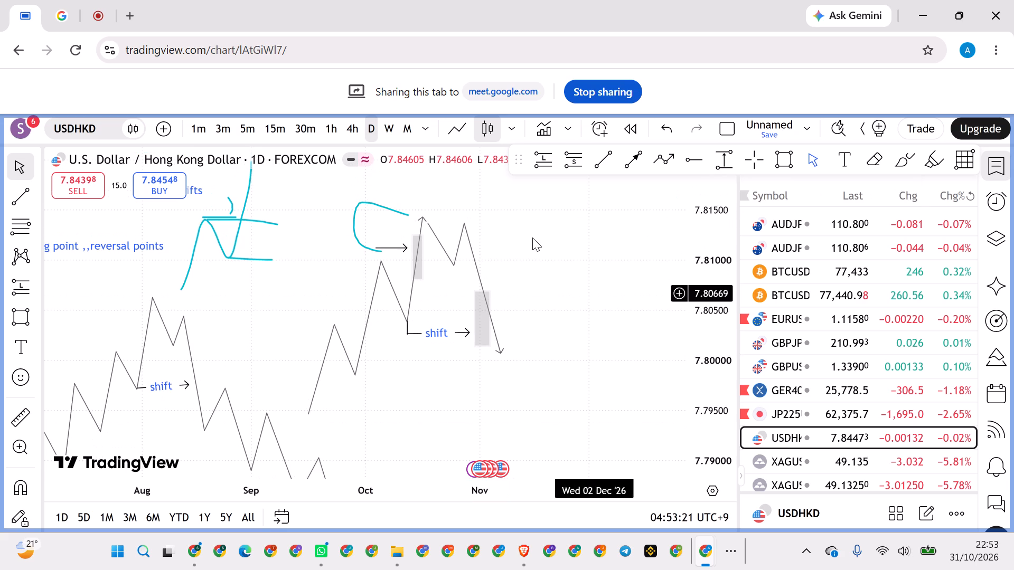
drag(532, 236, 496, 272)
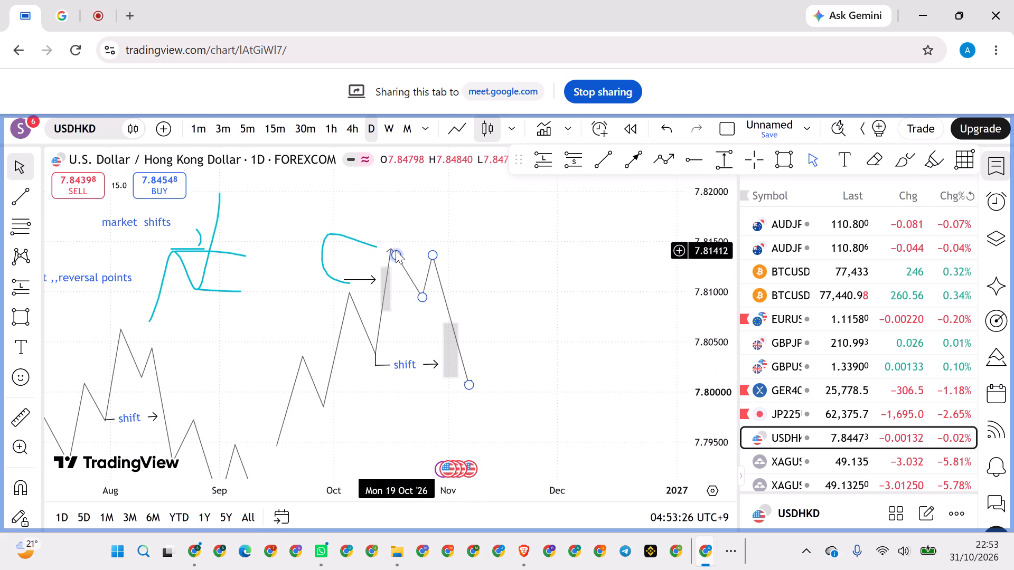
drag(549, 267, 548, 267)
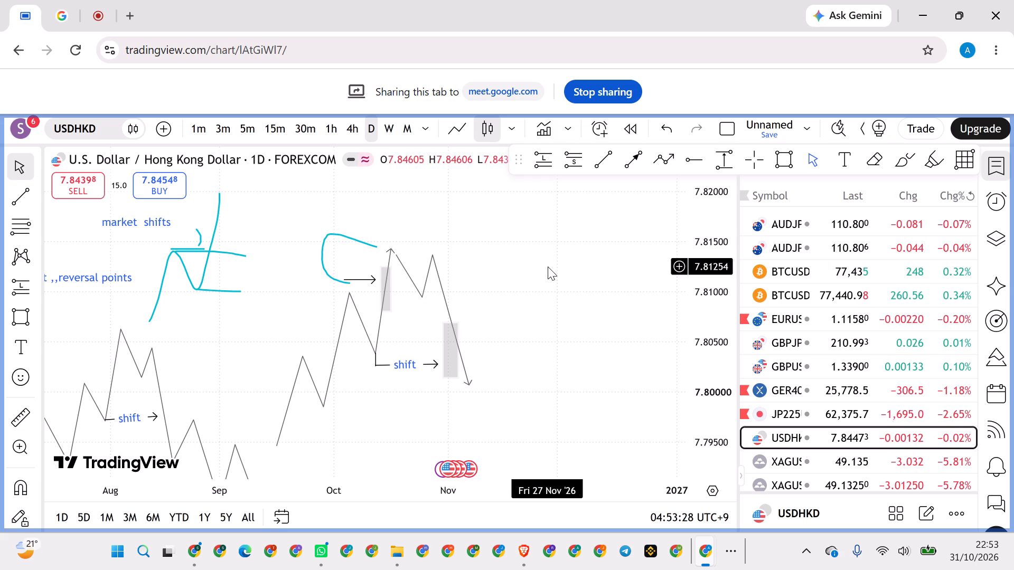
drag(548, 267, 542, 267)
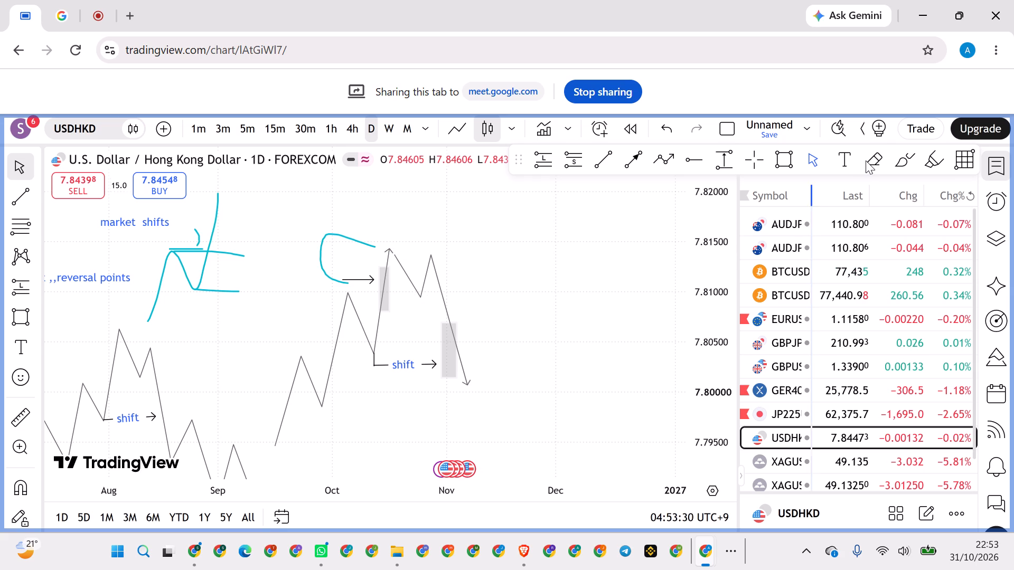
click(868, 160)
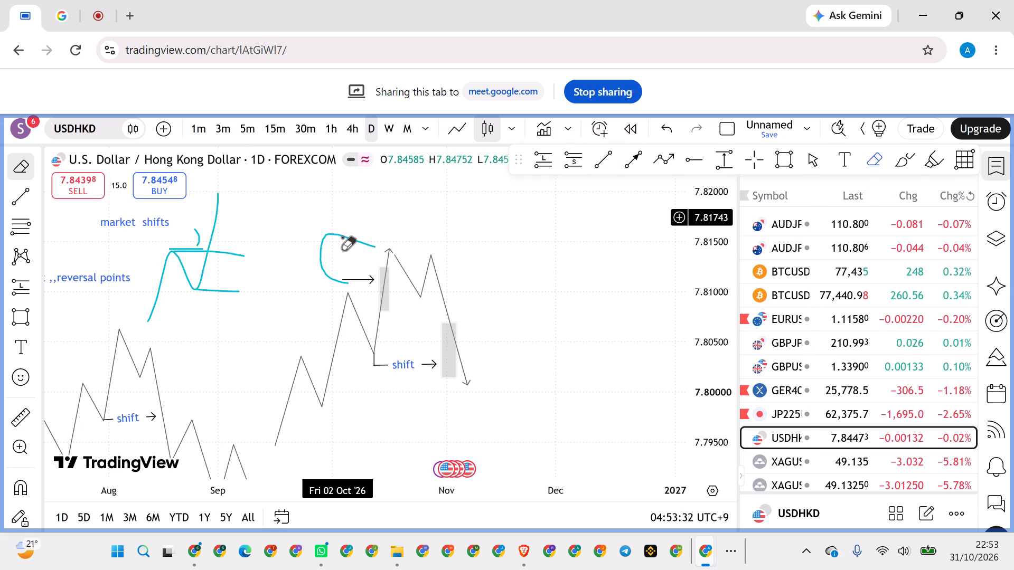
click(342, 237)
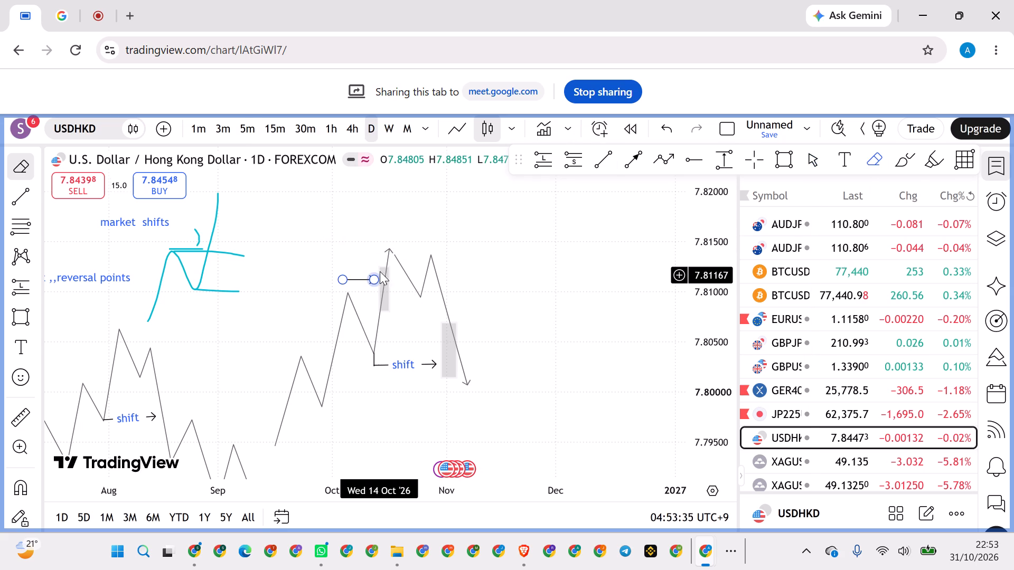
click(382, 269)
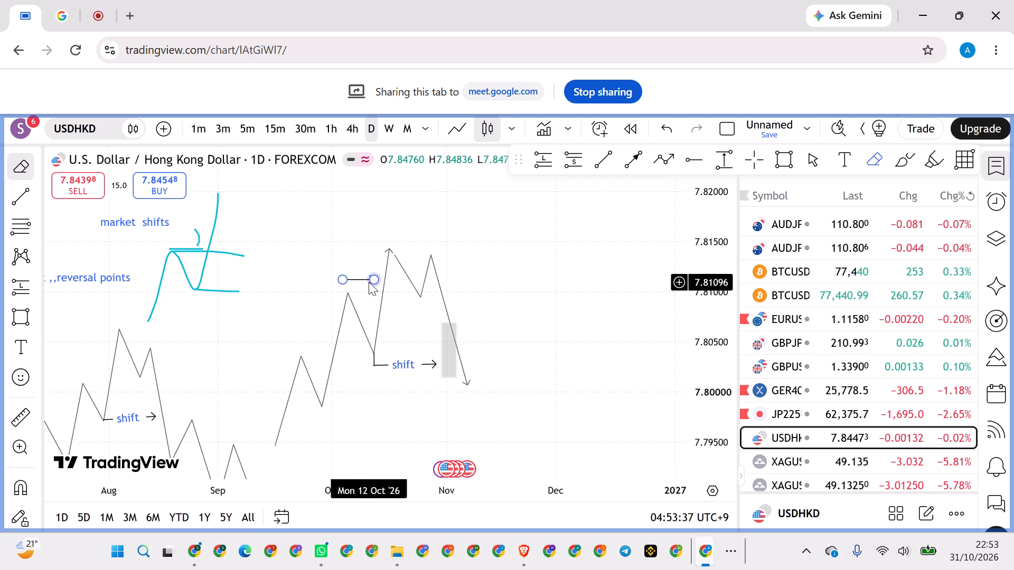
click(369, 282)
click(448, 350)
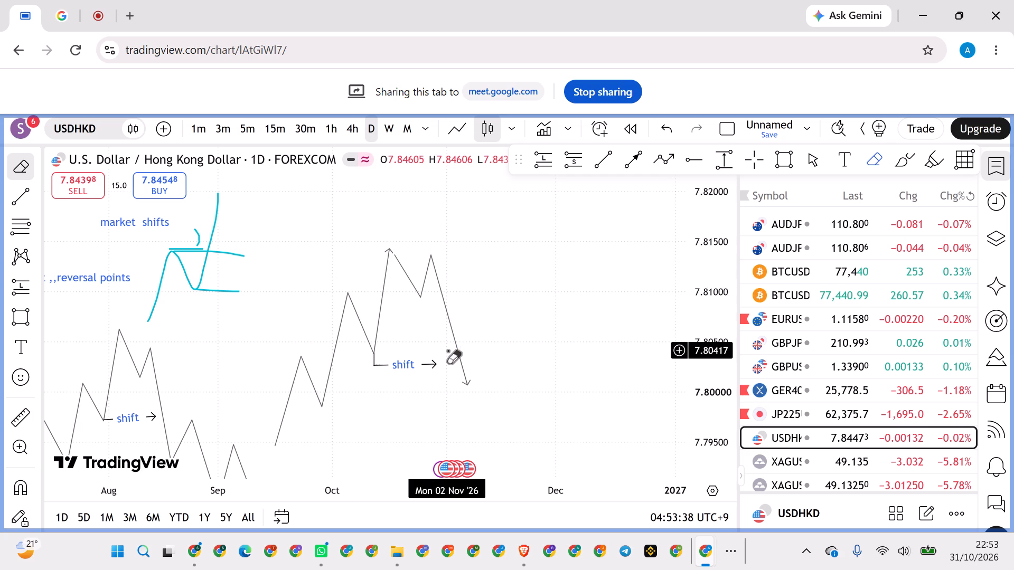
right_click(548, 278)
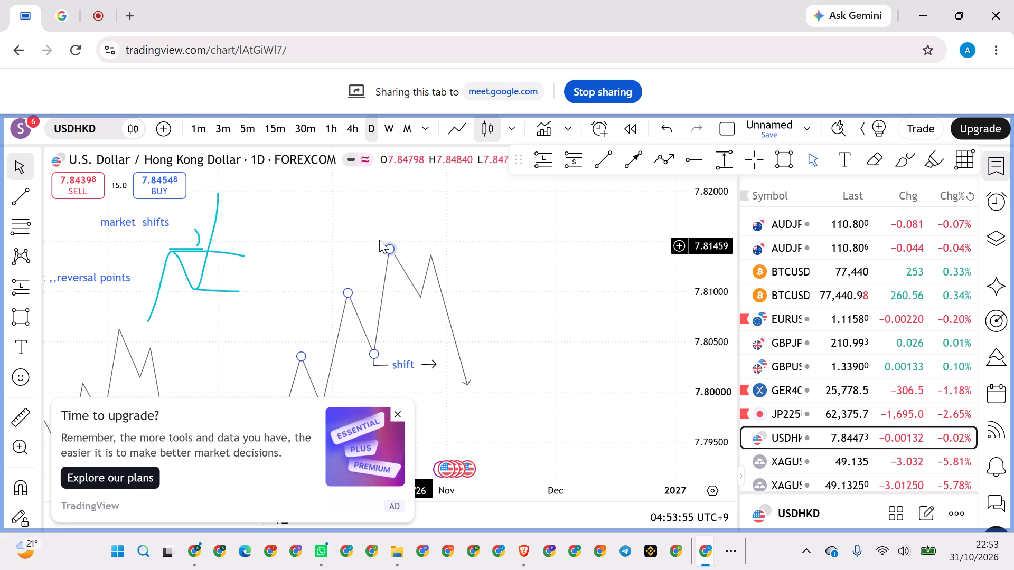
Dismiss the upgrade advertisement covering the chart.
drag(530, 296, 604, 267)
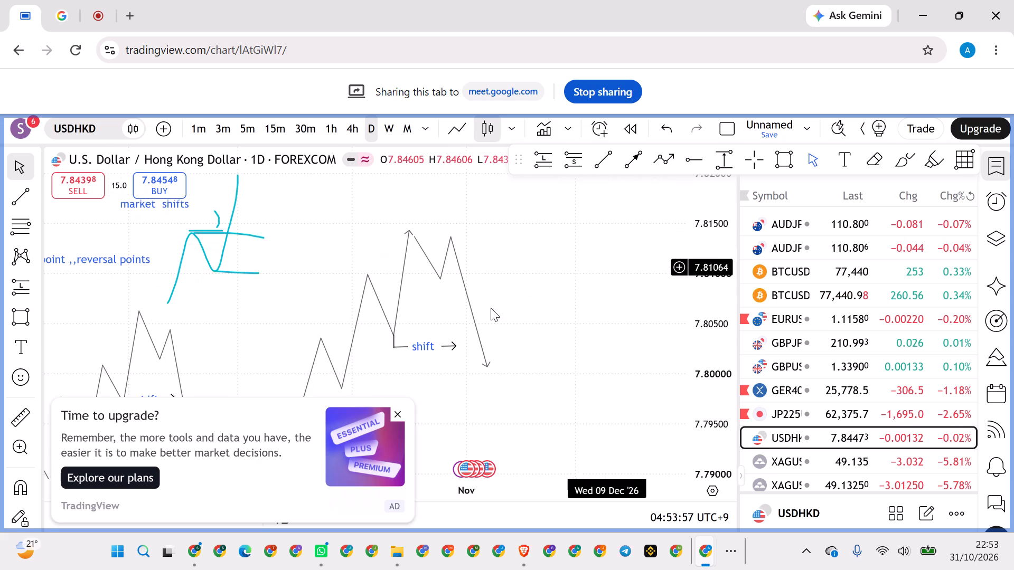
click(397, 413)
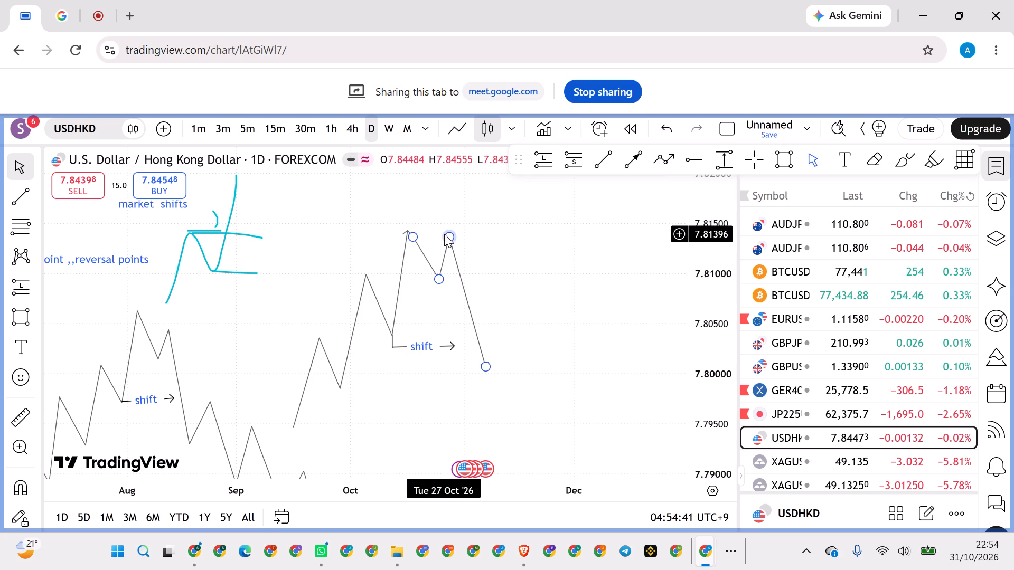
Extend the tip of the October "shift" arrow to the declining leg, at about 7.80298 on 4 Nov.
drag(480, 327, 484, 351)
click(537, 365)
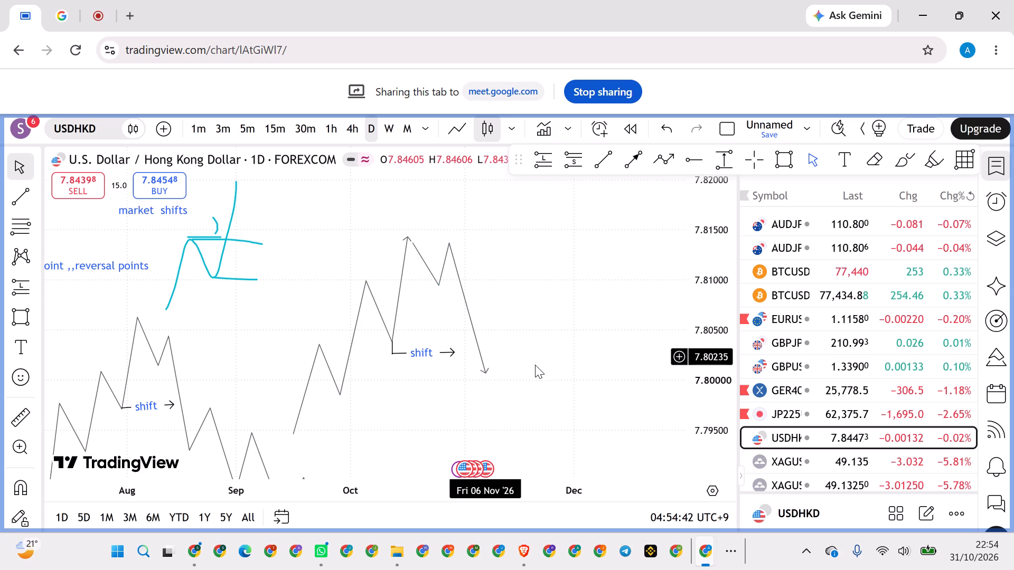
drag(533, 363, 537, 345)
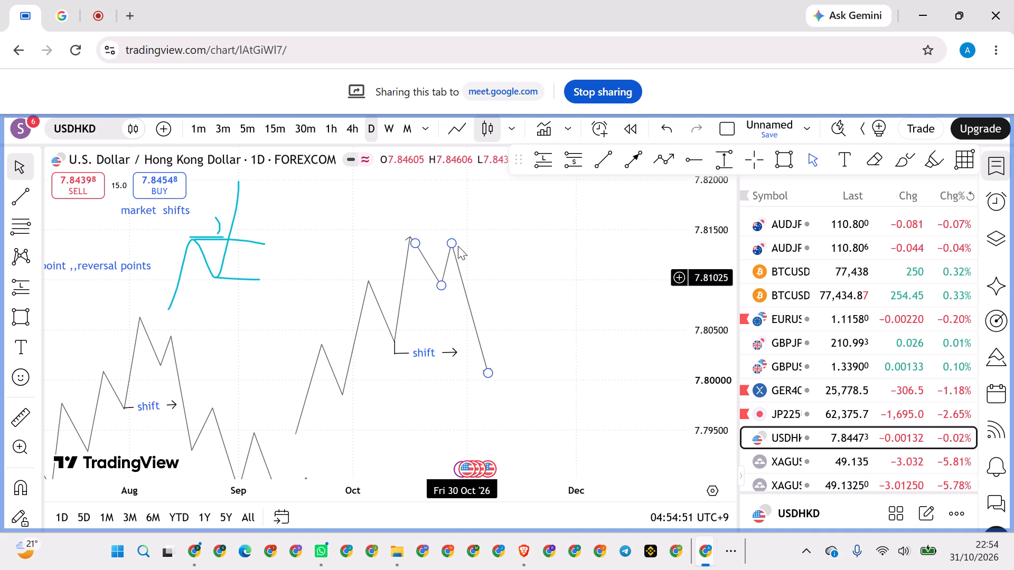
drag(457, 350, 470, 350)
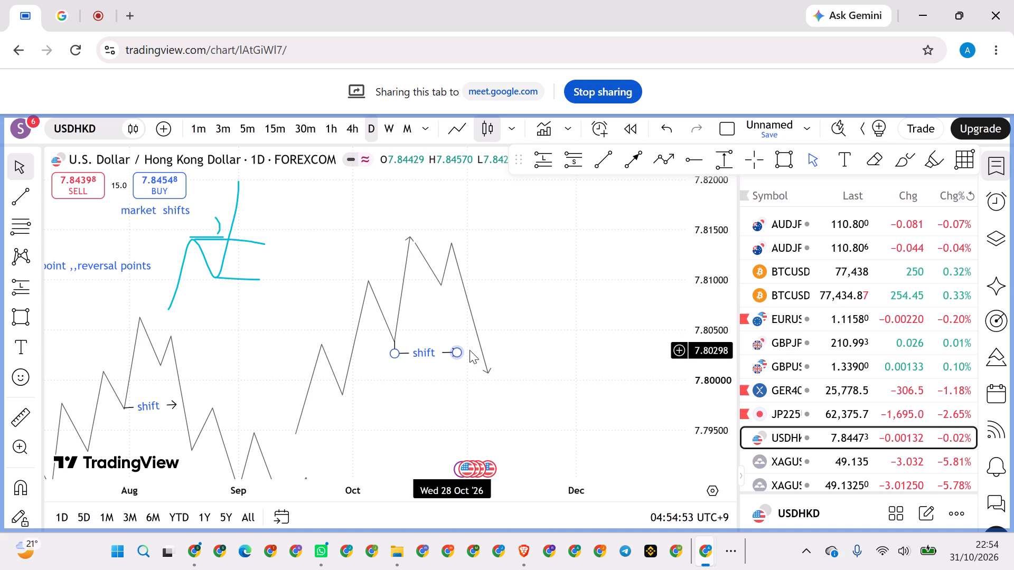
drag(470, 350, 475, 350)
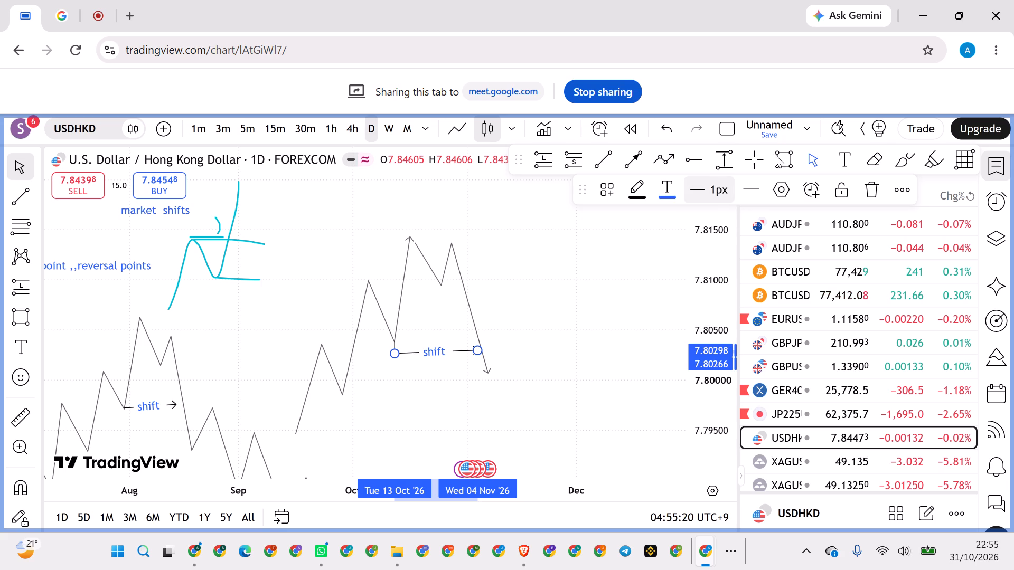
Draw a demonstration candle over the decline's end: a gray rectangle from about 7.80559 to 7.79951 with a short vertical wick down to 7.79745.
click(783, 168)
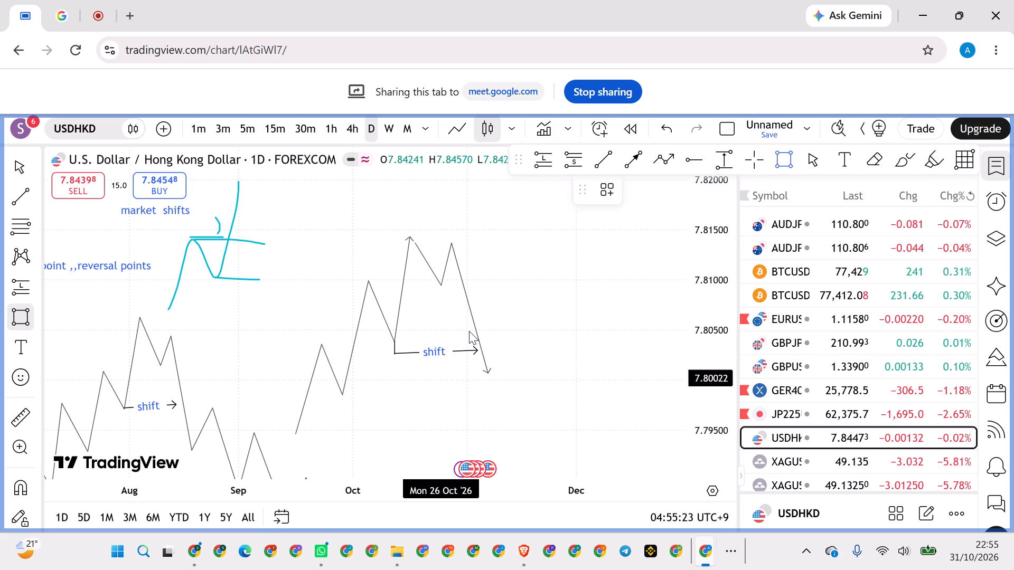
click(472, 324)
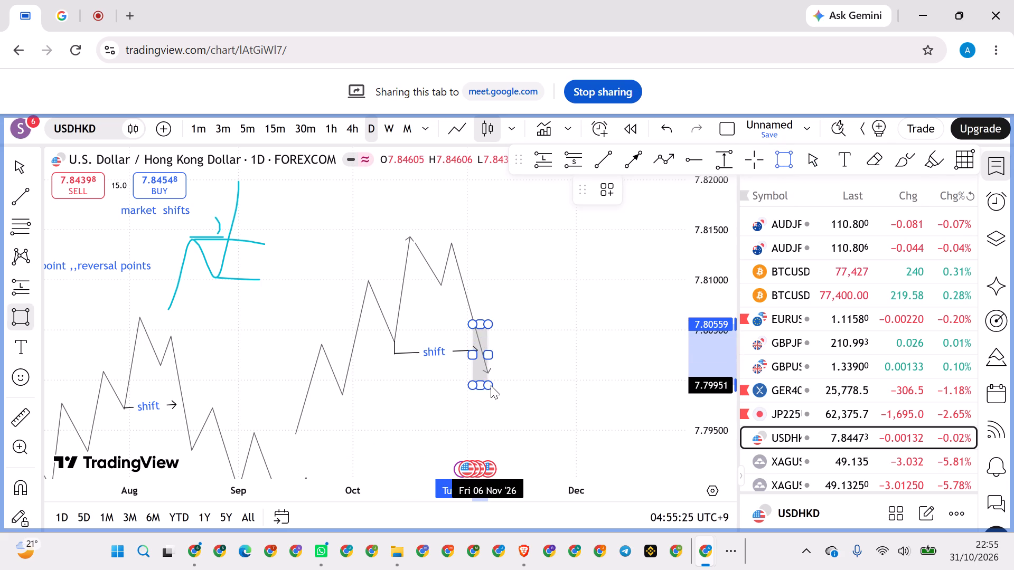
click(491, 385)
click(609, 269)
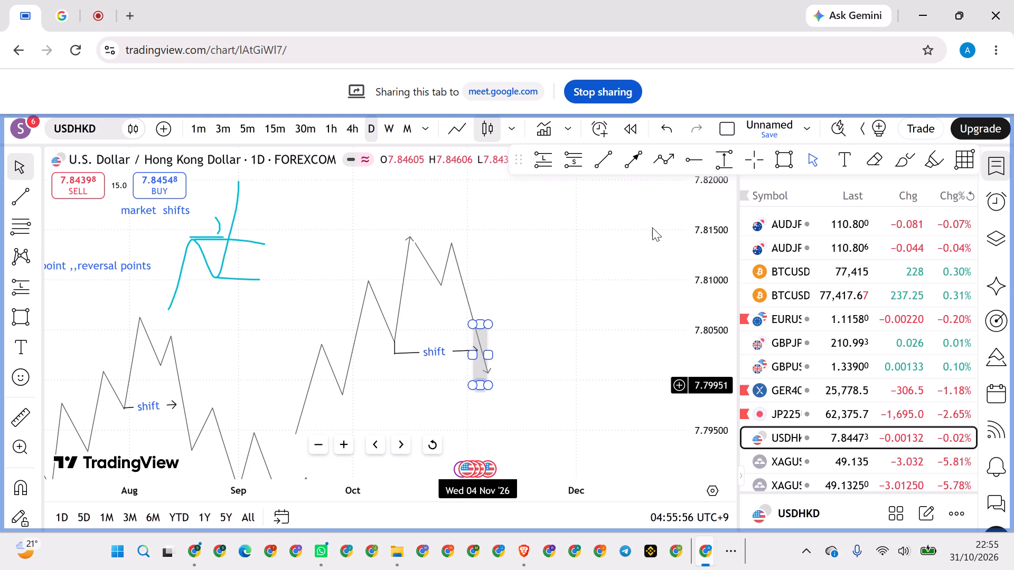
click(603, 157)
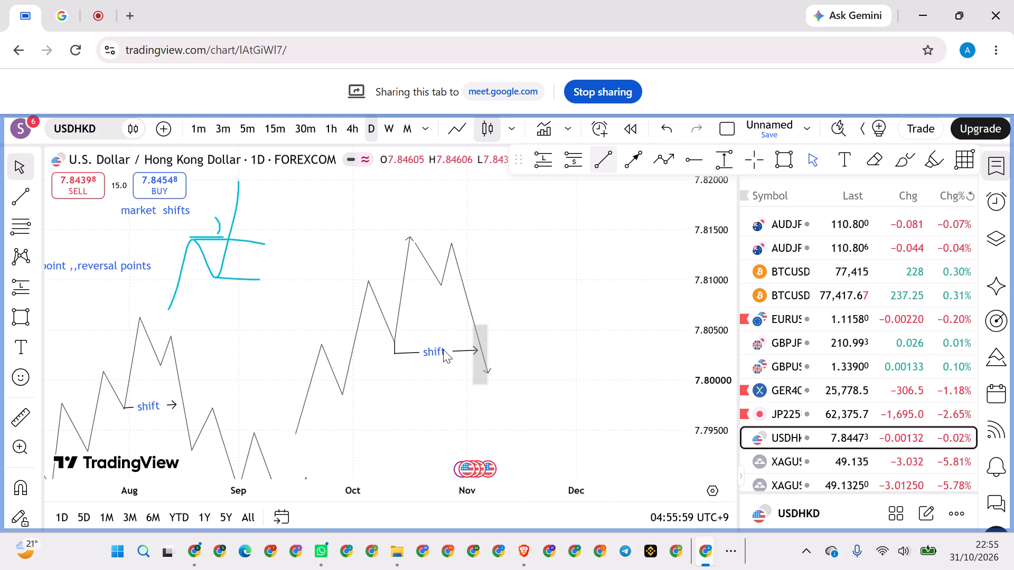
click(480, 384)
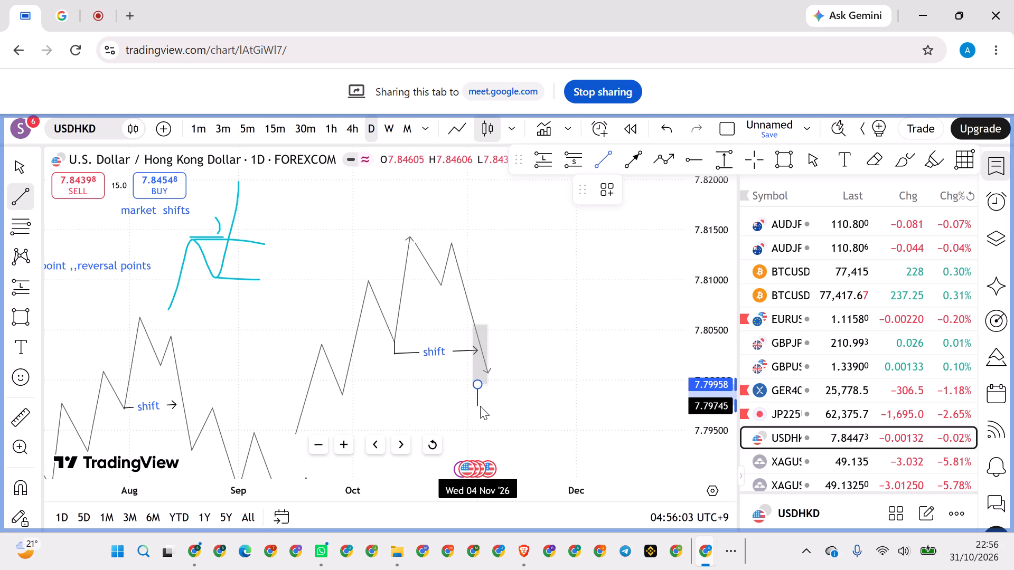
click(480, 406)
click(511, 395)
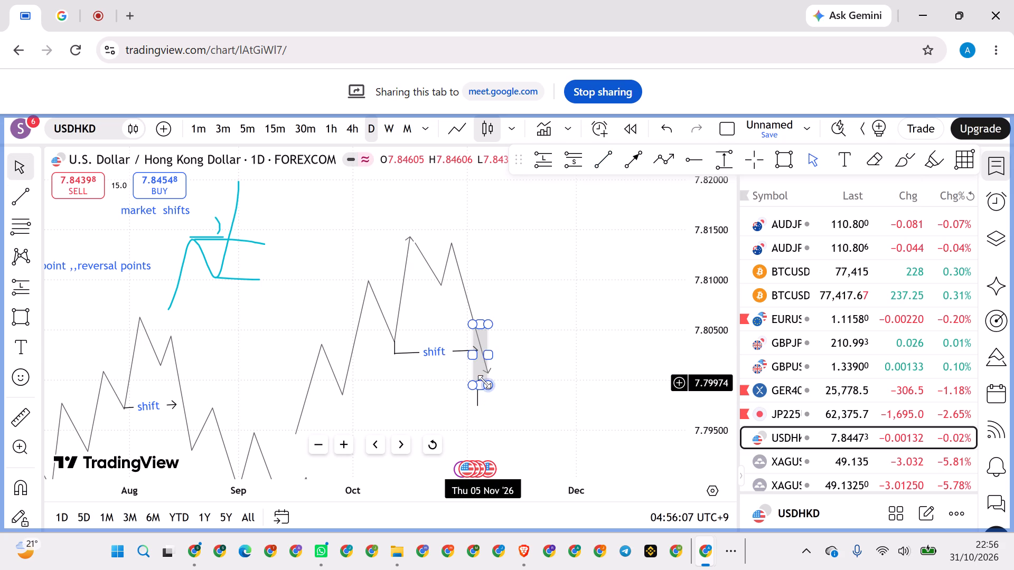
Place a horizontal ray at about 7.80243 starting from the swing low on 13 Oct.
click(688, 157)
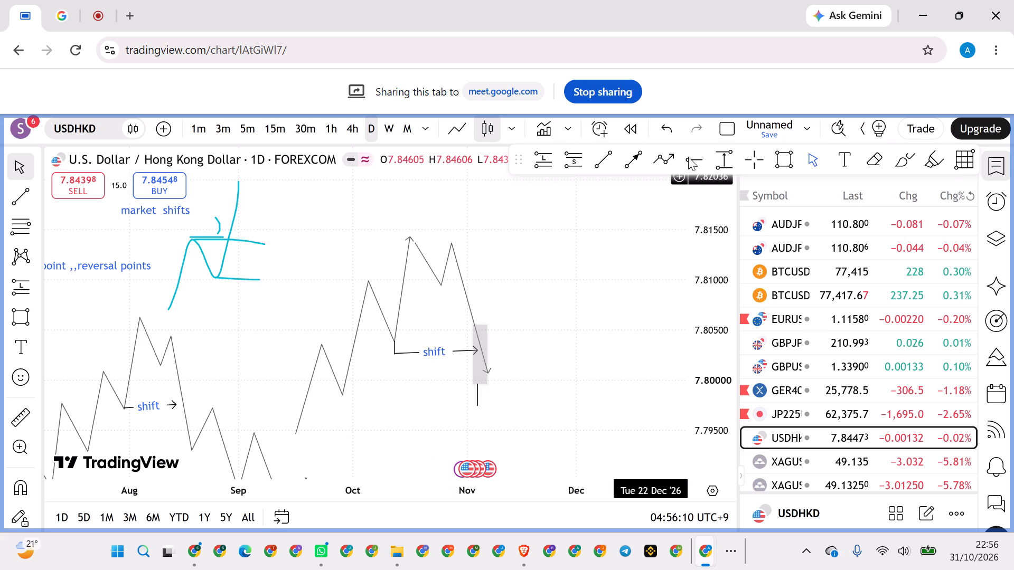
click(394, 356)
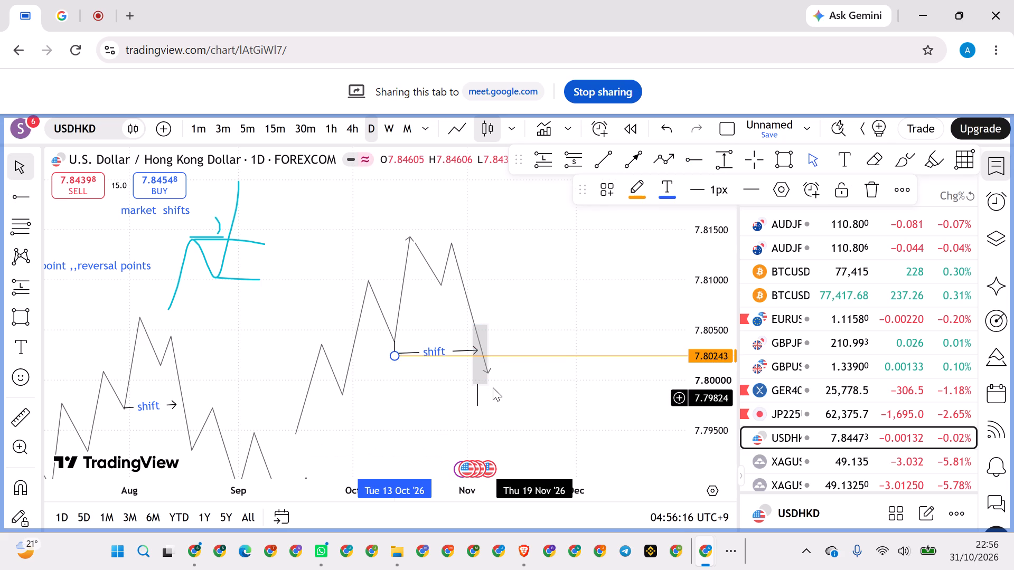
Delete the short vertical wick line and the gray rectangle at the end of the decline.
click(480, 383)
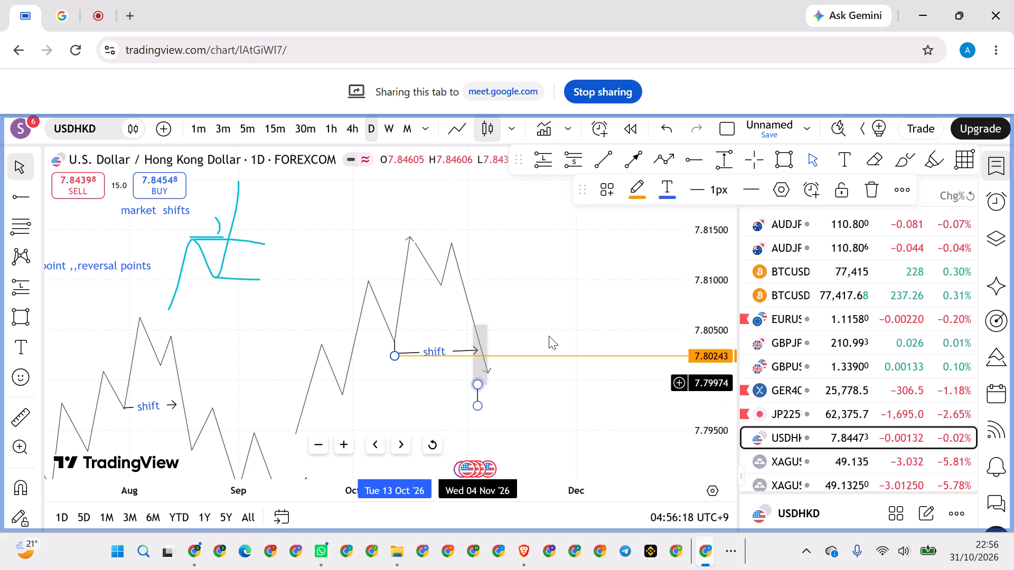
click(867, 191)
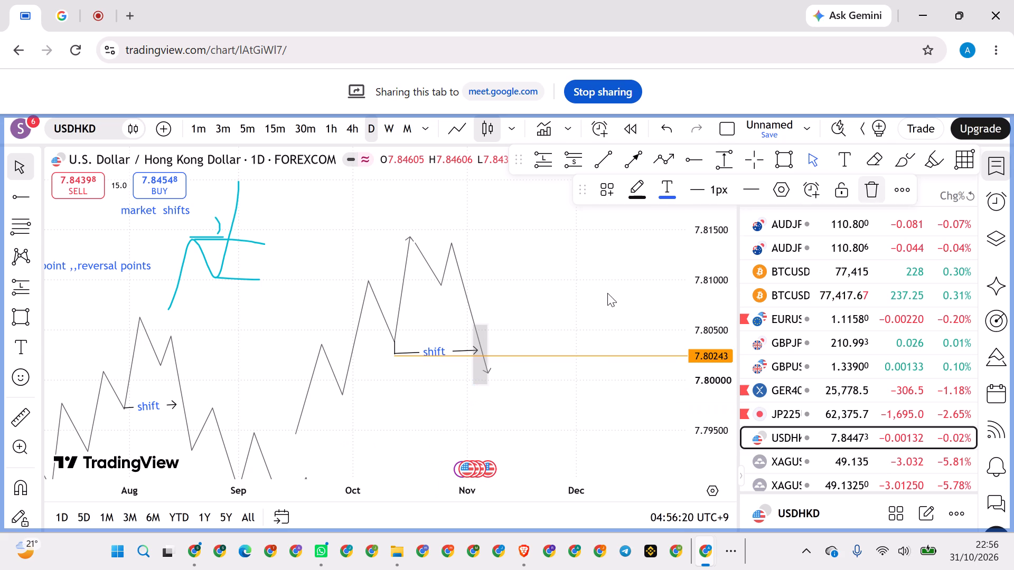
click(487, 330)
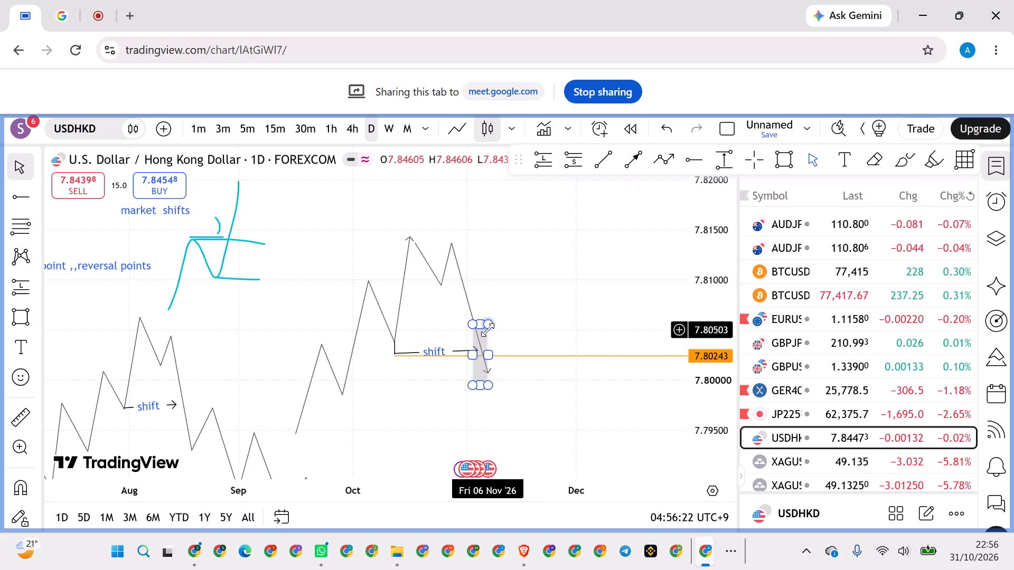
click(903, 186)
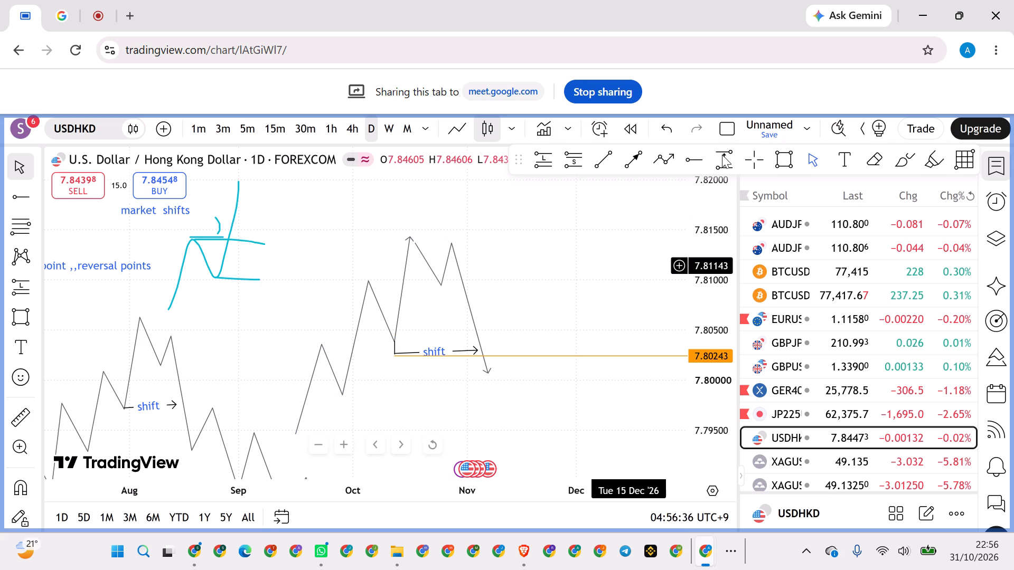
Draw a descending zigzag path continuing the decline from 9 Nov, with its first peak at about 7.80614 on 16 Nov and its end in December.
click(669, 158)
click(492, 373)
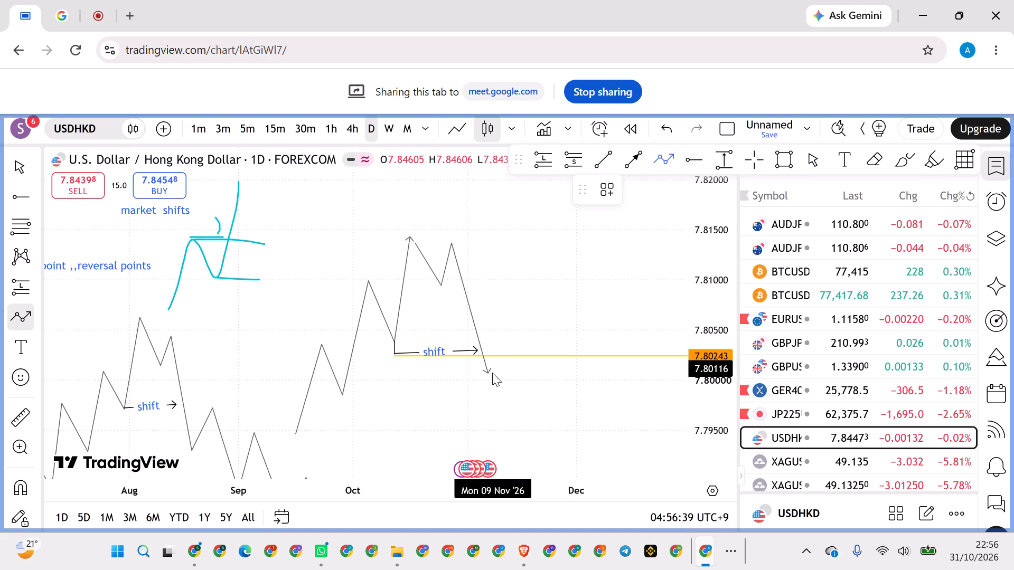
click(519, 319)
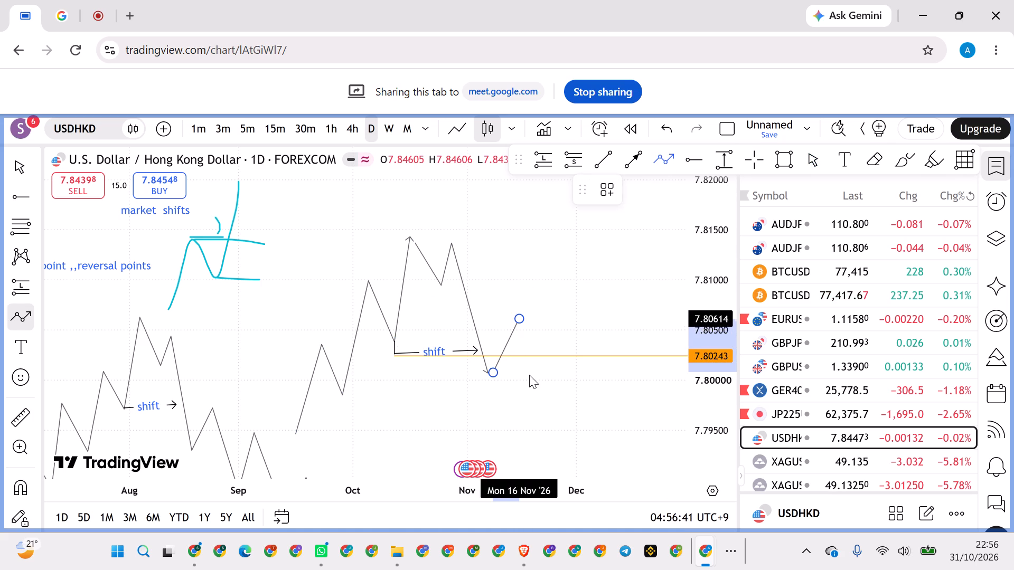
click(553, 411)
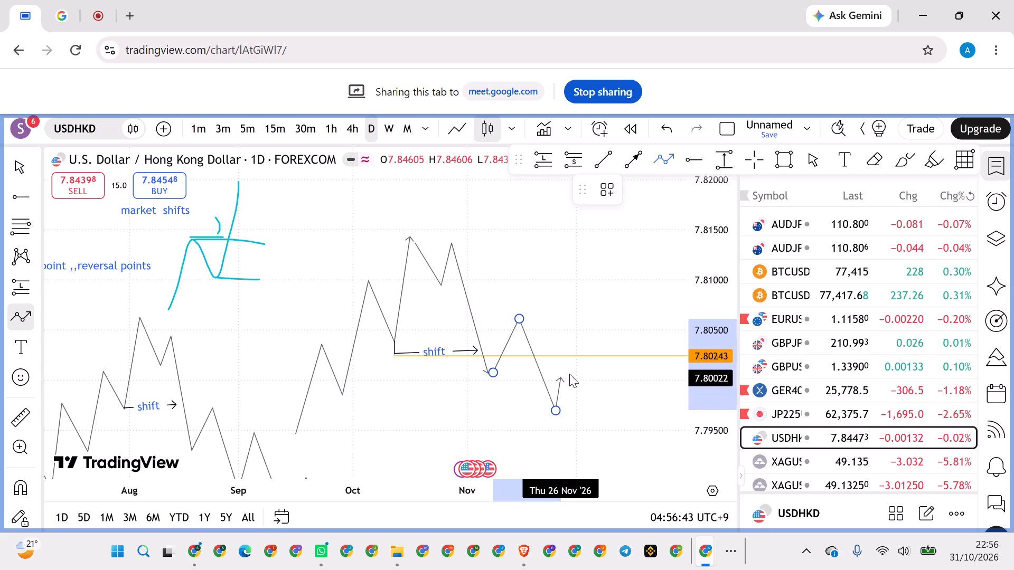
click(580, 369)
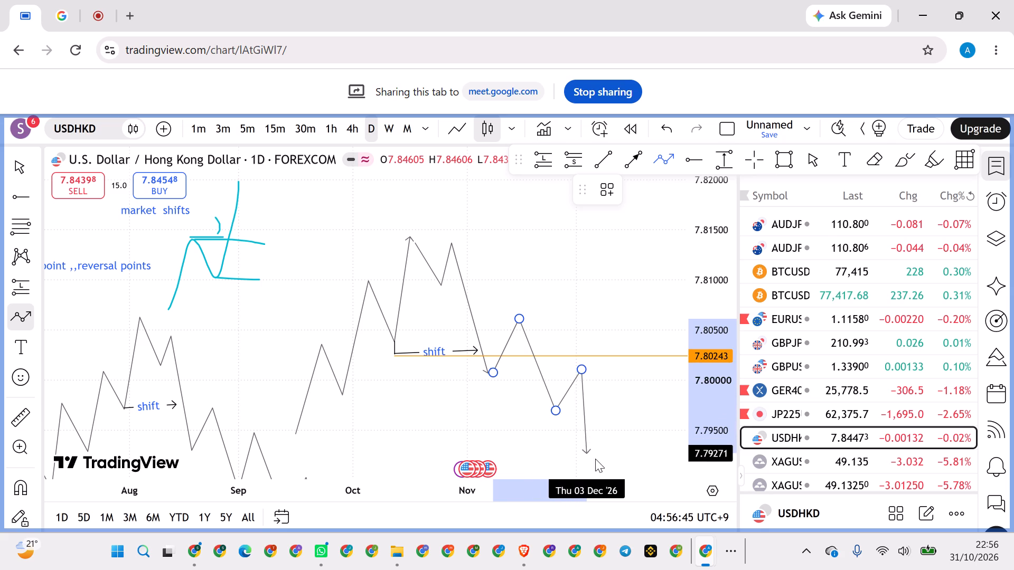
double_click(607, 459)
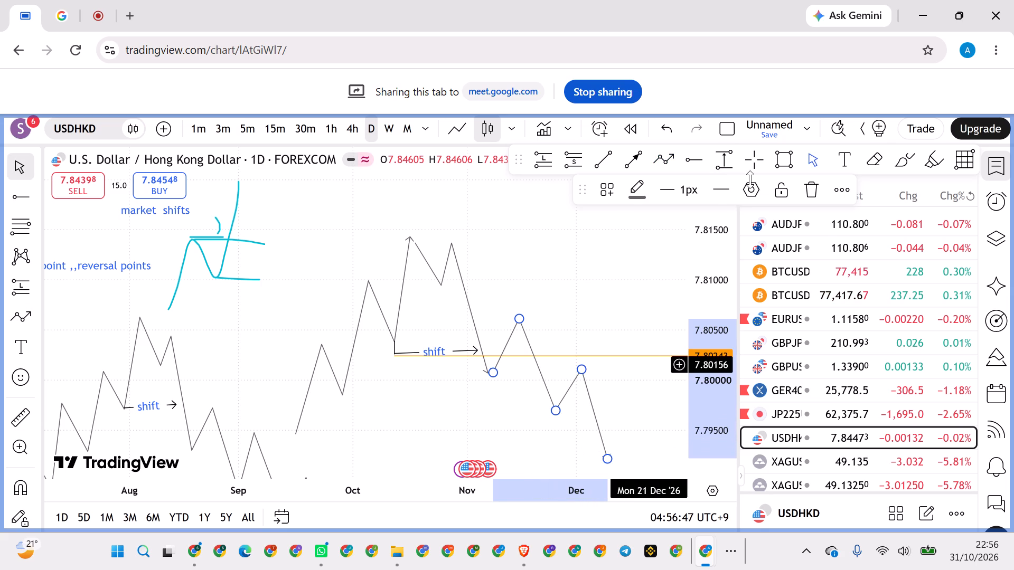
Add the text label "bullish to bearish shift" above the October peak.
click(844, 163)
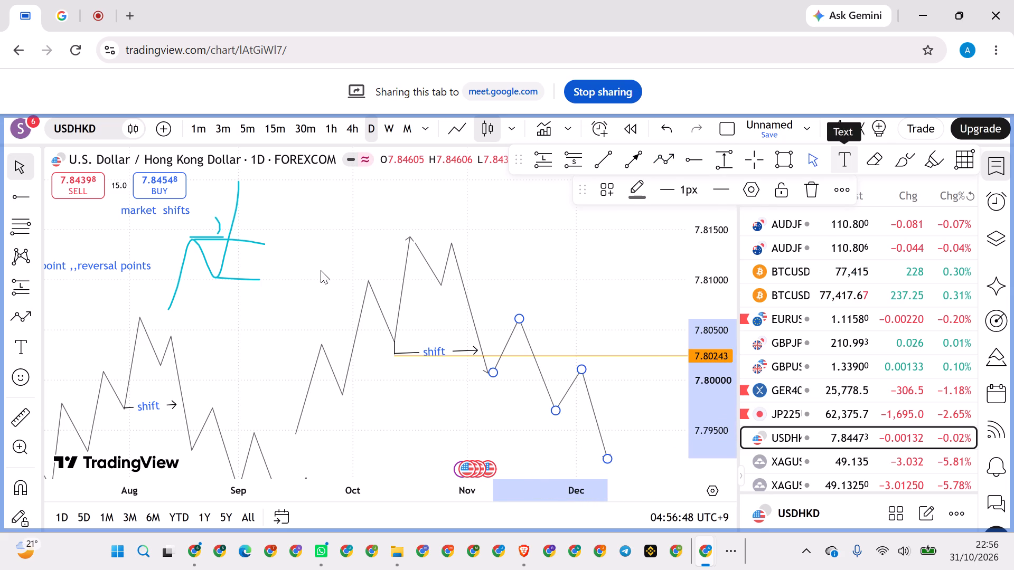
click(368, 199)
text(bullish)
key(space)
text(to)
key(space)
text(bearid)
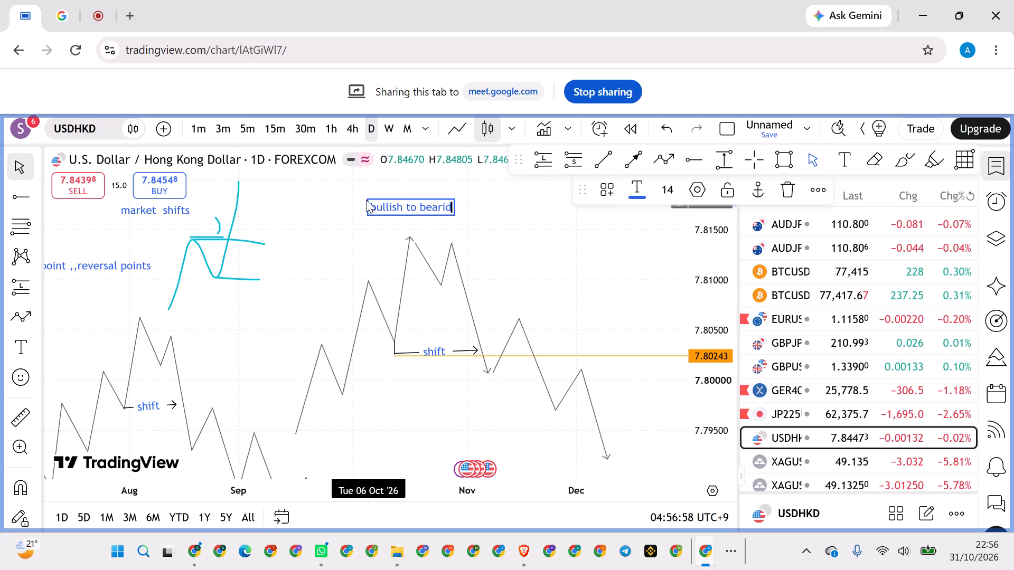
key(BackSpace)
text(sh)
key(space)
text(shift)
key(space)
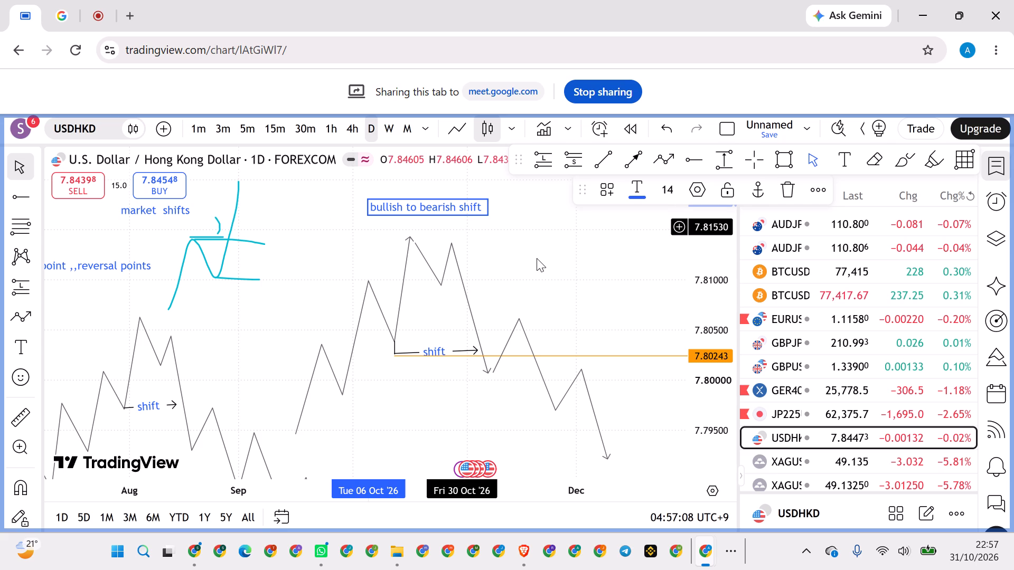
Draw a zigzag path in the empty area below, falling from about 7.77837 on 13 Oct, bottoming in late November and rising to about 7.78156 on 24 Dec.
drag(634, 271, 533, 248)
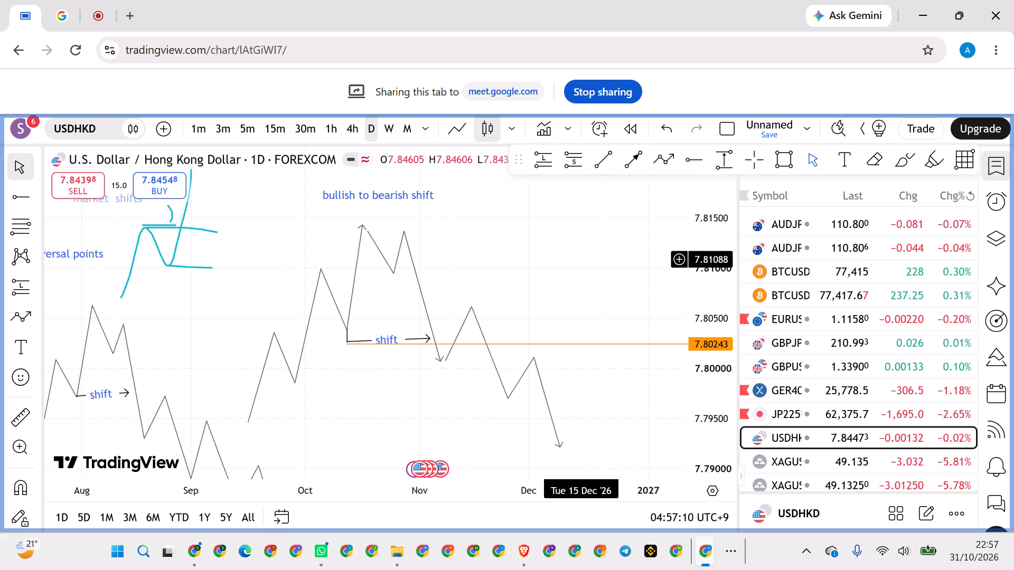
drag(533, 248, 532, 203)
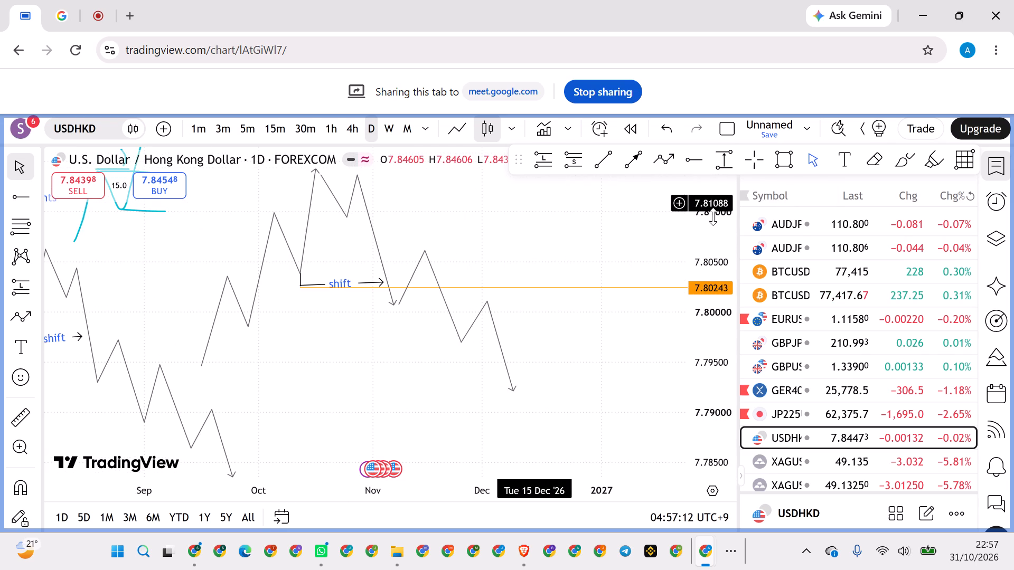
drag(713, 214, 666, 357)
scroll(328, 395, down, 20)
scroll(328, 395, down, 20)
scroll(328, 395, down, 20)
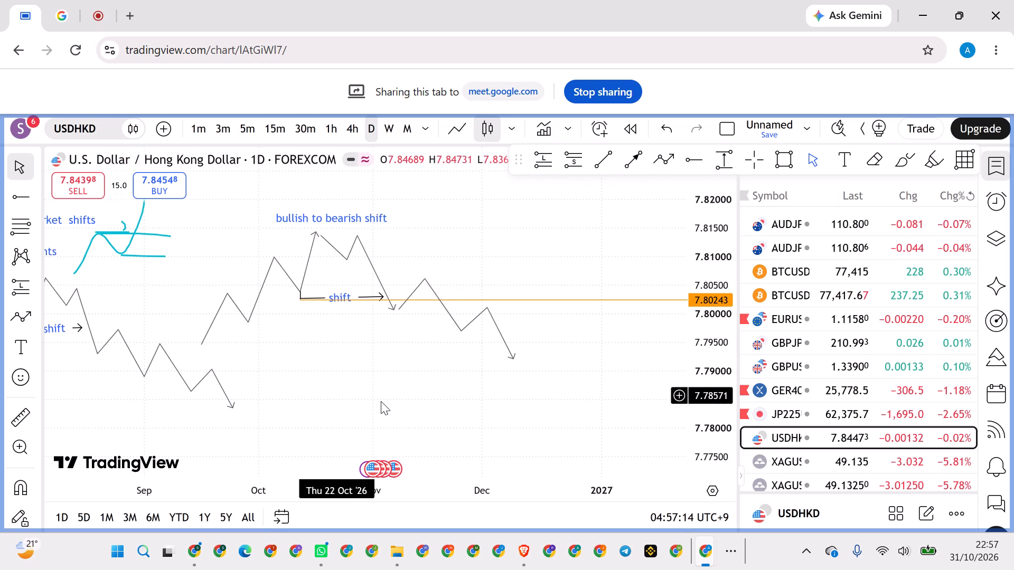
drag(387, 399, 355, 269)
drag(422, 336, 395, 320)
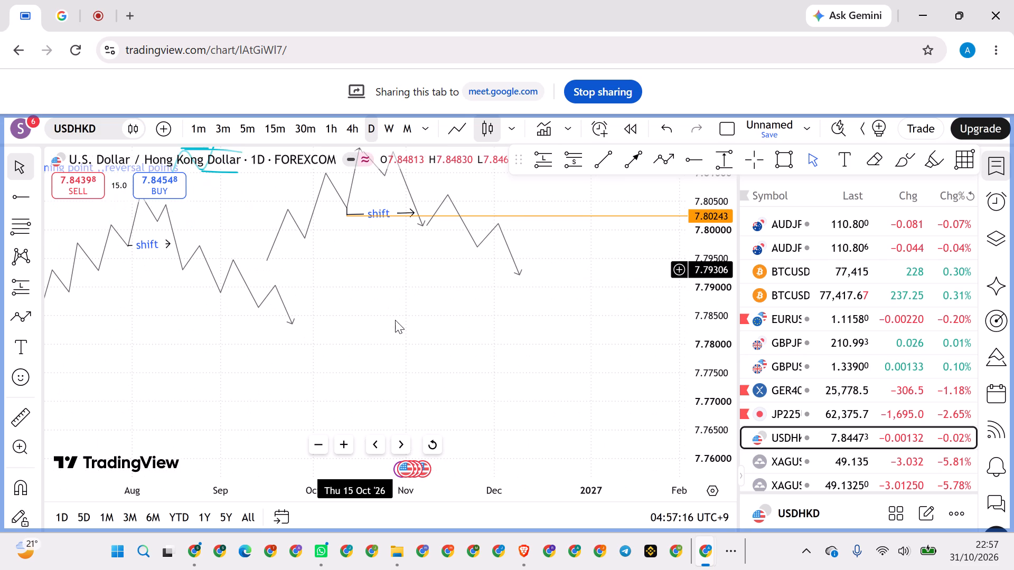
drag(395, 320, 446, 231)
click(661, 159)
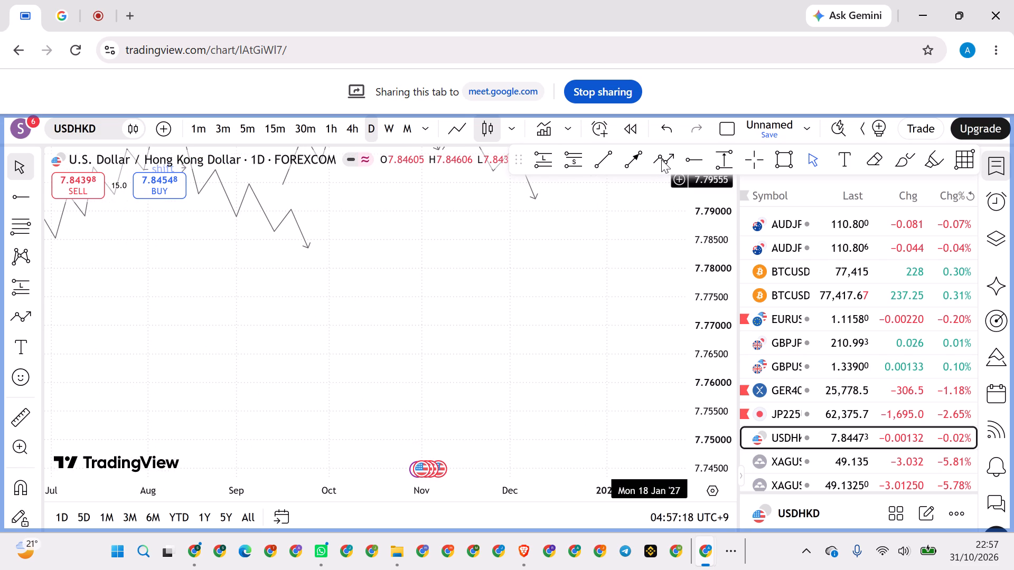
click(361, 278)
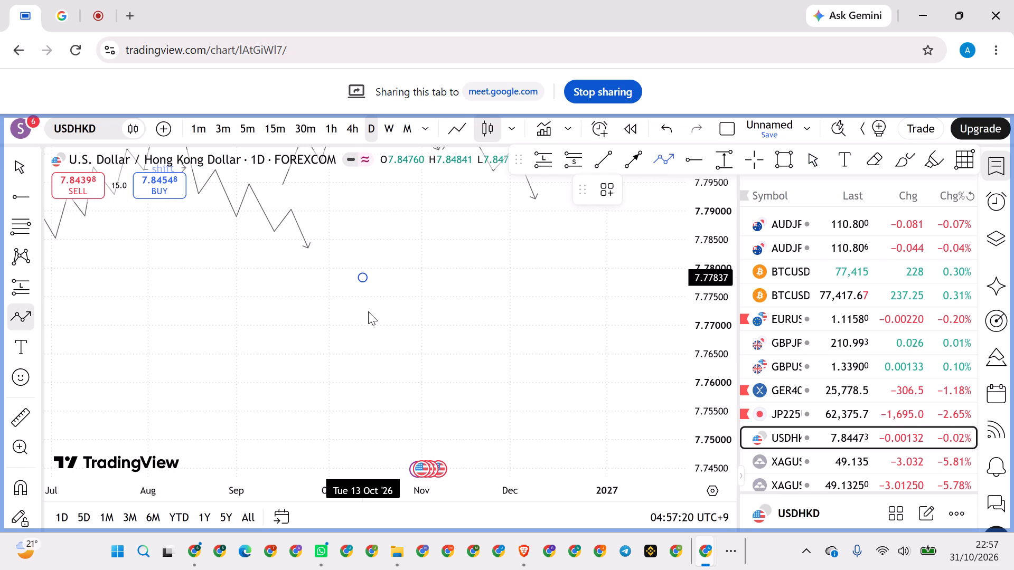
click(395, 332)
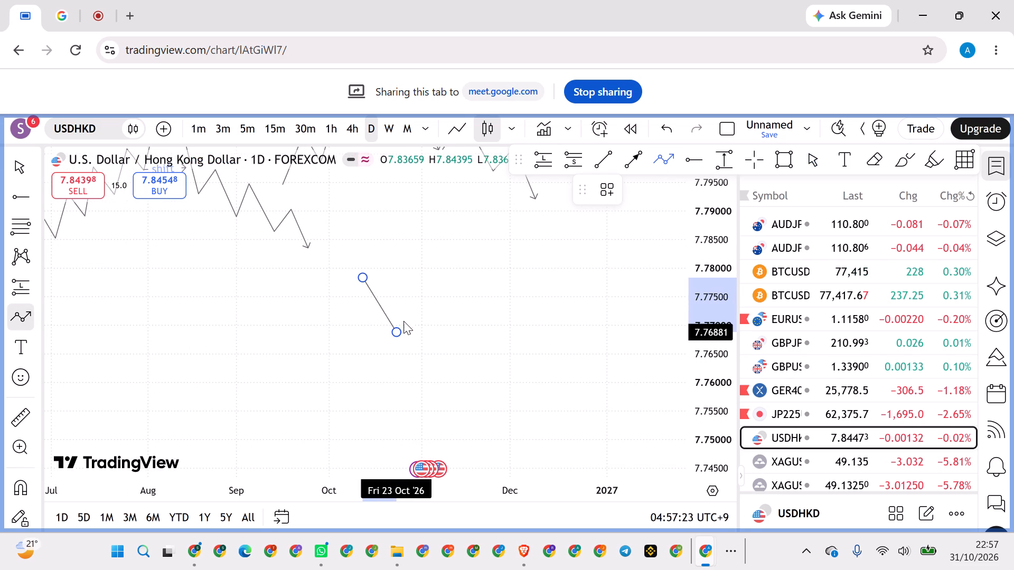
click(414, 304)
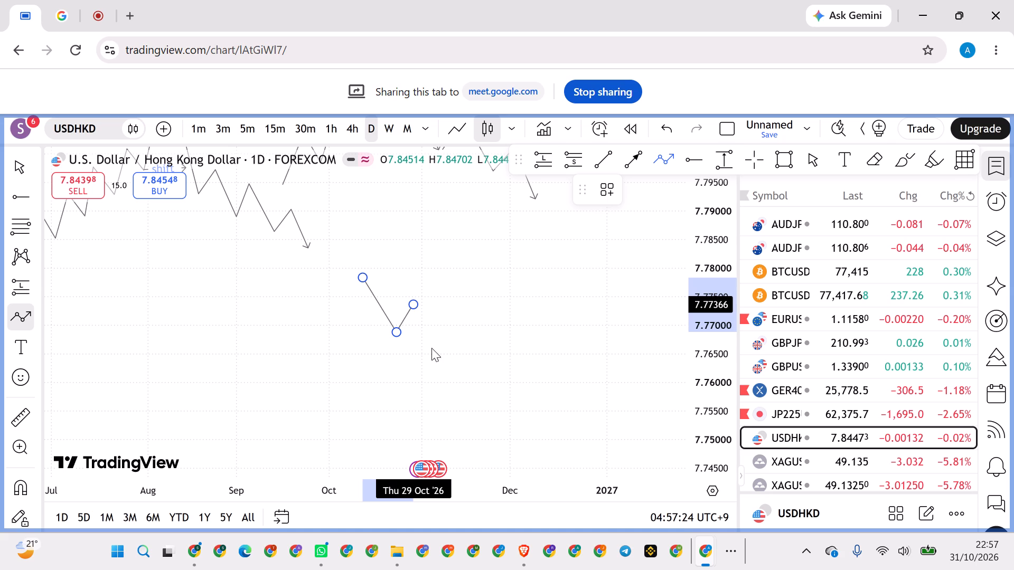
click(445, 383)
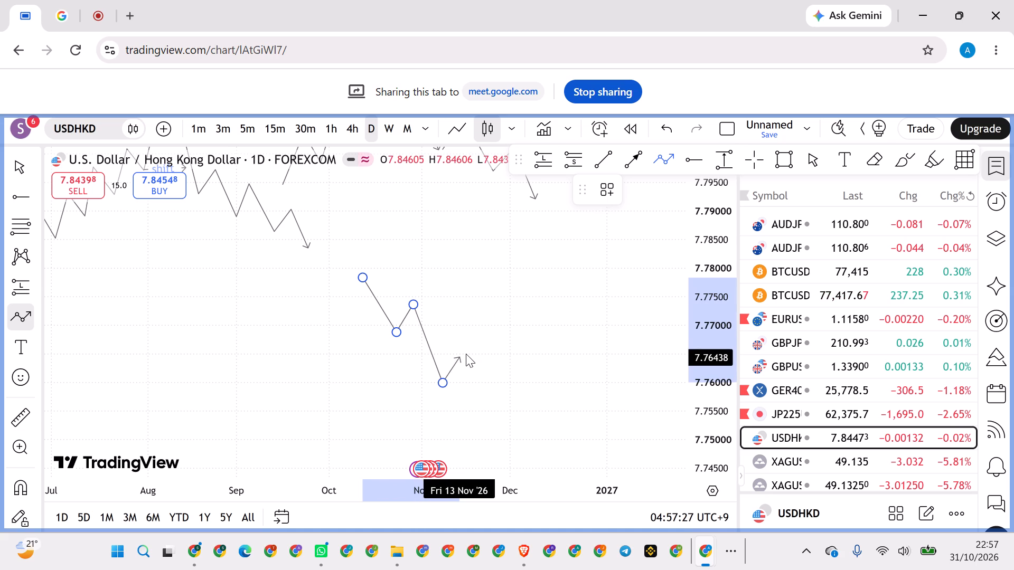
click(470, 351)
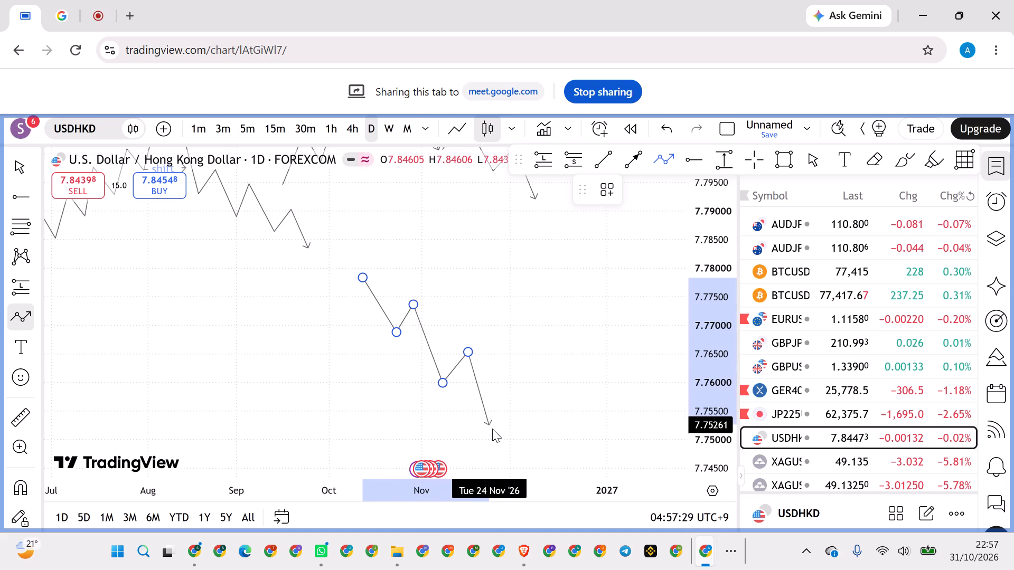
click(492, 429)
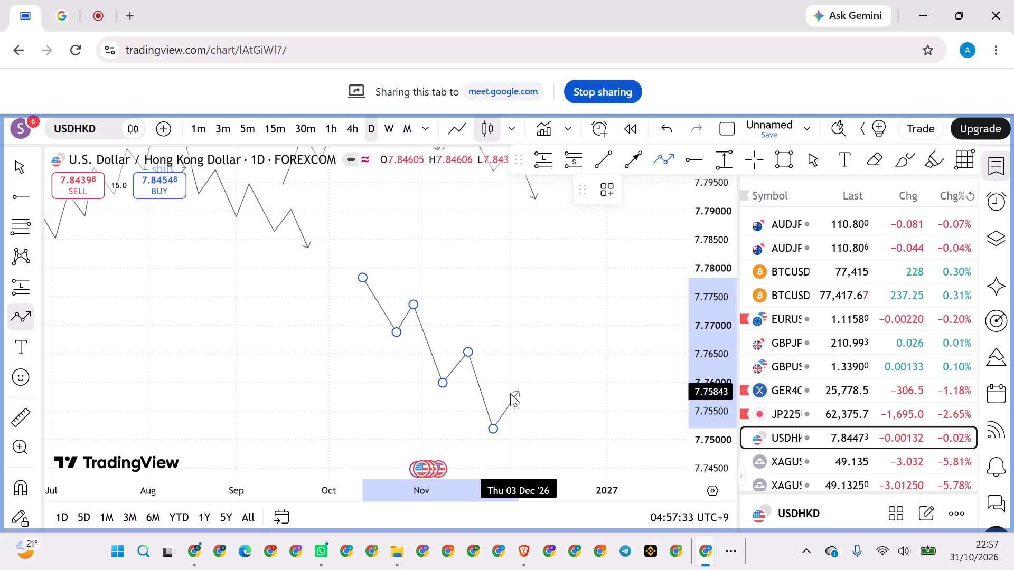
click(510, 393)
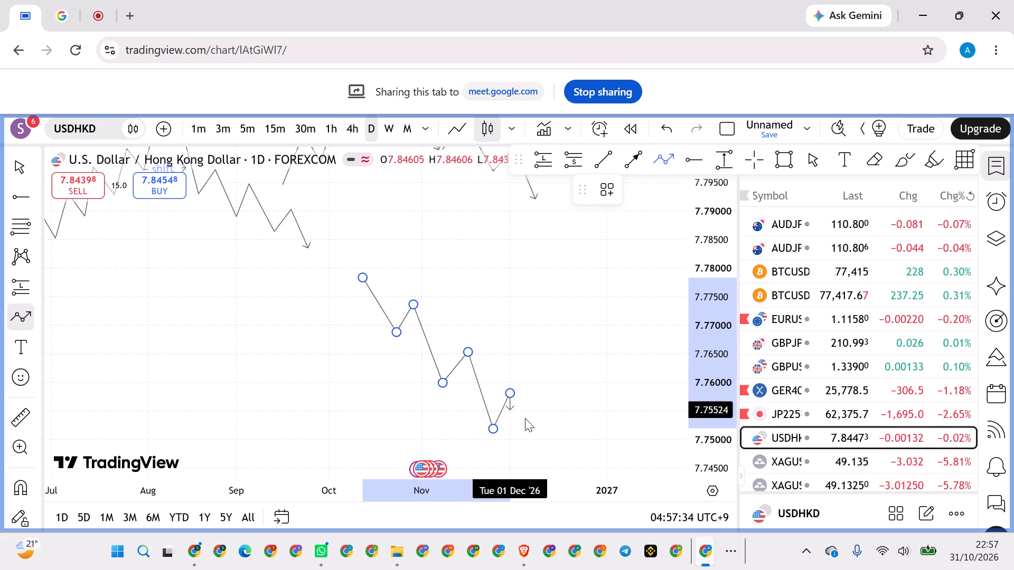
click(529, 420)
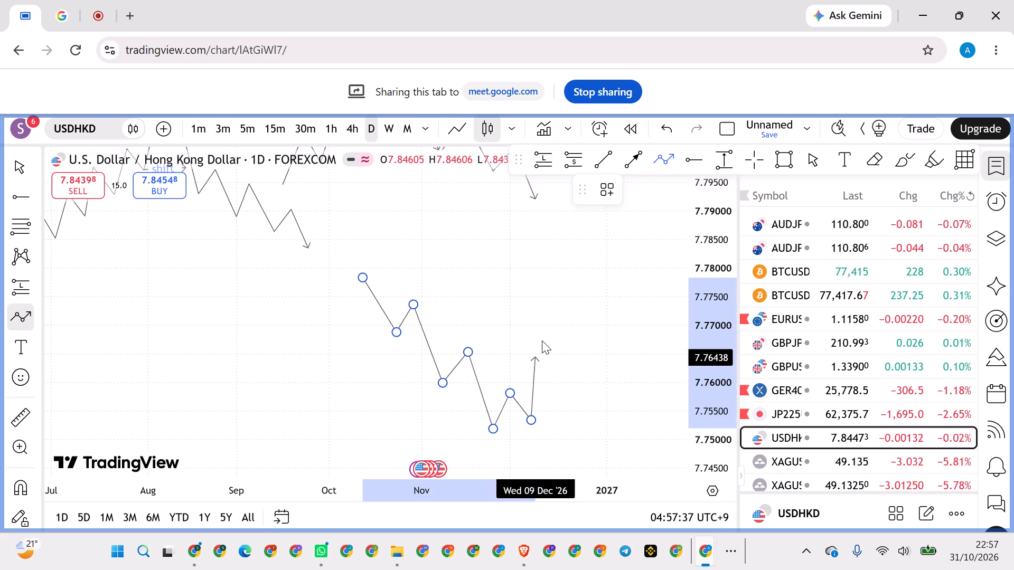
click(543, 311)
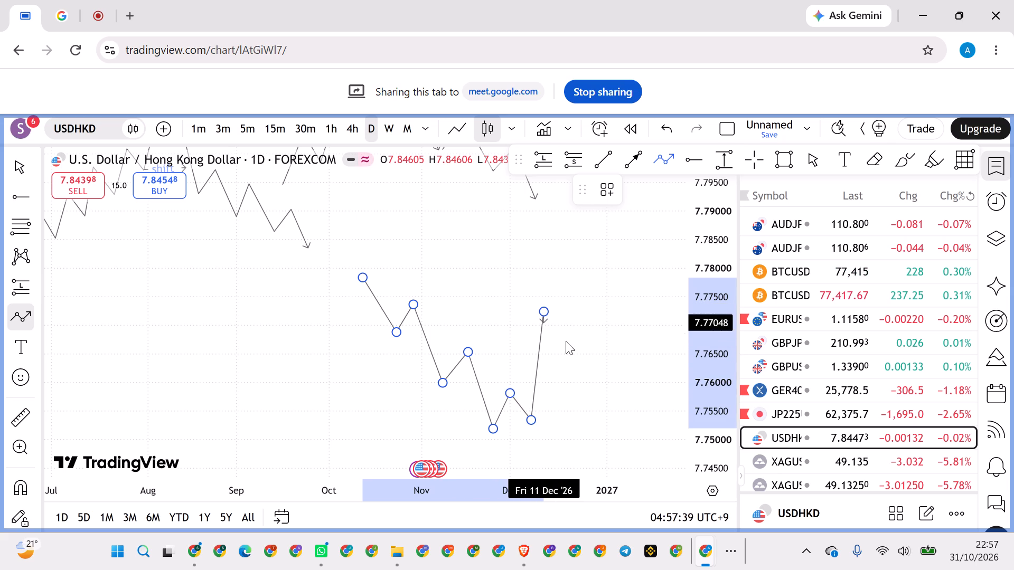
click(571, 347)
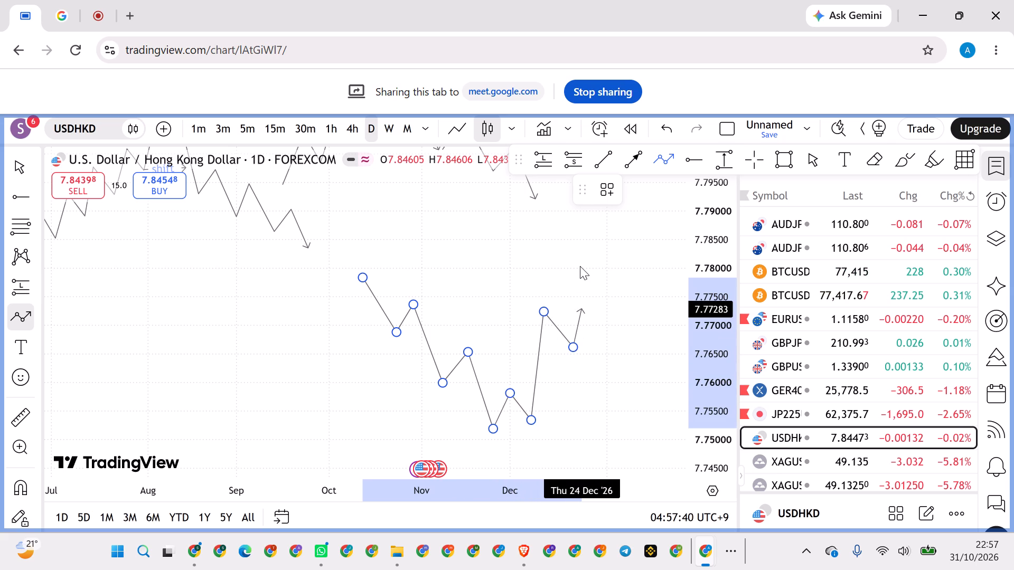
double_click(584, 259)
click(535, 252)
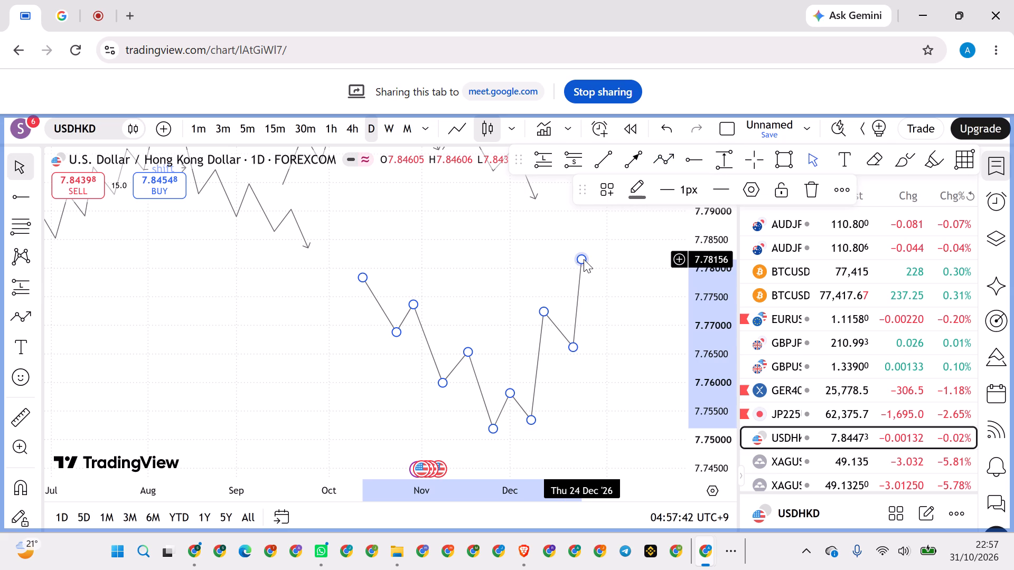
Move the path's lowest point to about 7.74942 on 27 Nov and shift the following higher low slightly down and earlier.
drag(493, 277, 445, 229)
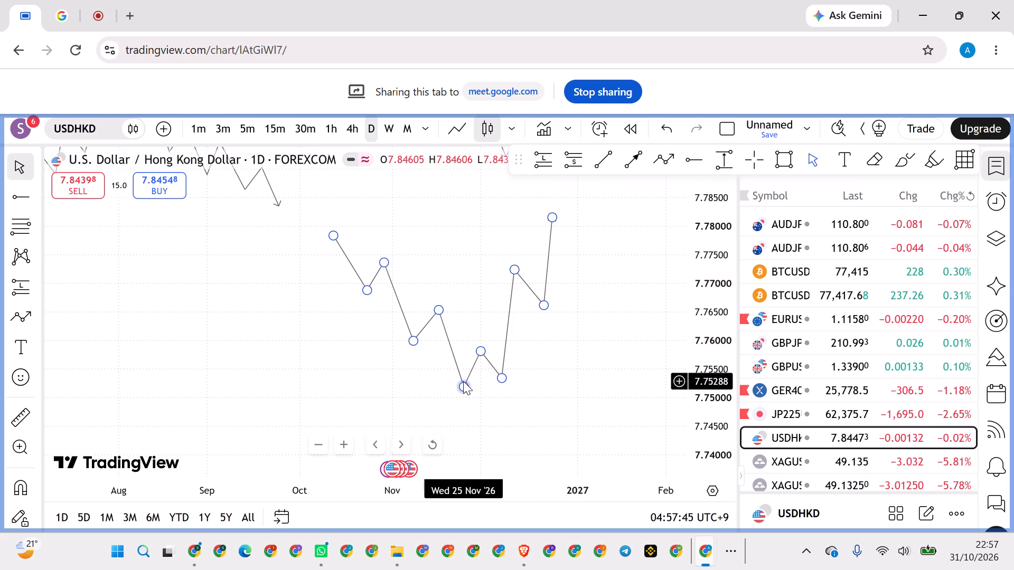
drag(463, 383, 474, 393)
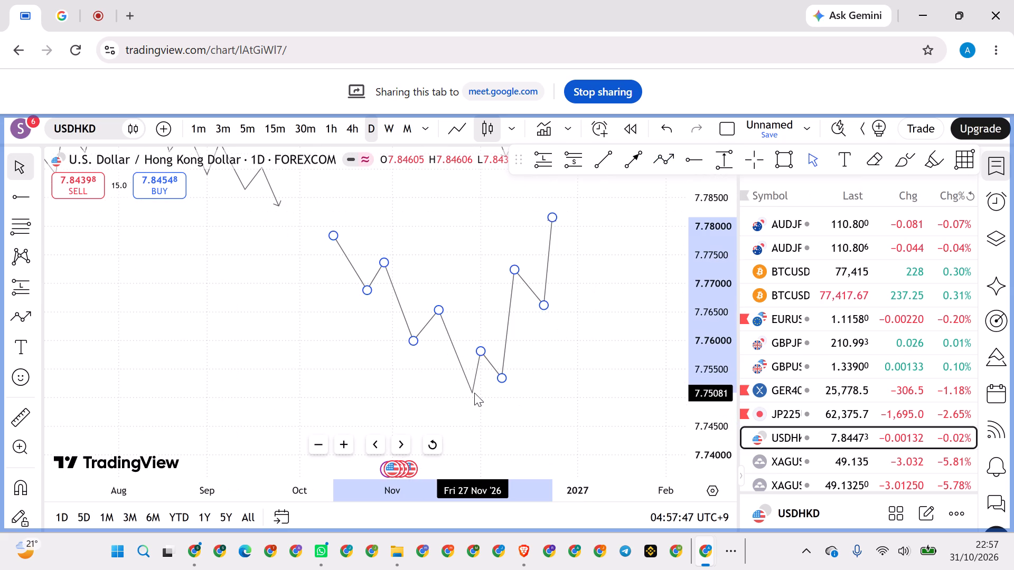
drag(474, 393, 474, 401)
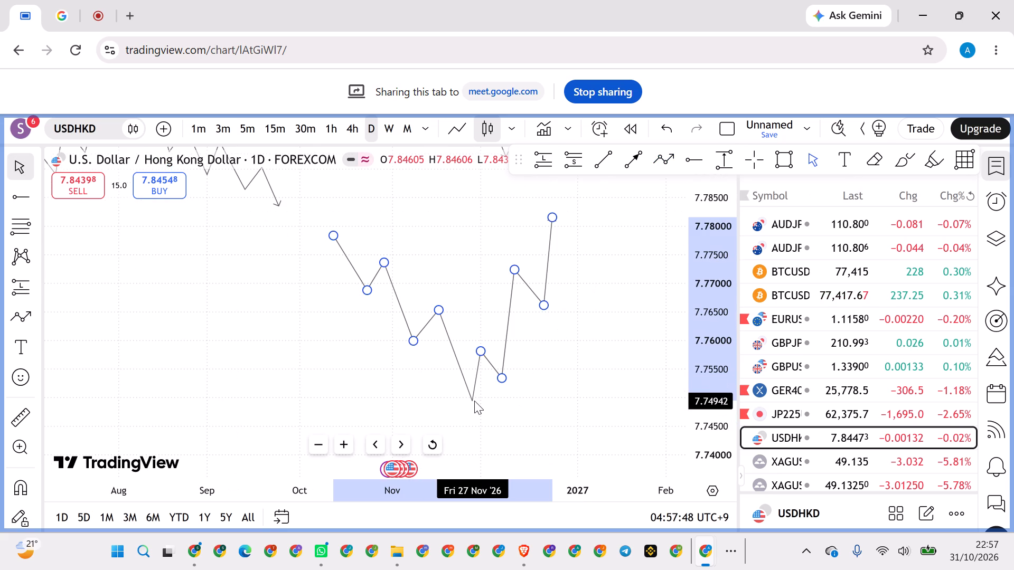
drag(505, 381, 502, 384)
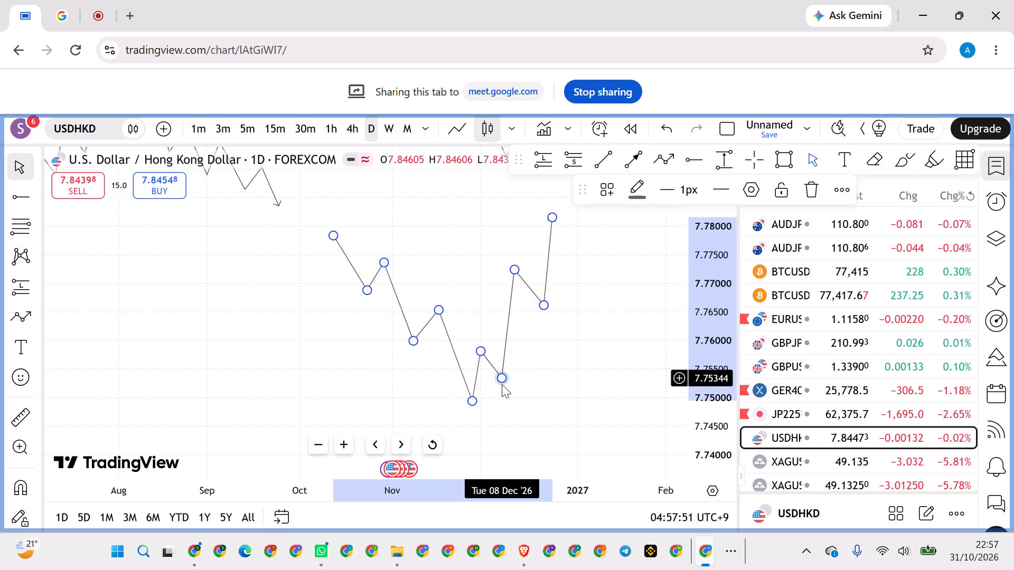
drag(502, 384, 500, 384)
Shift the path's second low to about 13 Nov and its second peak to about 20 Nov.
drag(415, 341, 418, 343)
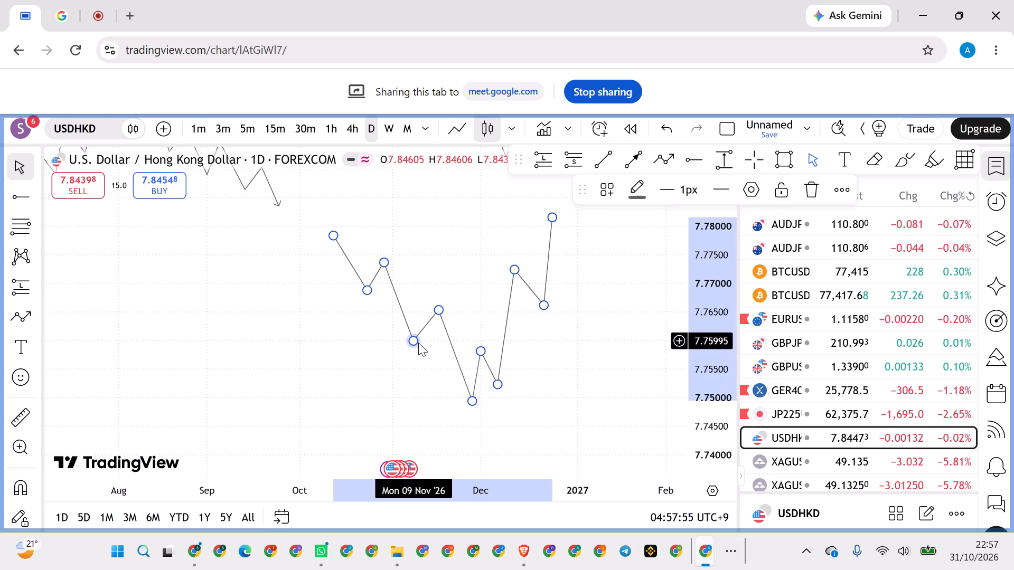
drag(418, 343, 425, 345)
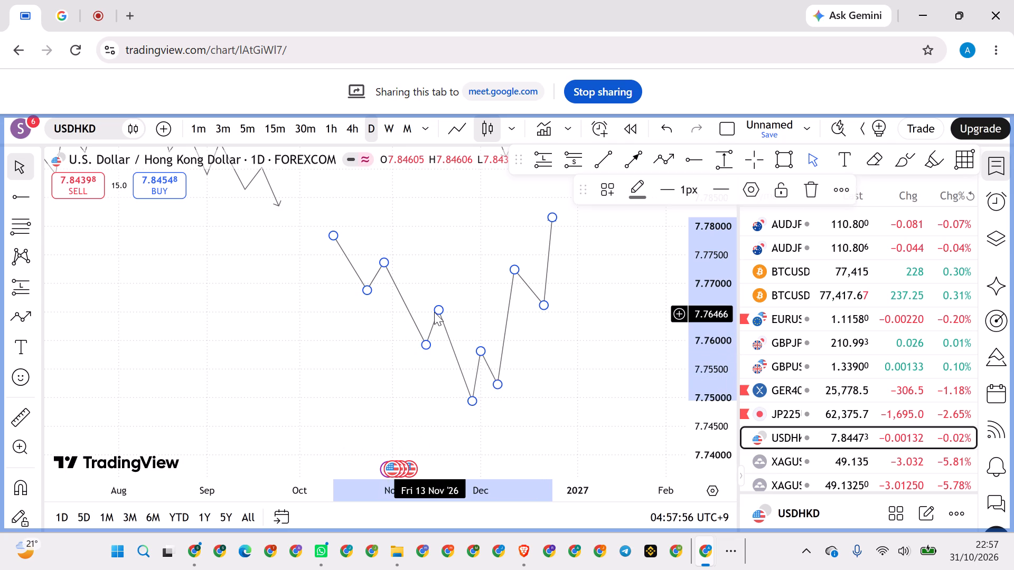
drag(438, 308, 451, 310)
click(546, 366)
drag(540, 387, 551, 379)
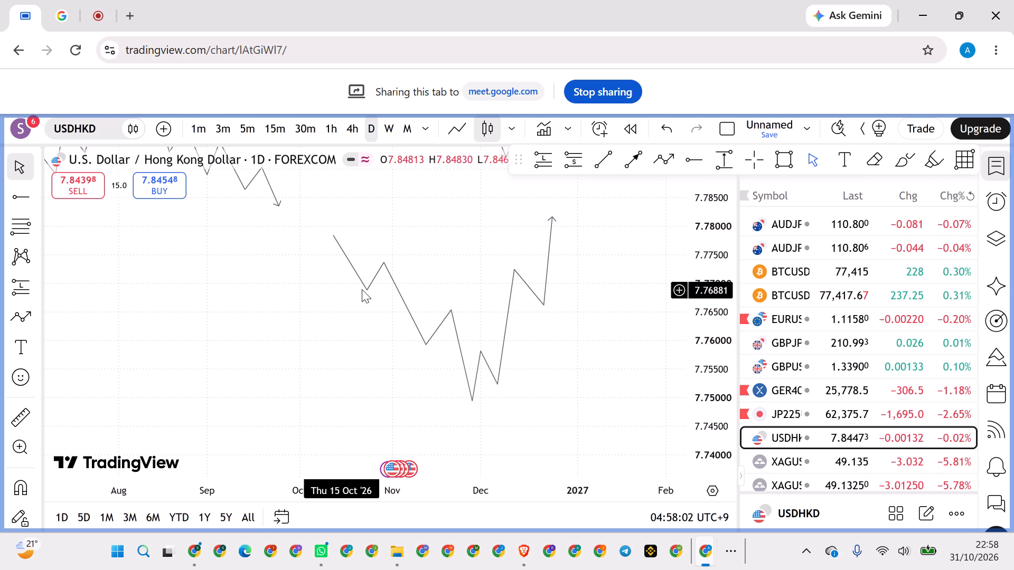
Move the path's first low to about 7.76757 on 27 Oct, its first peak into early November, and its second low to about 7.75884.
drag(363, 288, 377, 297)
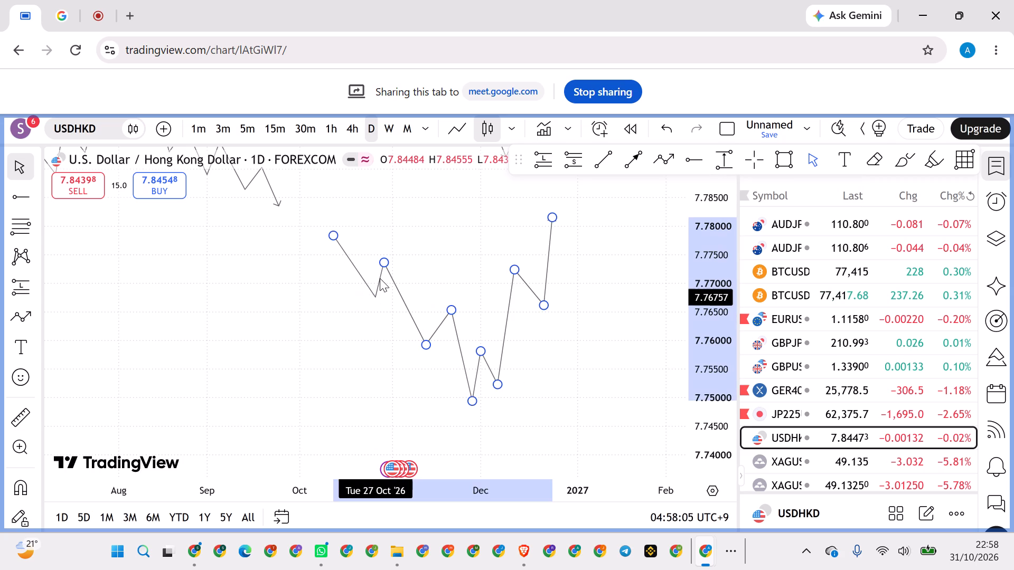
drag(388, 264, 409, 266)
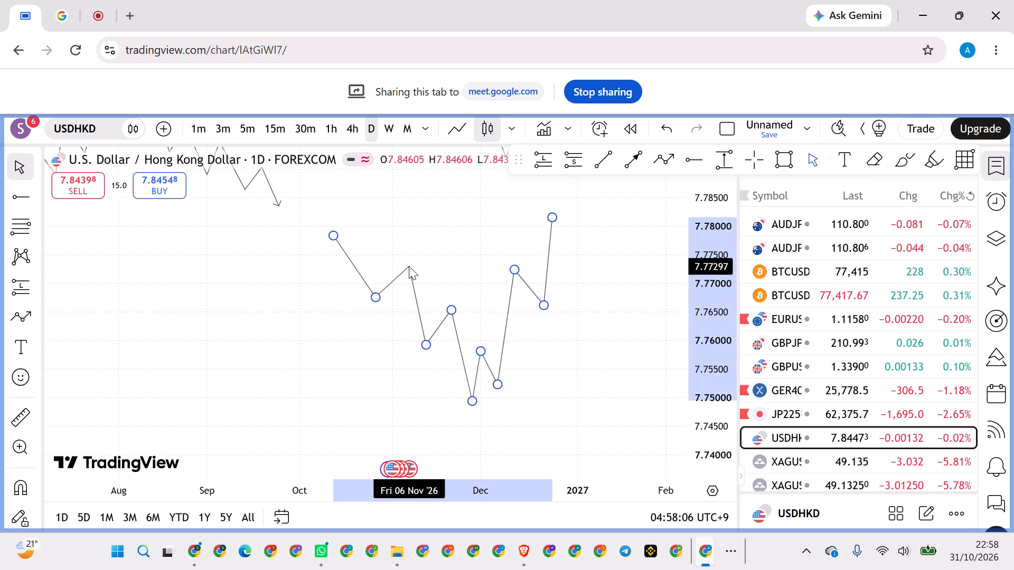
drag(409, 266, 401, 266)
drag(422, 347, 429, 347)
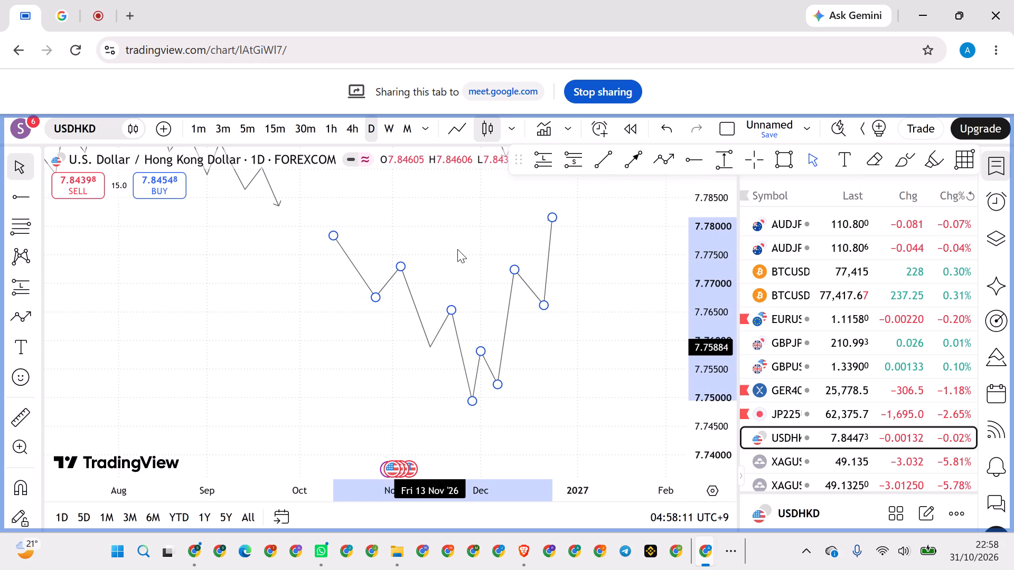
click(457, 249)
Place a horizontal ray at about 7.74970 starting from the path's lowest point on 27 Nov.
click(689, 155)
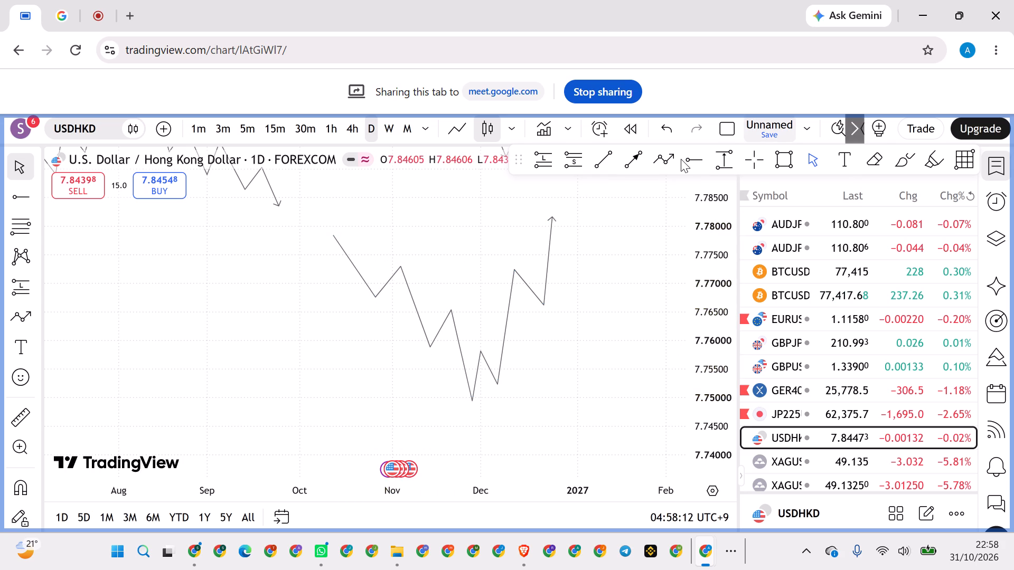
click(471, 400)
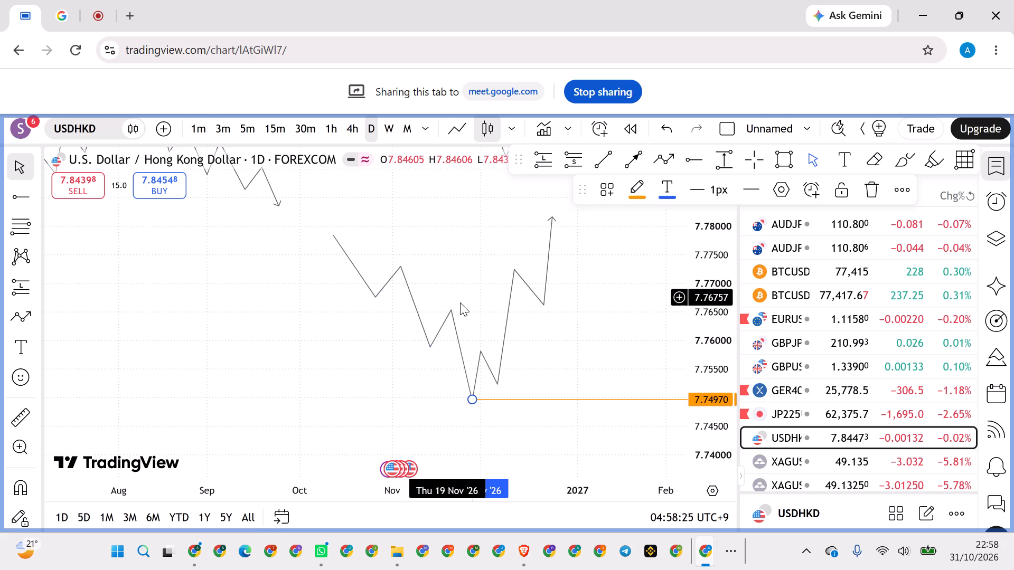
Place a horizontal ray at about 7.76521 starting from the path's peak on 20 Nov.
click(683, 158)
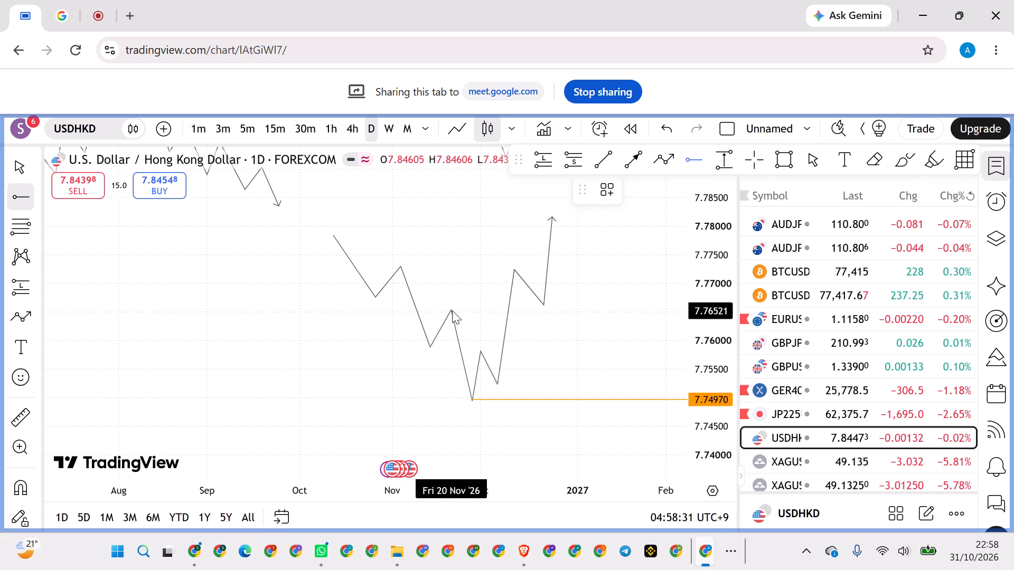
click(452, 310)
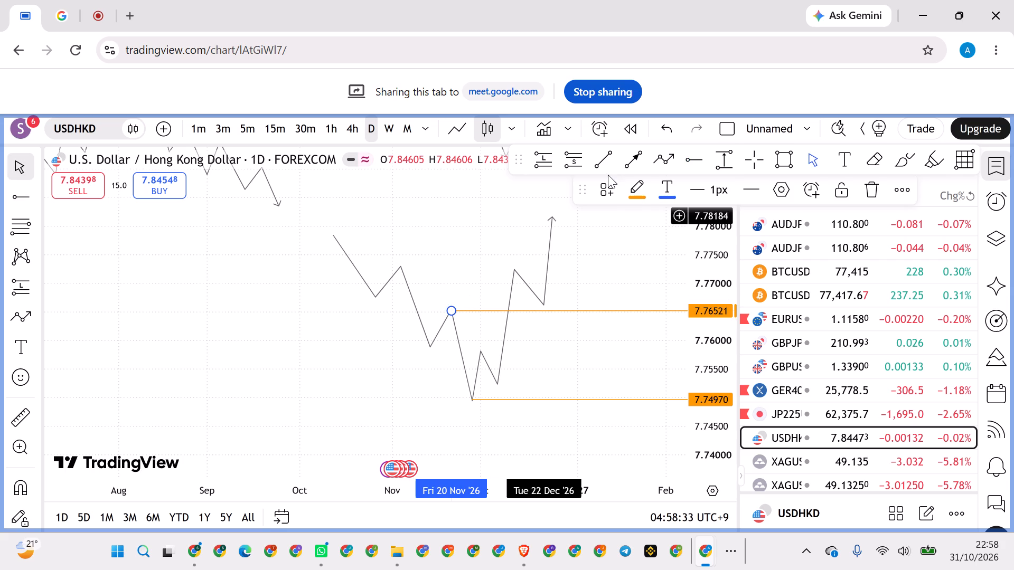
Place a horizontal ray at about 7.75898 starting from the path's second low in mid-November.
click(690, 158)
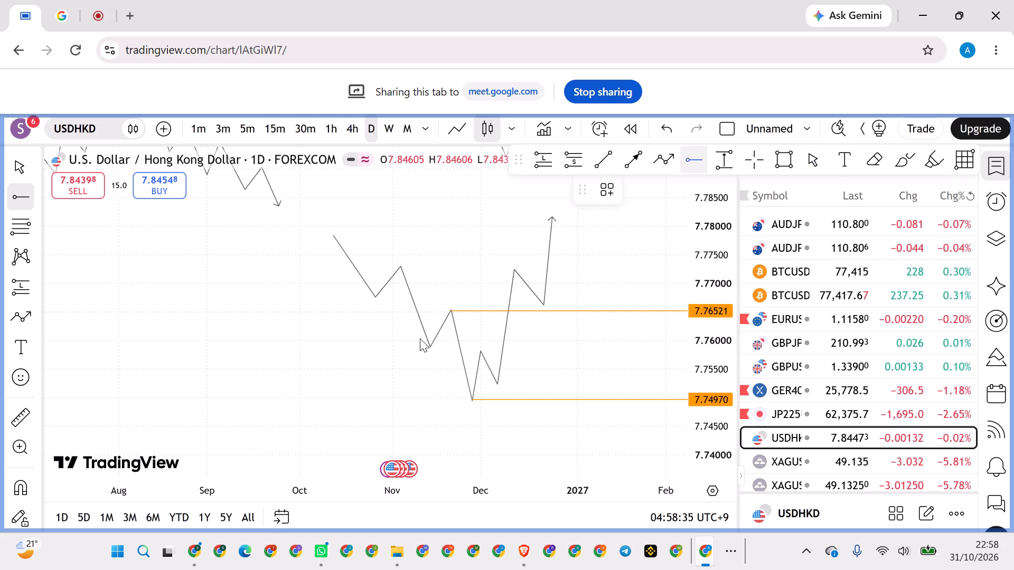
click(430, 346)
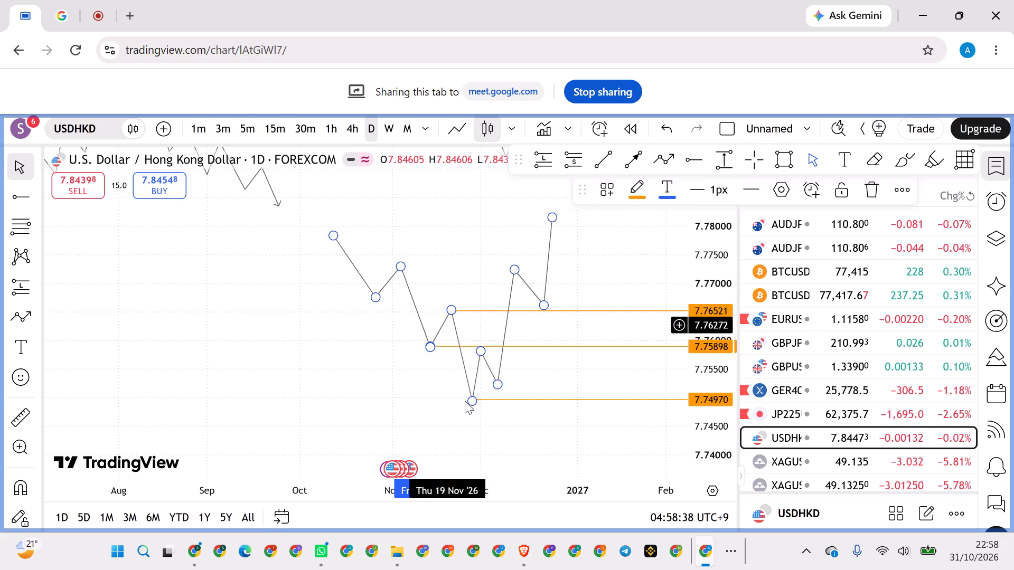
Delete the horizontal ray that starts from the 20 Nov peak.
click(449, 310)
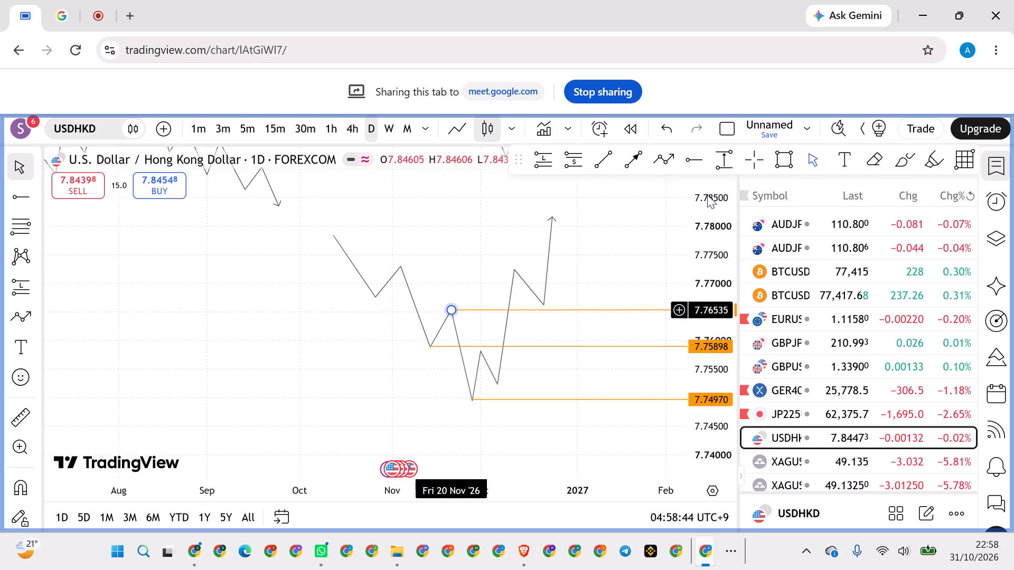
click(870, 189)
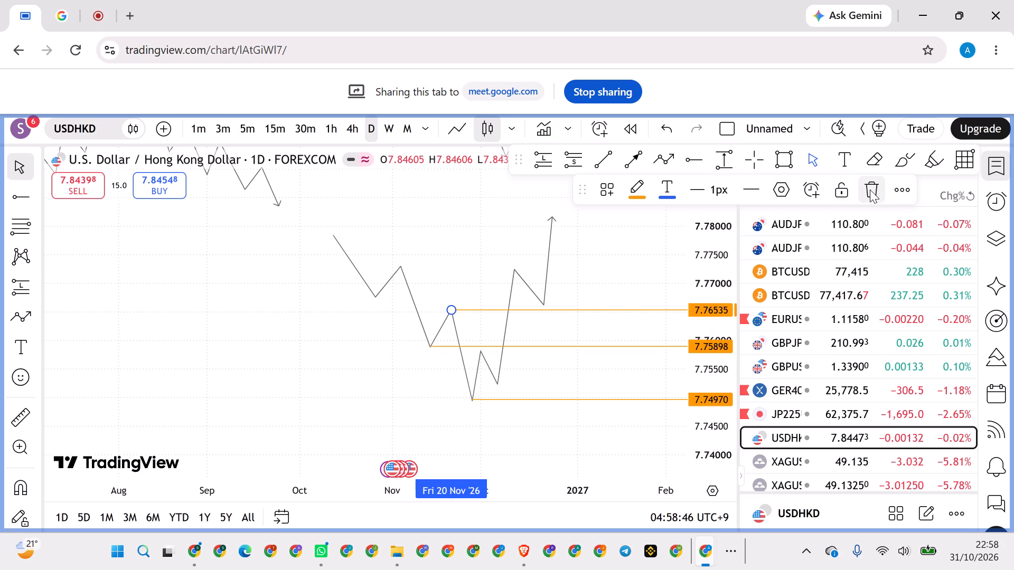
Draw a short vertical trend line from the path's 20 Nov peak at about 7.76535 up to about 7.76812.
click(605, 160)
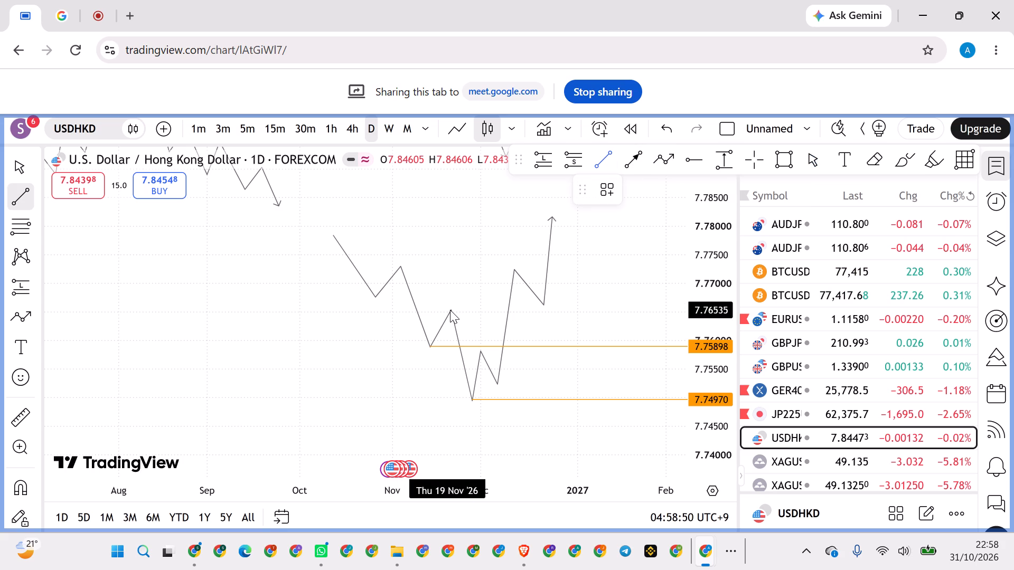
click(450, 310)
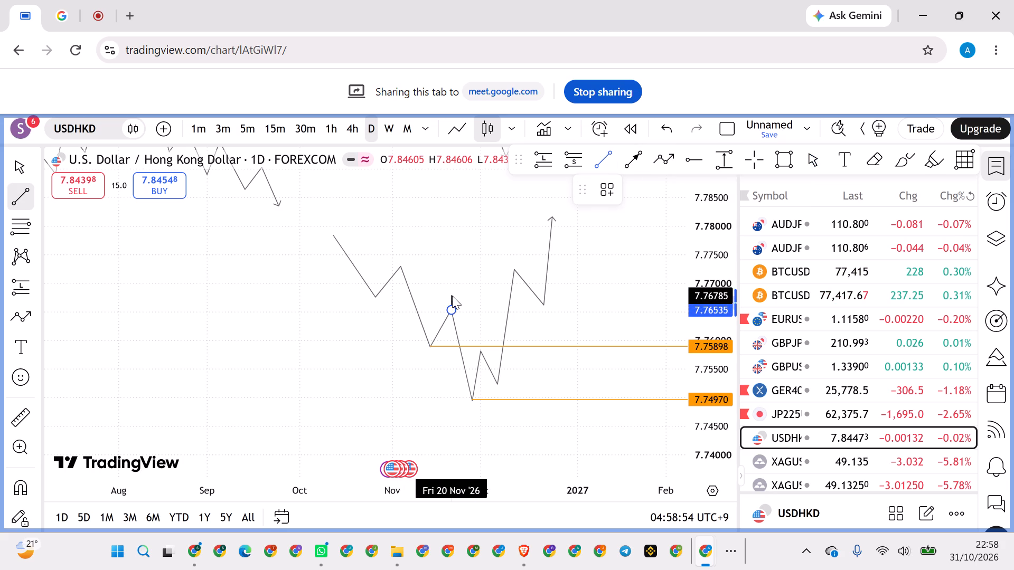
click(452, 294)
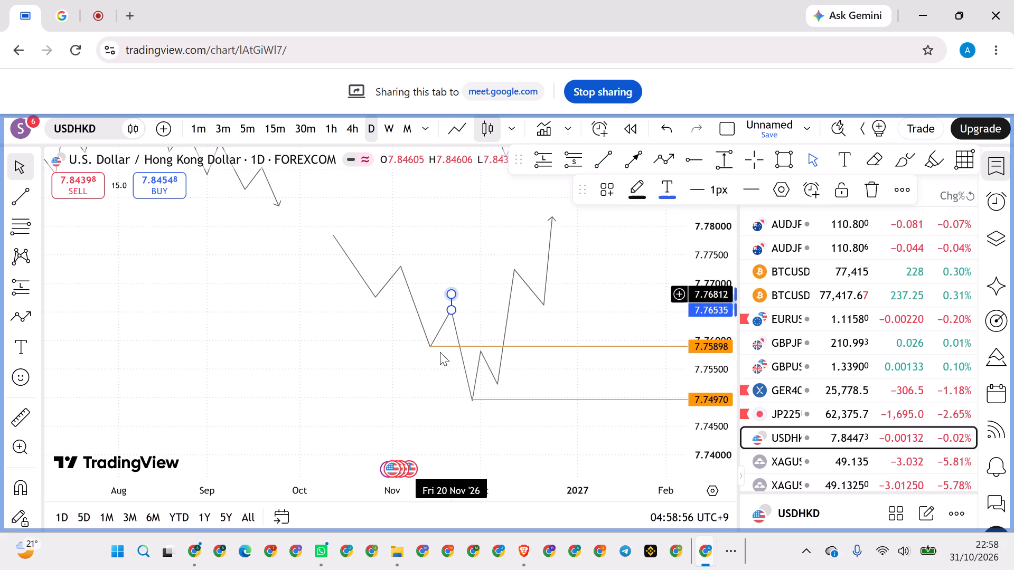
Delete the two remaining horizontal rays, at the path's mid-November low and at its lowest point.
click(429, 344)
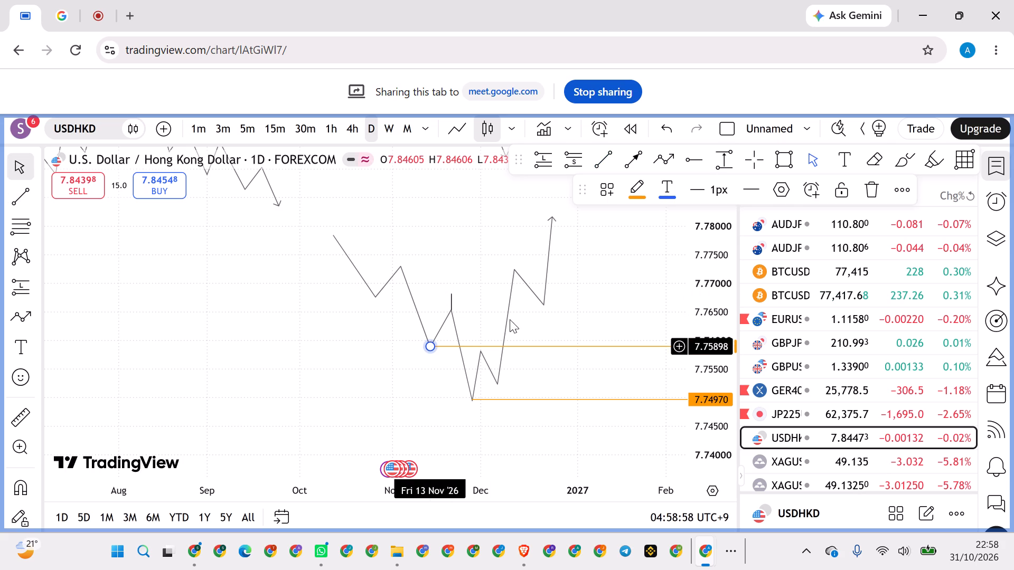
click(868, 193)
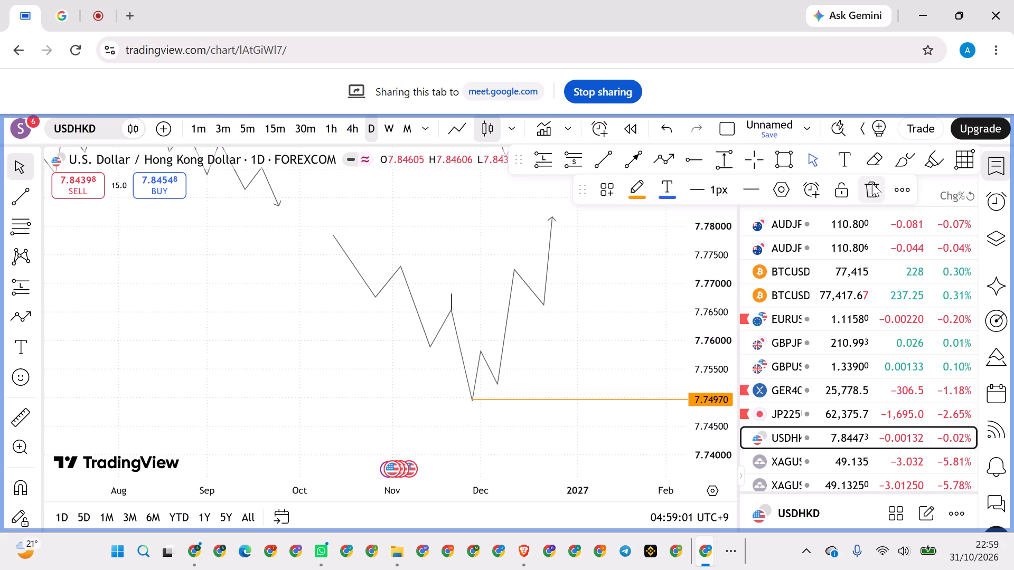
click(872, 183)
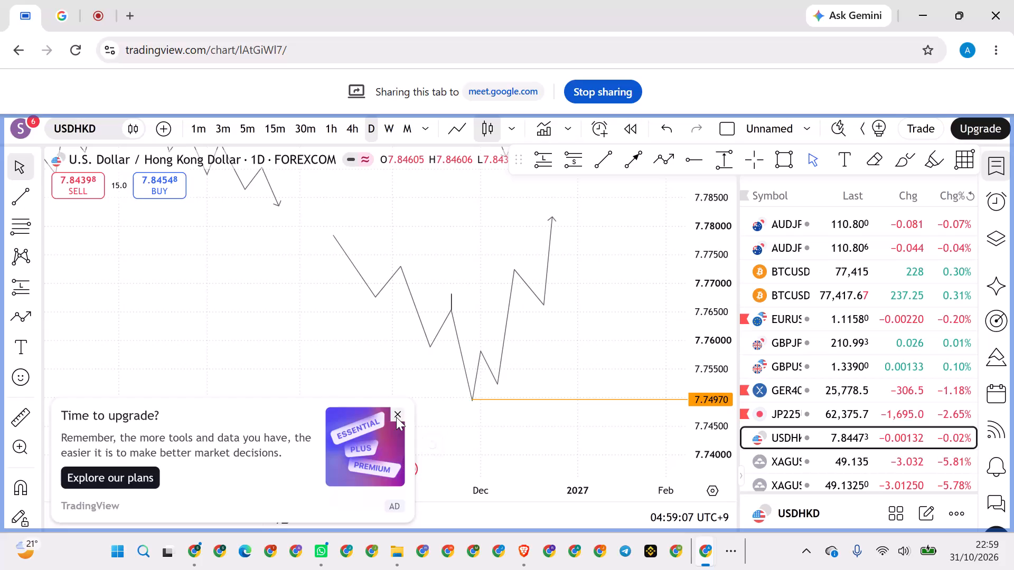
click(396, 417)
click(471, 399)
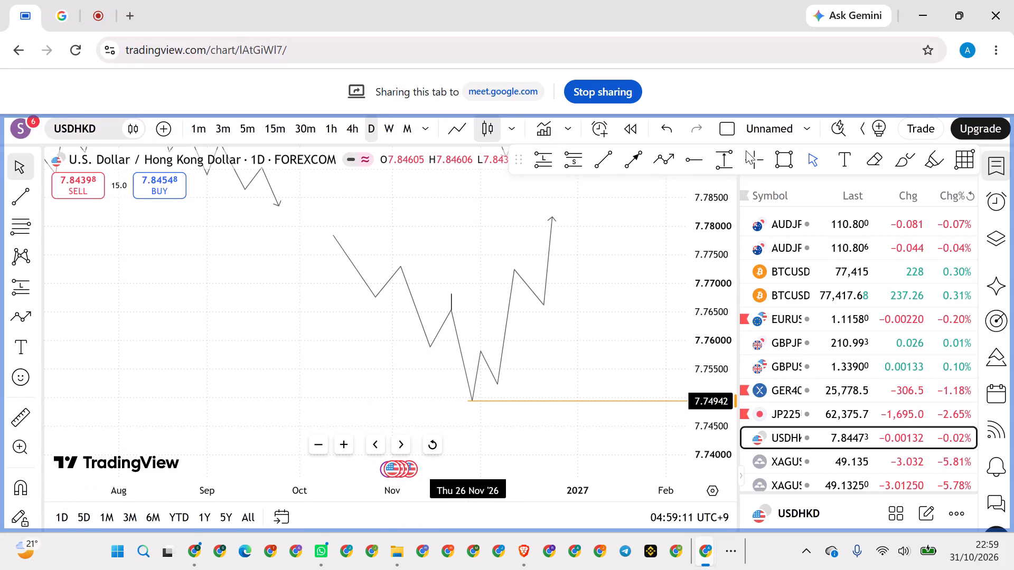
click(467, 403)
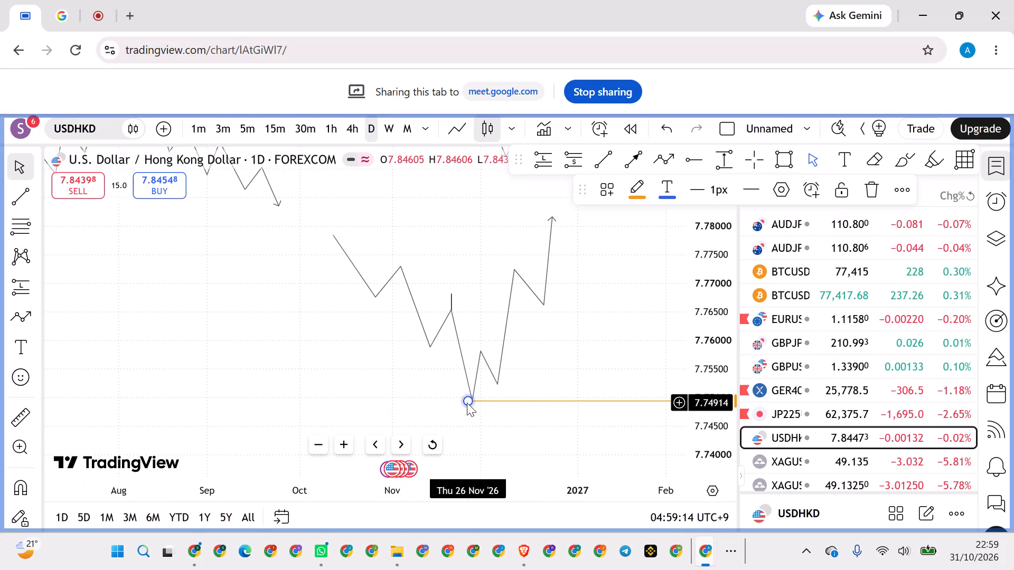
click(871, 187)
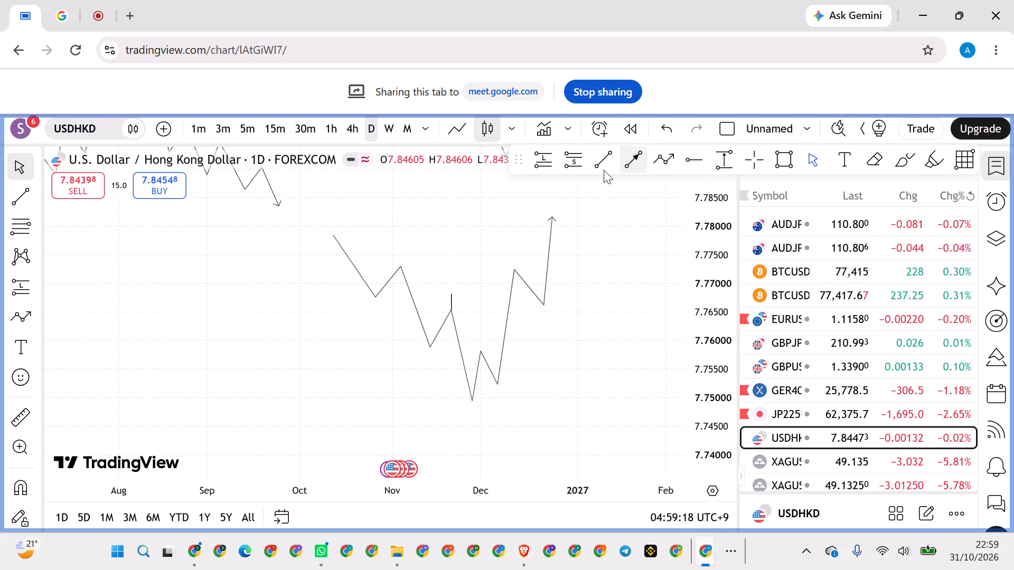
Draw an arrow from the top of the short vertical line to the rising leg at 10 Dec, about 7.76826.
click(632, 160)
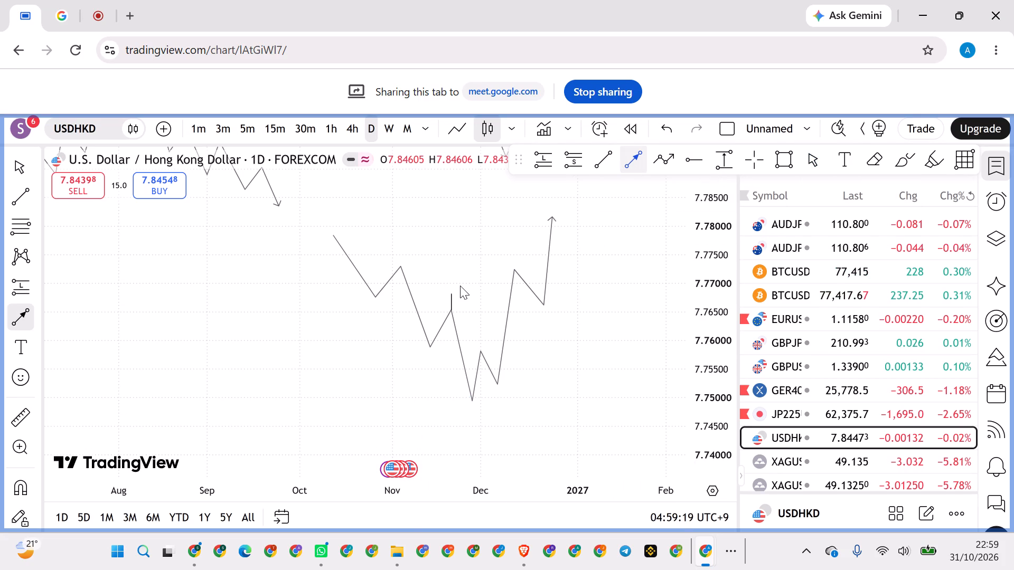
click(450, 292)
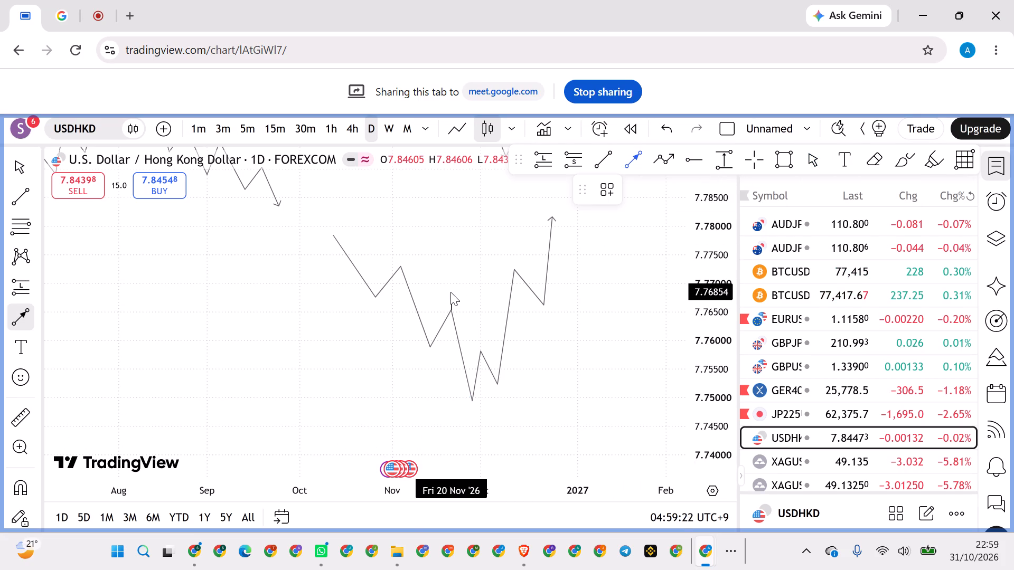
click(511, 293)
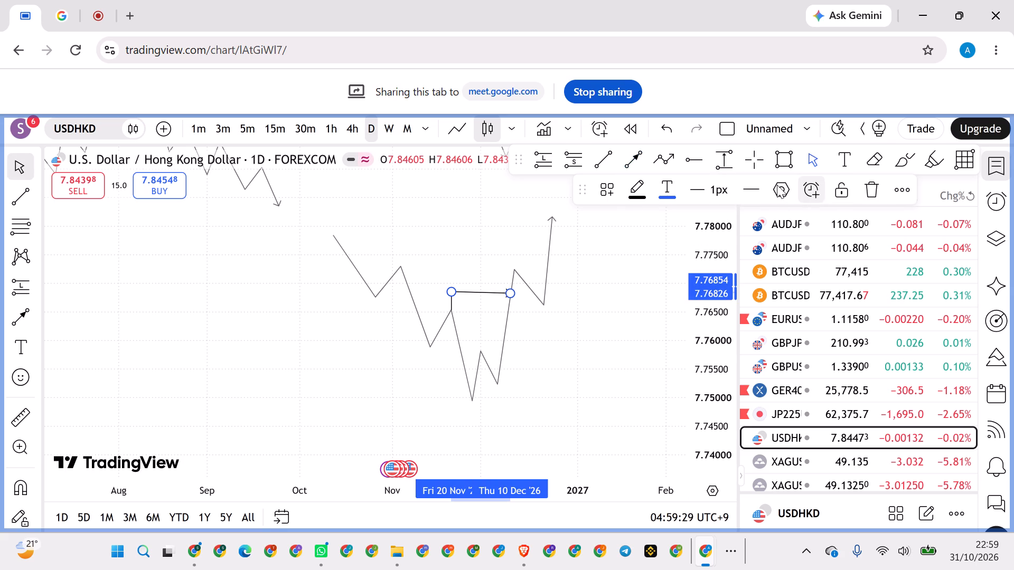
Add the text "shift" to the new arrow.
click(778, 186)
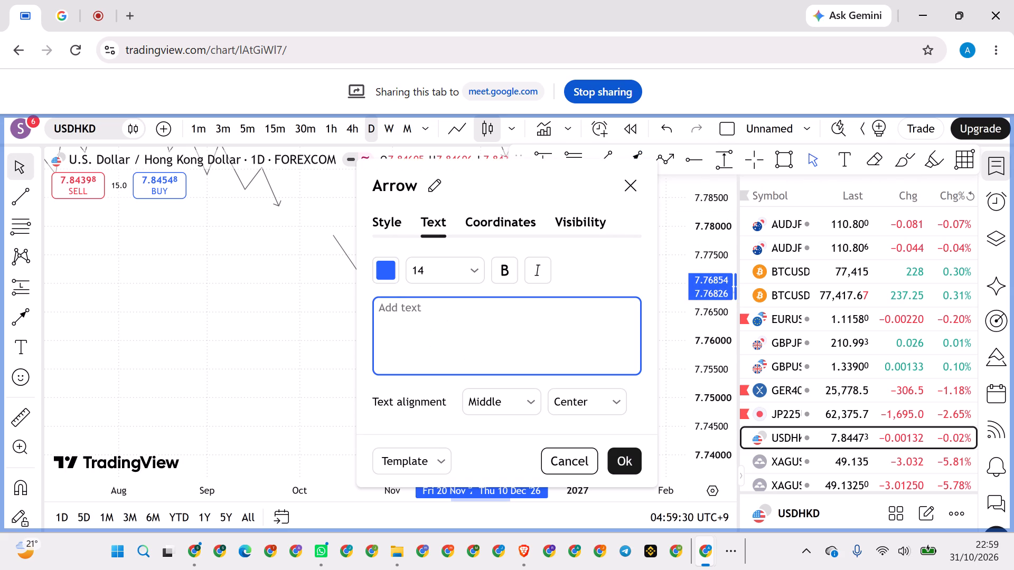
click(401, 308)
text(shift)
key(space)
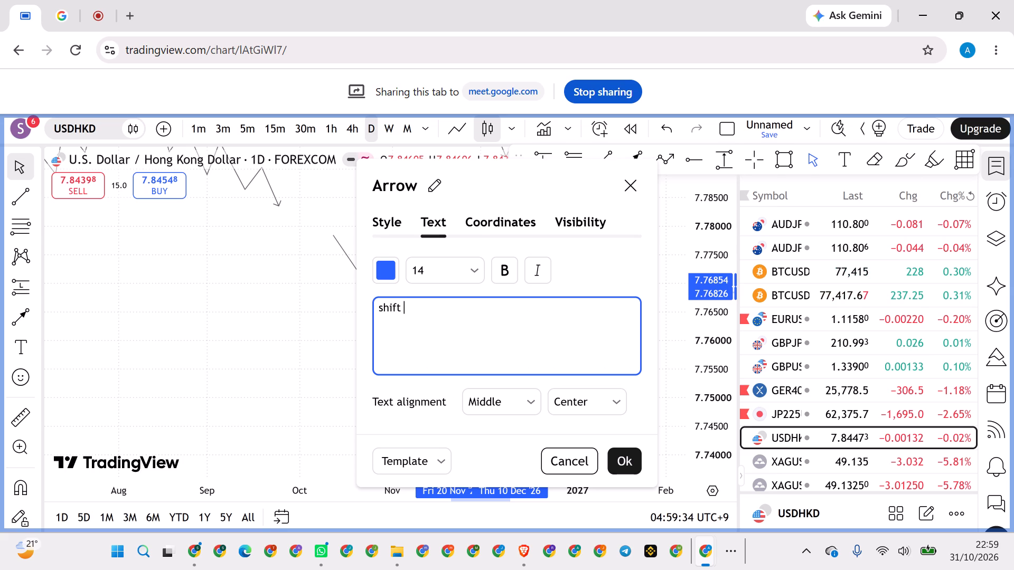
click(619, 462)
click(321, 360)
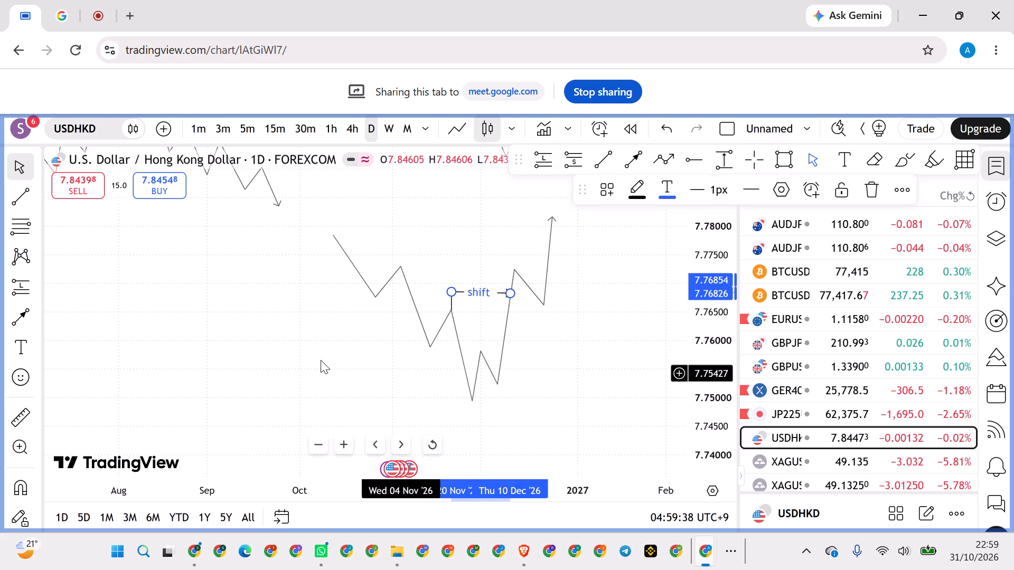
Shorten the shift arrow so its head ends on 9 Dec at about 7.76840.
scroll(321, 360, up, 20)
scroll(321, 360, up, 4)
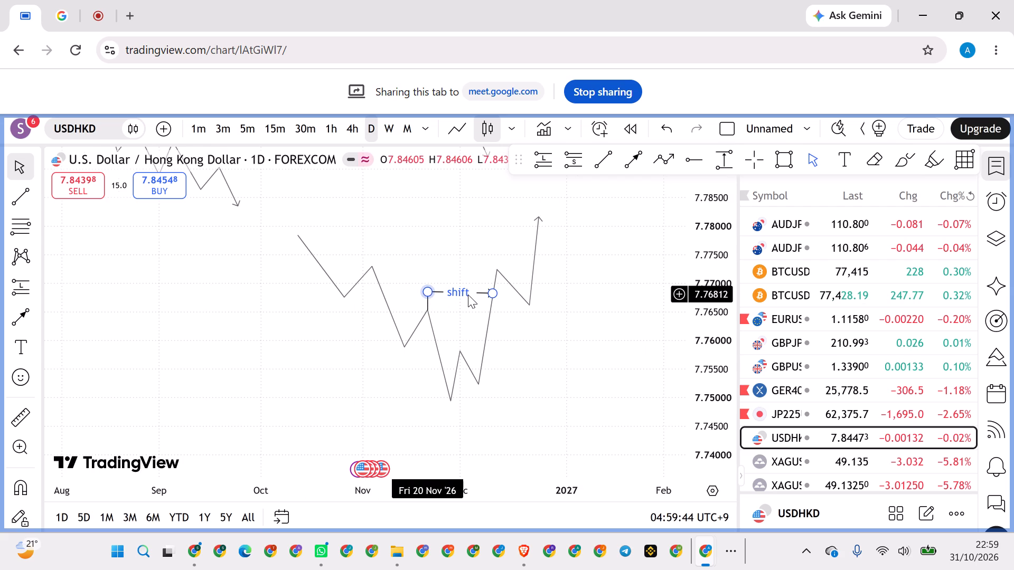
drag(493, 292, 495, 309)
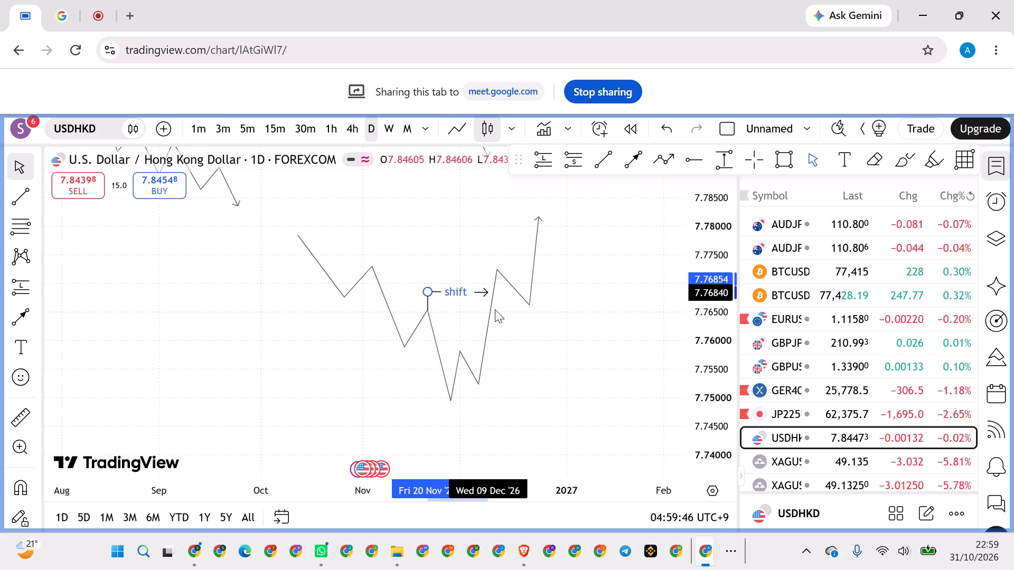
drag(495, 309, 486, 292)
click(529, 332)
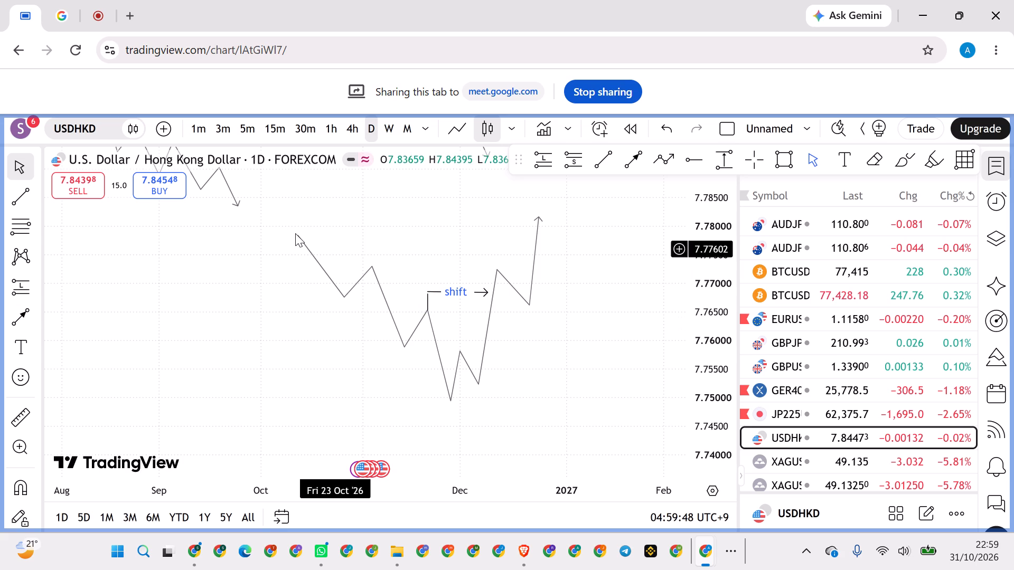
Move the zigzag path's starting point to 16 Oct at about 7.78128.
drag(295, 233, 311, 219)
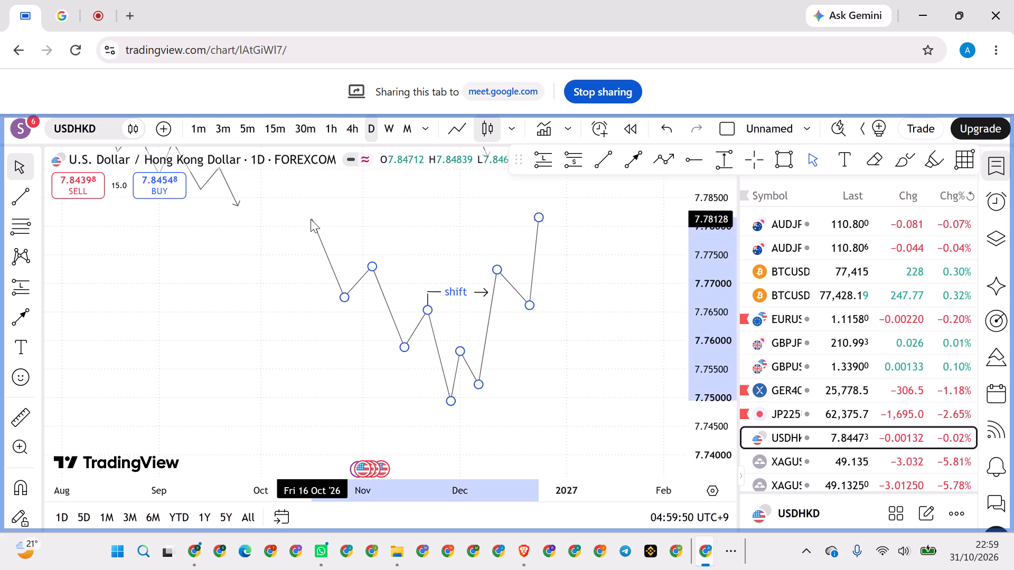
click(600, 227)
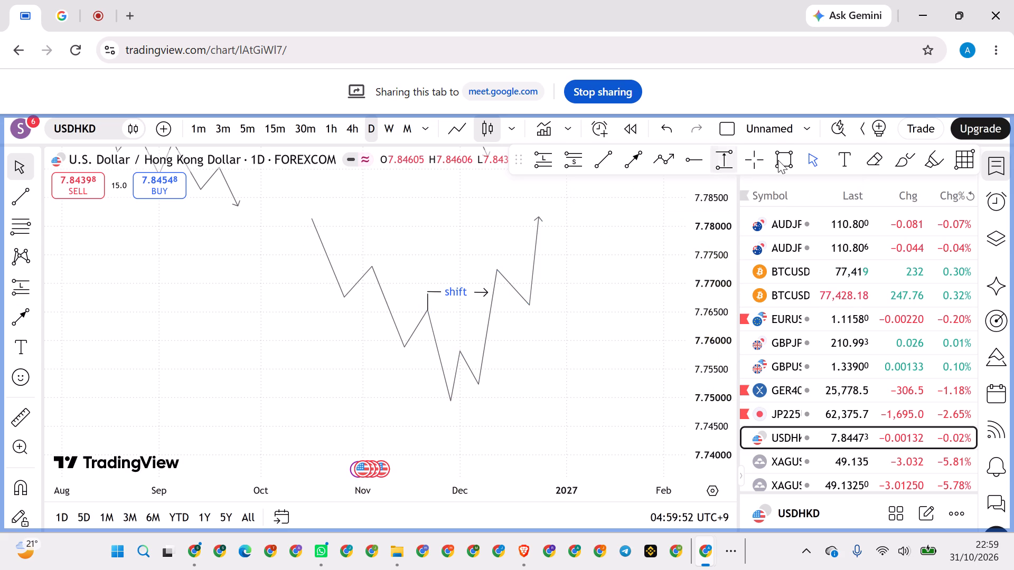
Draw a rectangle around the break on the rising leg, from 7 Dec at about 7.7716 to 14 Dec at about 7.765.
drag(779, 160, 766, 156)
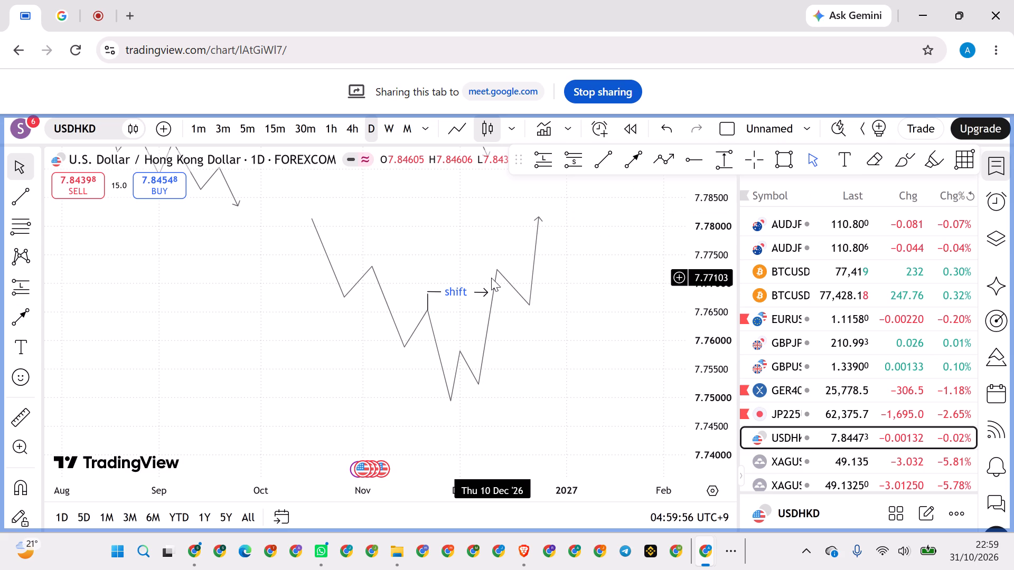
click(491, 278)
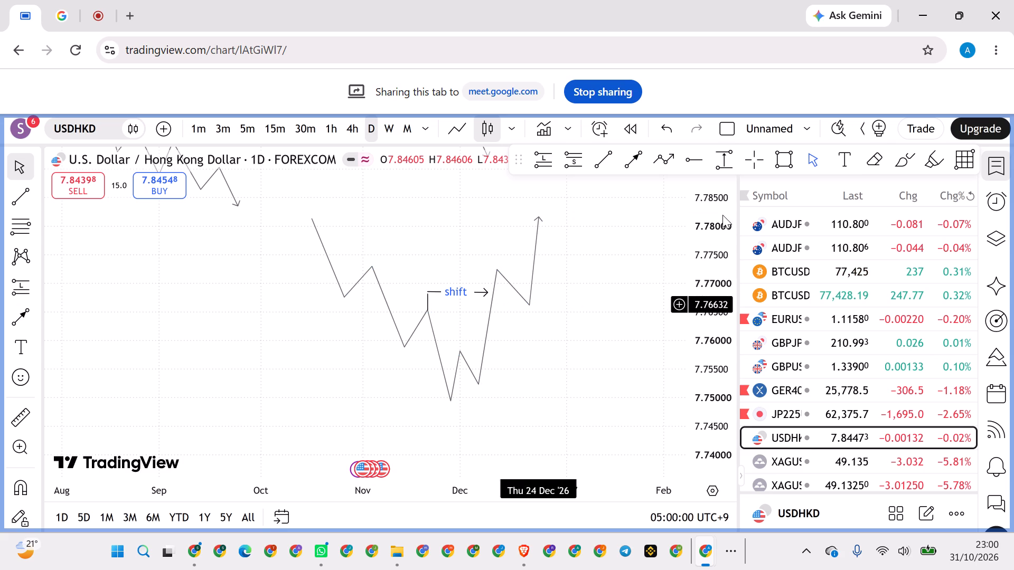
click(776, 160)
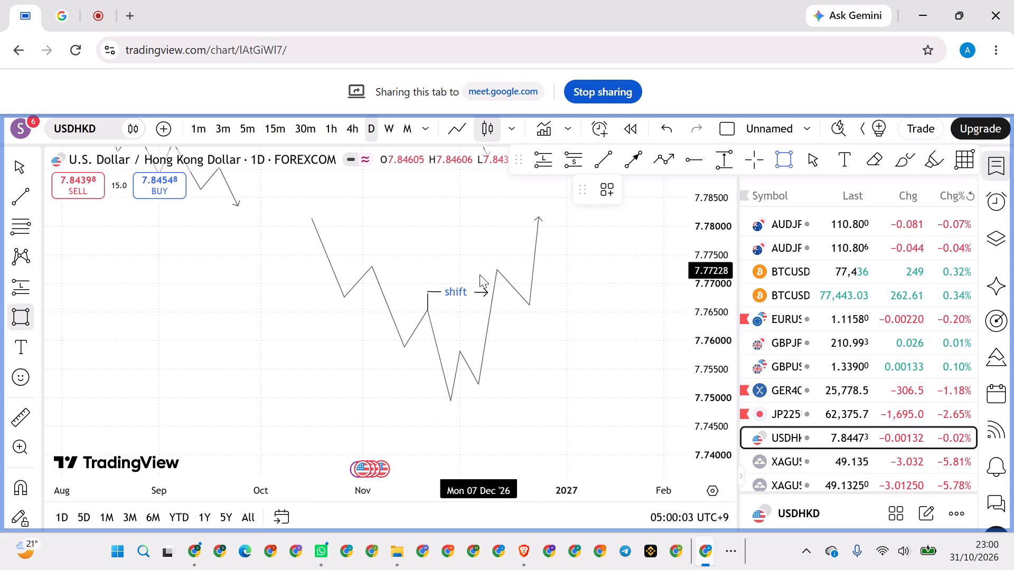
click(480, 274)
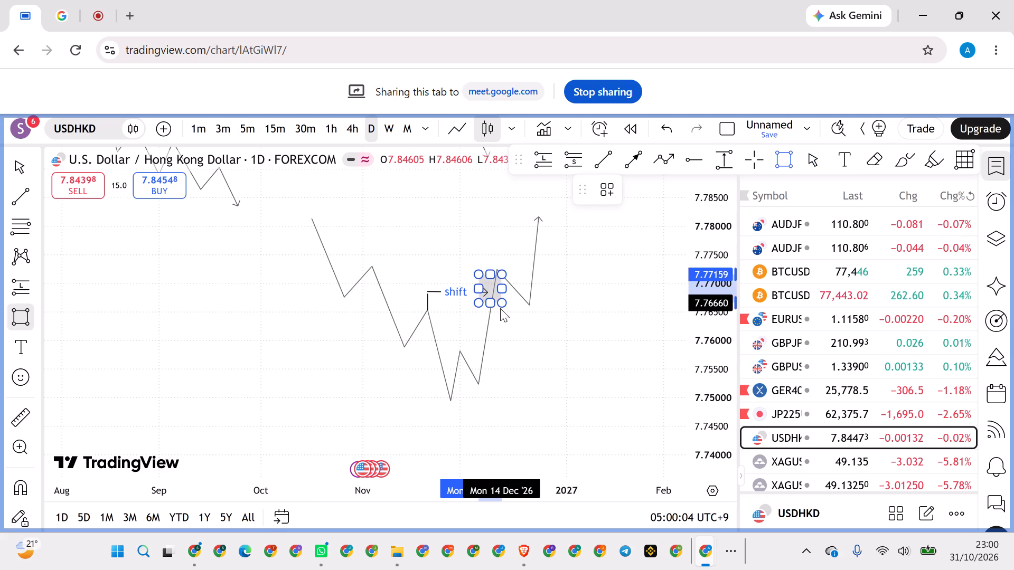
click(502, 312)
click(544, 347)
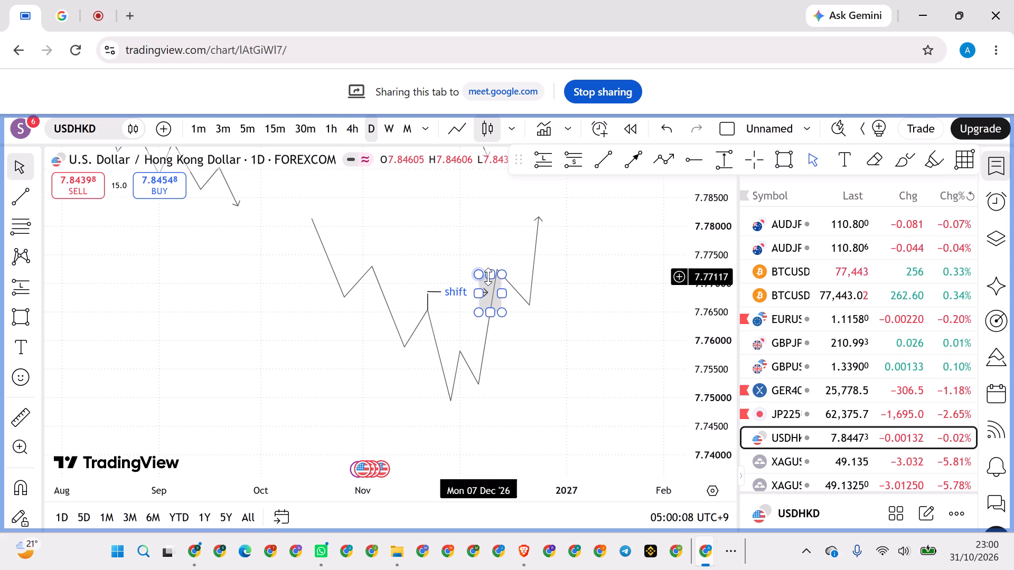
Reposition the shift arrow's head onto the rising leg at 10 Dec, about 7.76798.
click(429, 293)
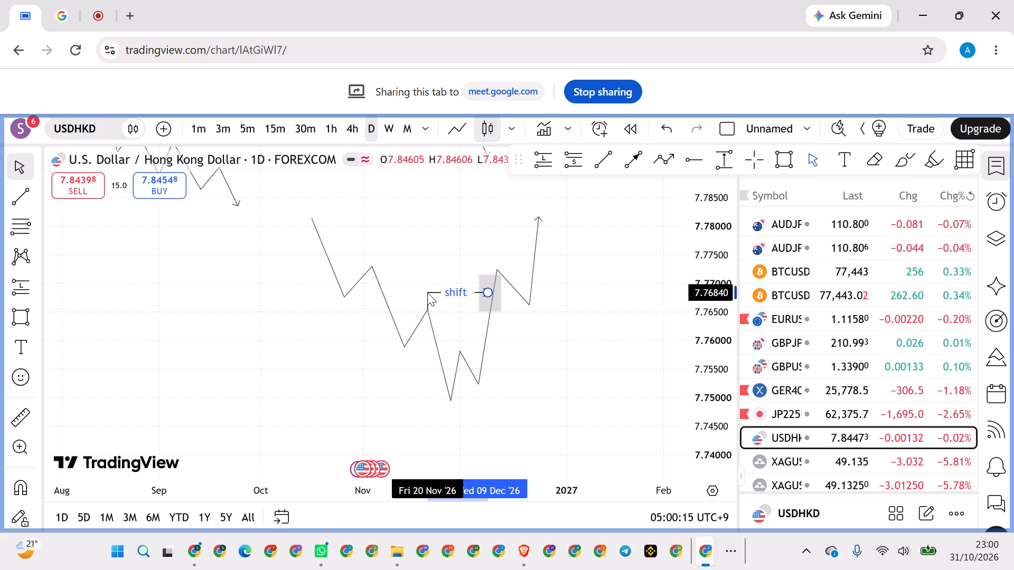
drag(485, 292, 485, 300)
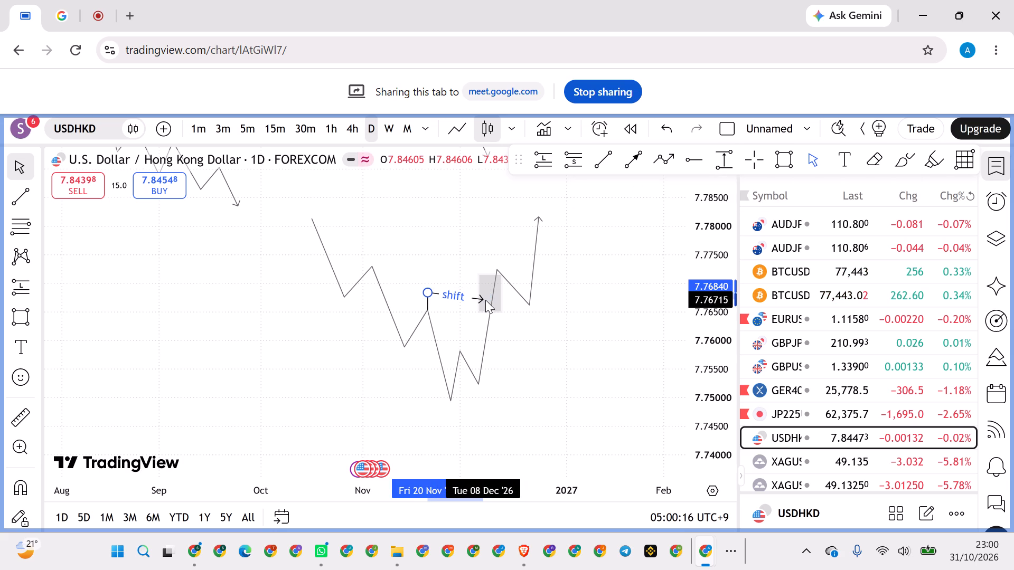
drag(485, 300, 490, 294)
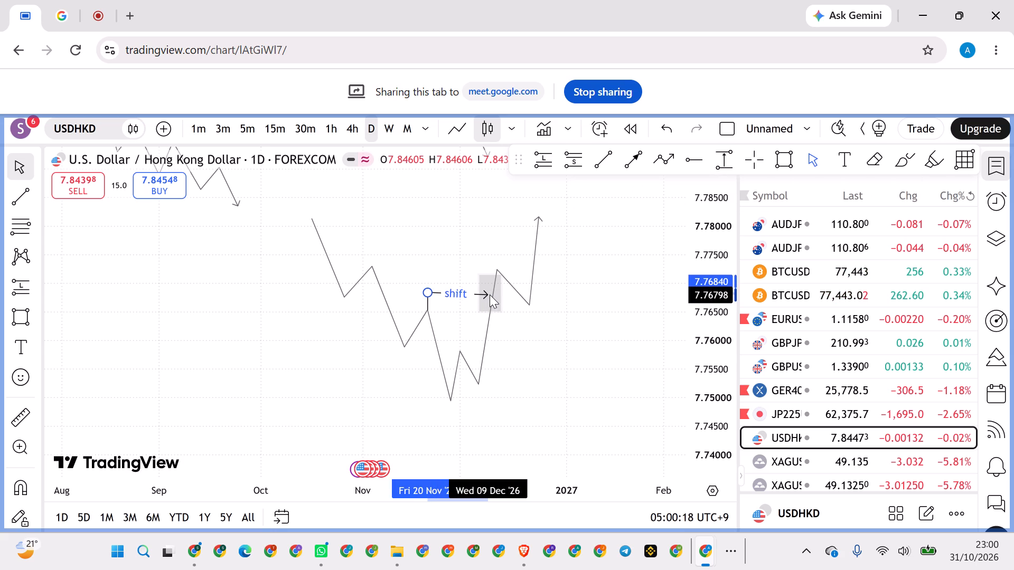
drag(490, 294, 494, 294)
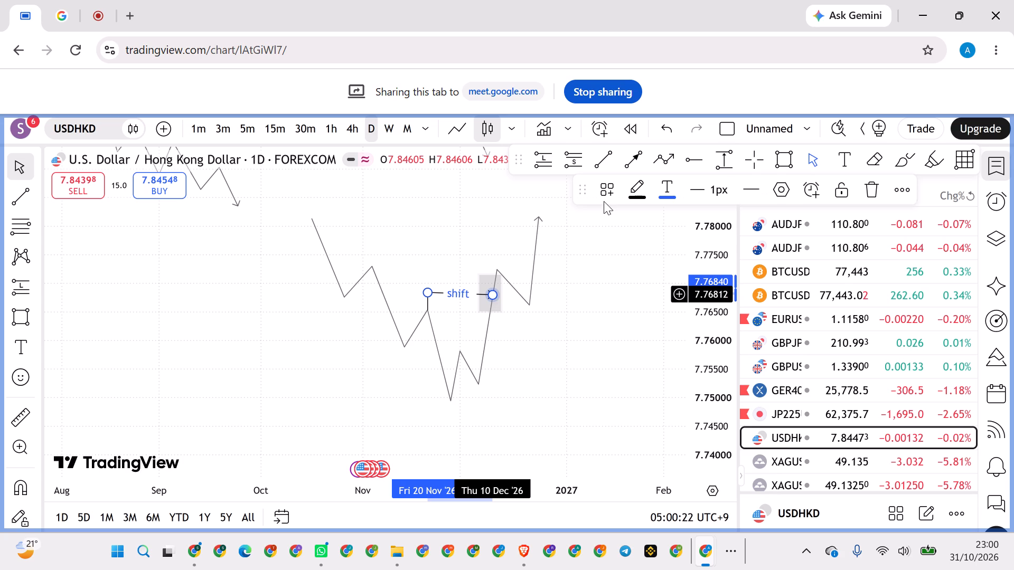
Add the text label "bearish to bullish shift" above the zigzag path, starting near 27 Oct.
click(847, 160)
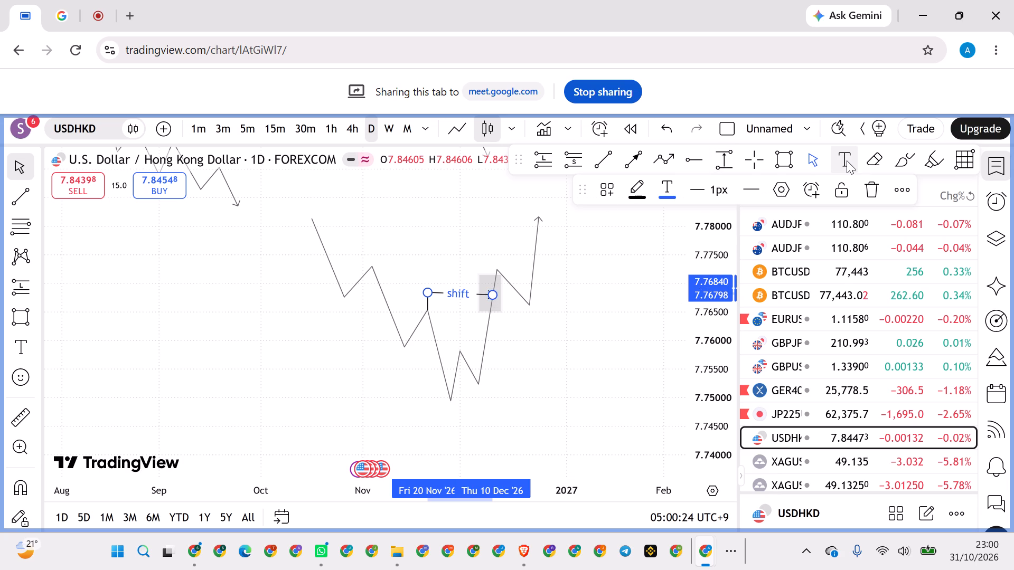
click(343, 203)
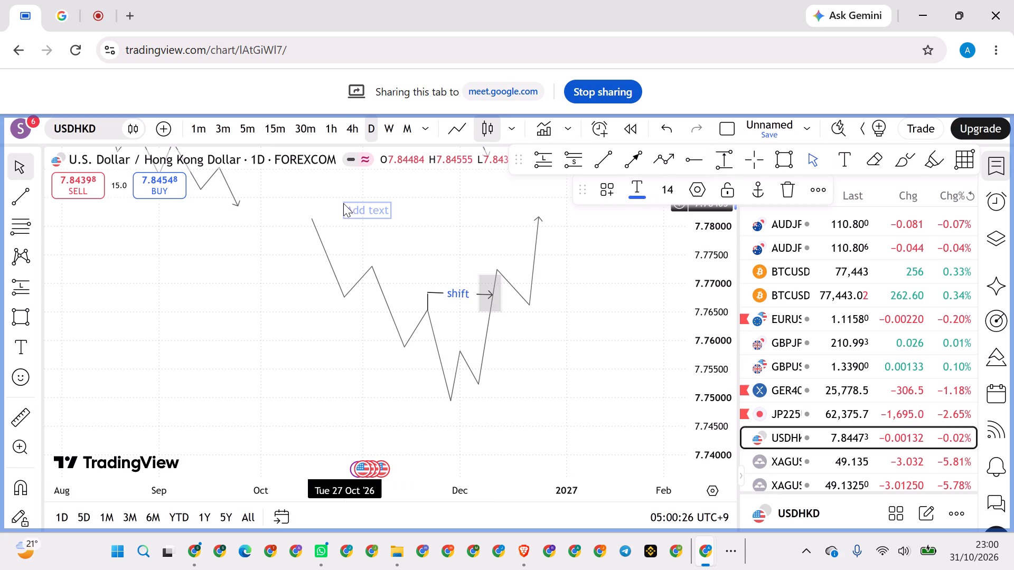
text(bearid)
key(BackSpace)
text(sh to)
key(space)
text(bullish shift)
key(space)
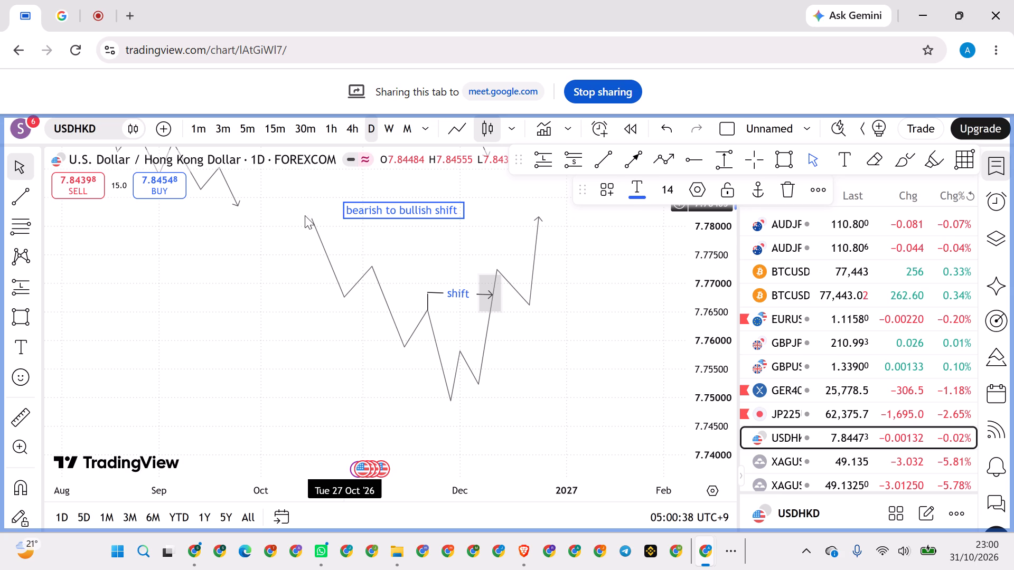
click(277, 223)
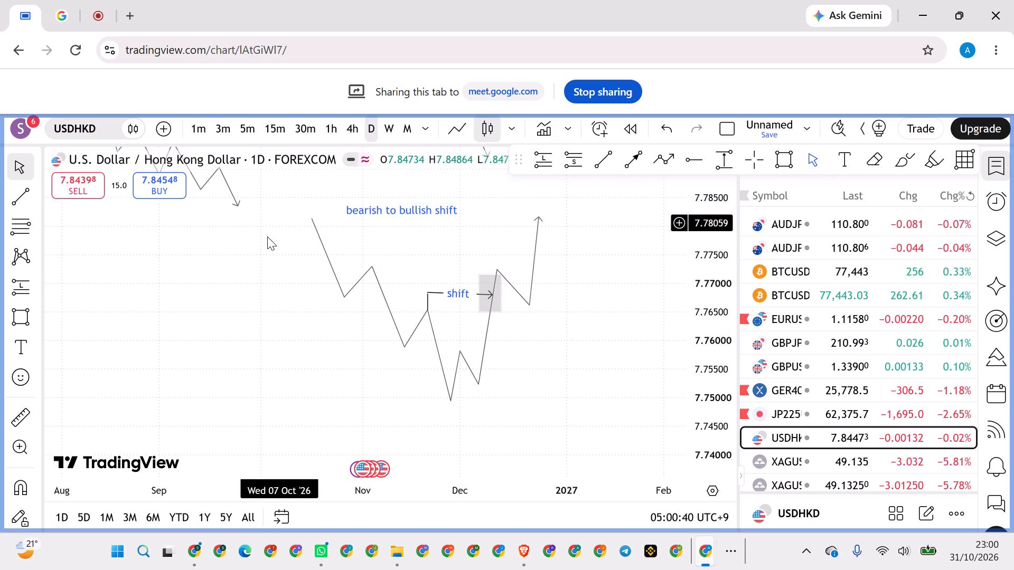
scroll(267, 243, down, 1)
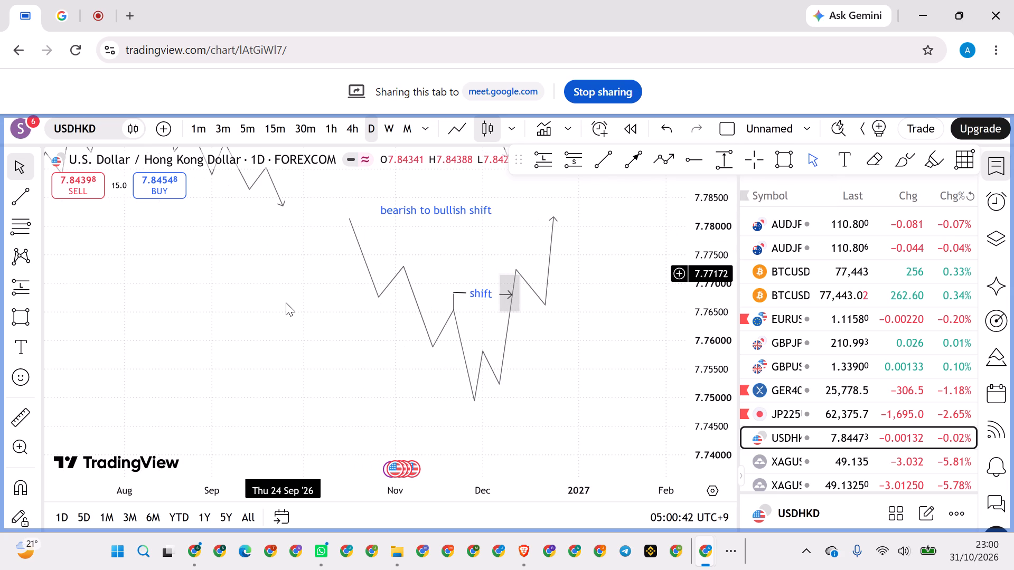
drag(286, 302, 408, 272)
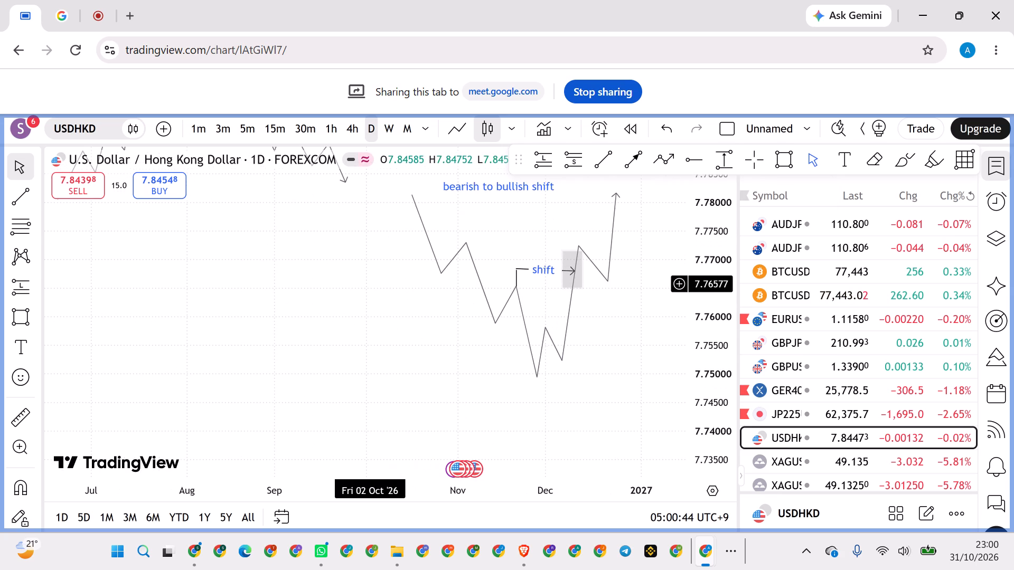
Add a text note headed "shift and formations" in the empty chart area before the zigzag path, at about 24 Jul and 7.7702.
drag(408, 272, 420, 270)
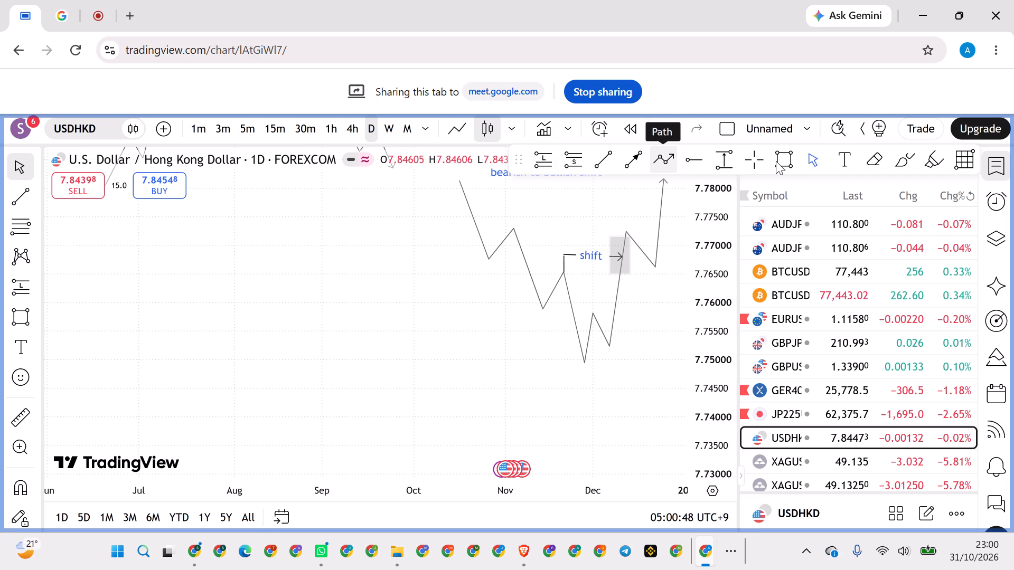
click(839, 157)
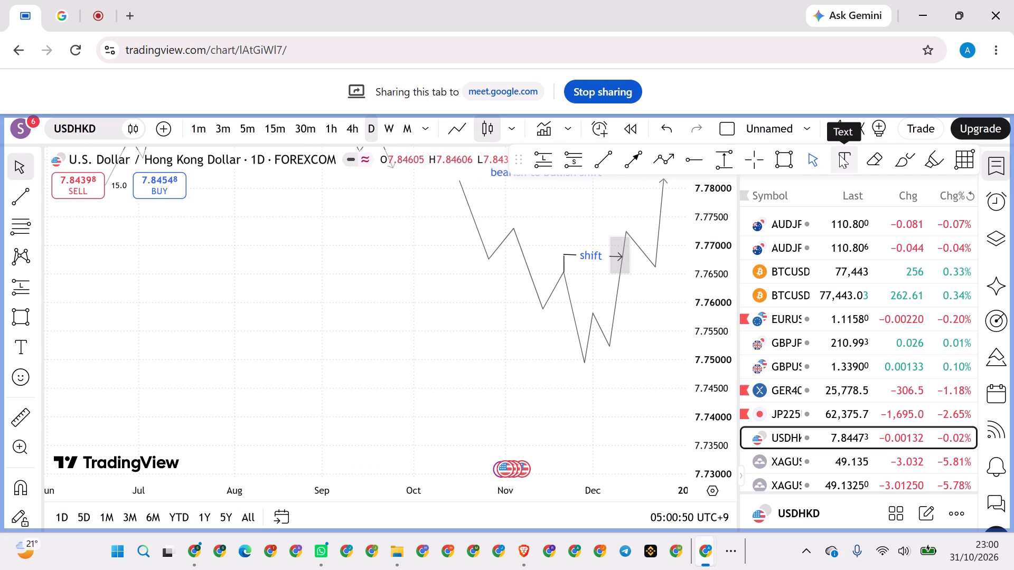
click(208, 244)
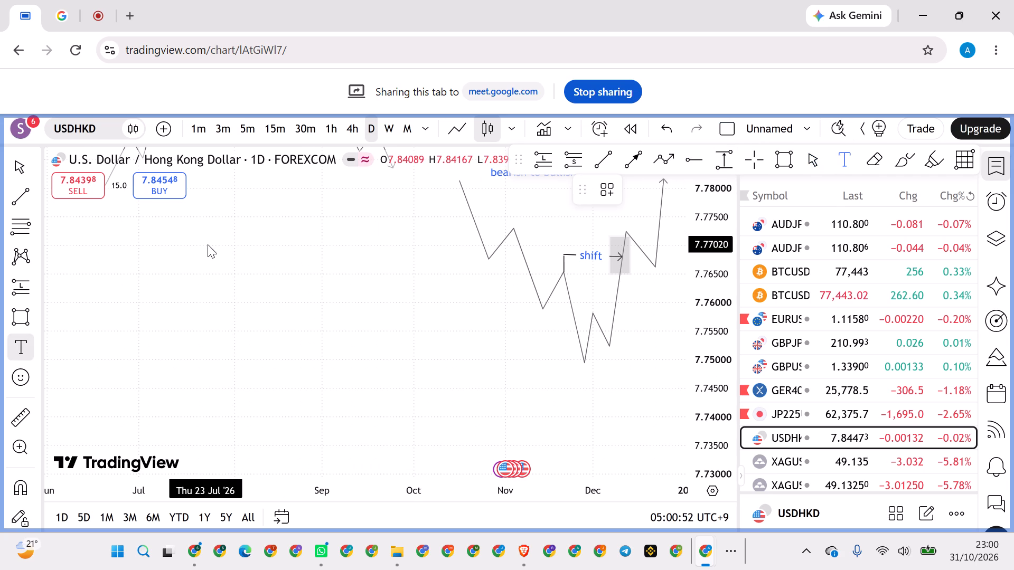
text(shu)
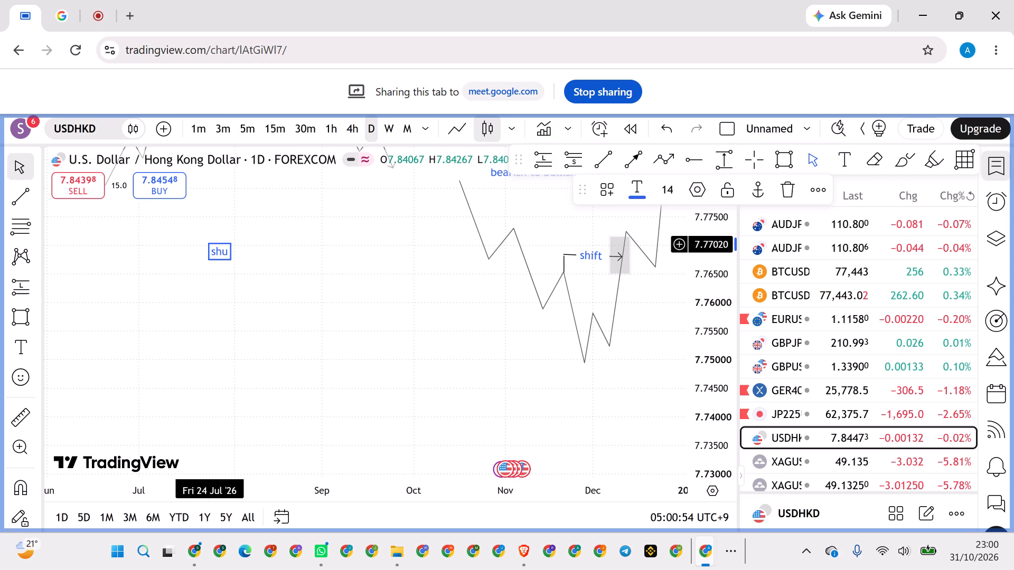
key(BackSpace)
text(ift and)
key(space)
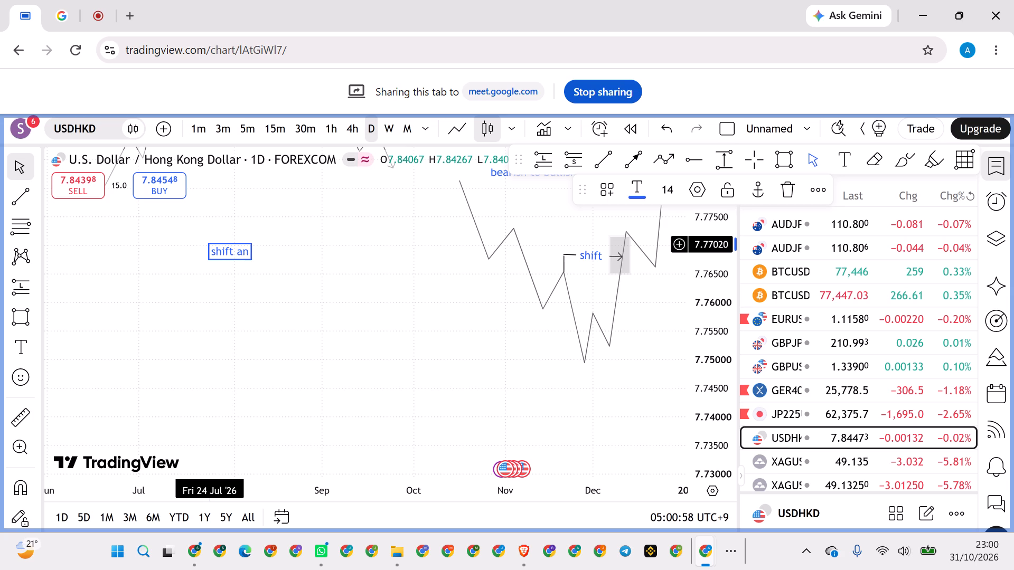
text(formations)
key(space)
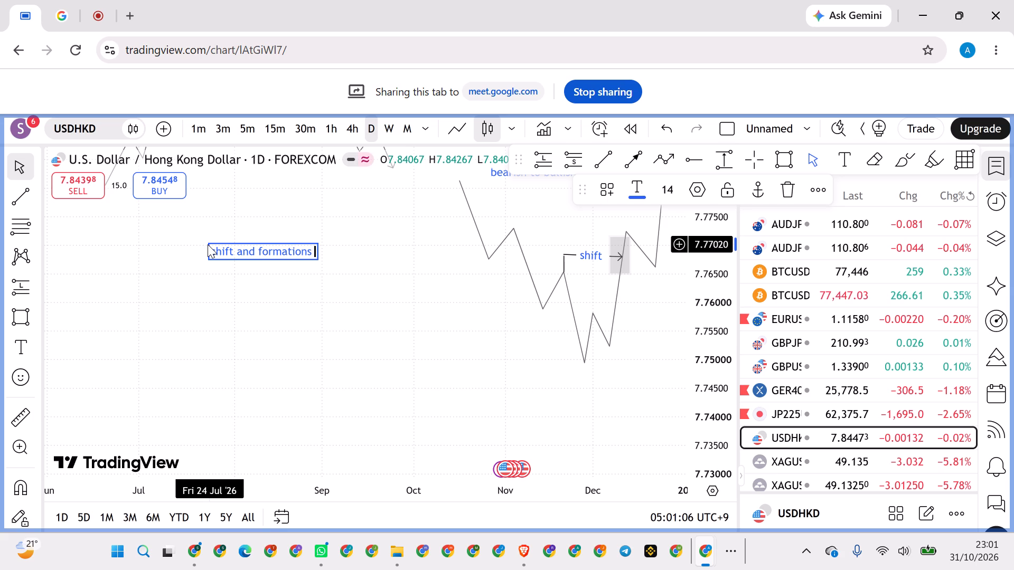
Add the first list line "1. shift with inside formation" under the note's heading.
key(Return)
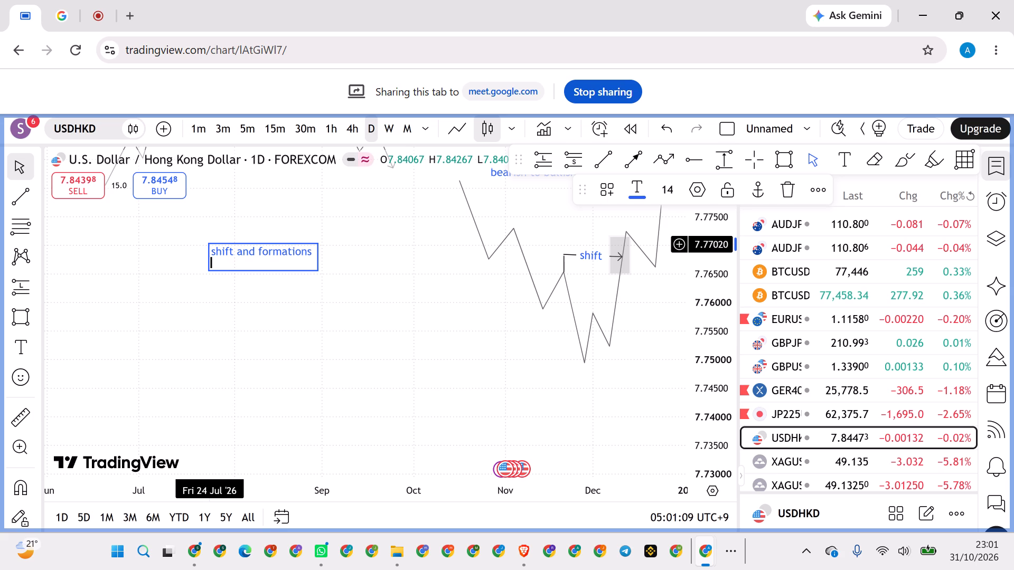
text(1.)
key(space)
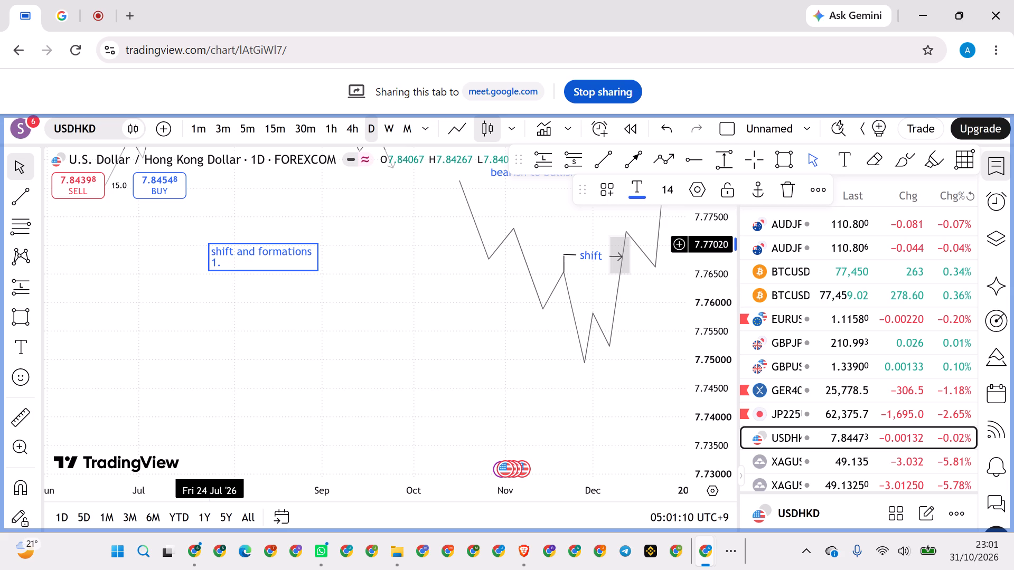
text(shidt)
key(space)
key(BackSpace)
key(BackSpace)
key(BackSpace)
text(ft)
key(space)
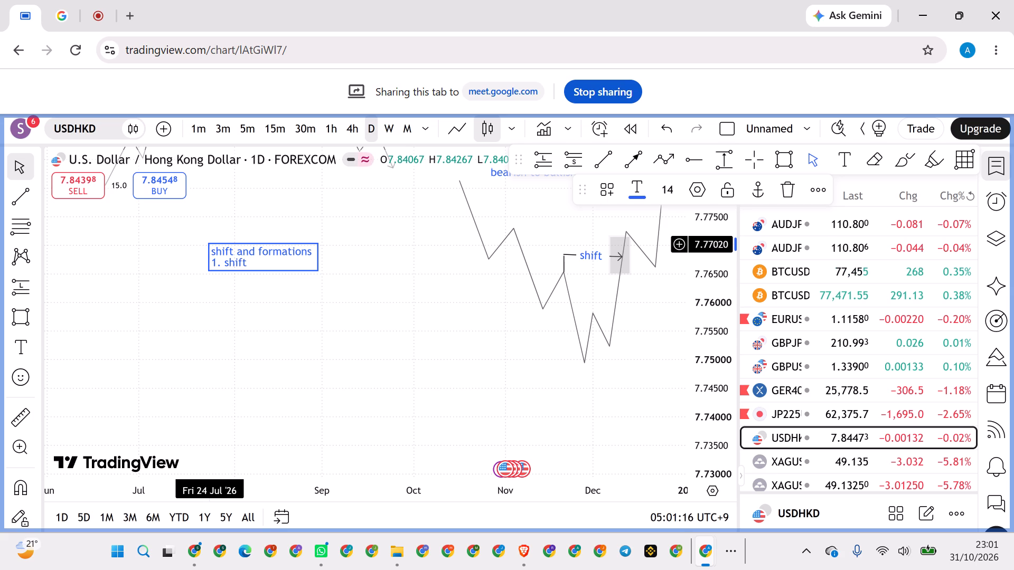
text(with)
key(space)
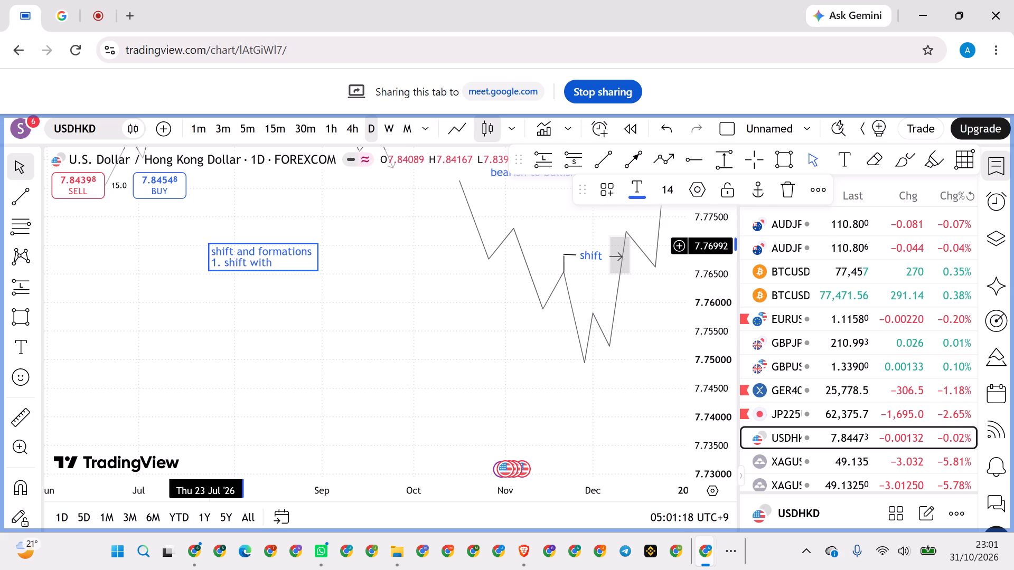
text(inside formation)
key(space)
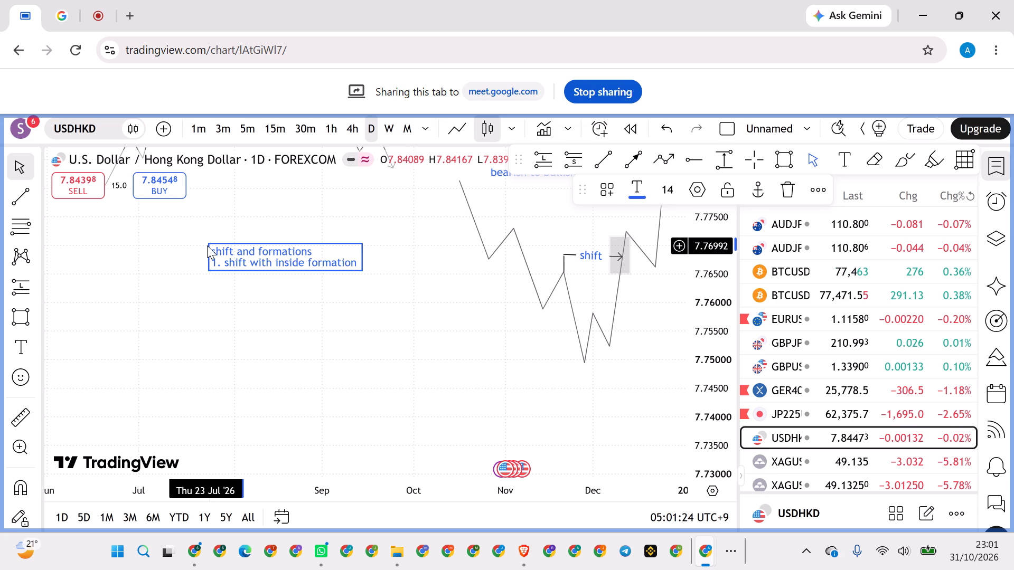
Add the second list line "2. shift with outside formation" to the note.
key(Return)
text(2. shid)
key(BackSpace)
text(st)
key(space)
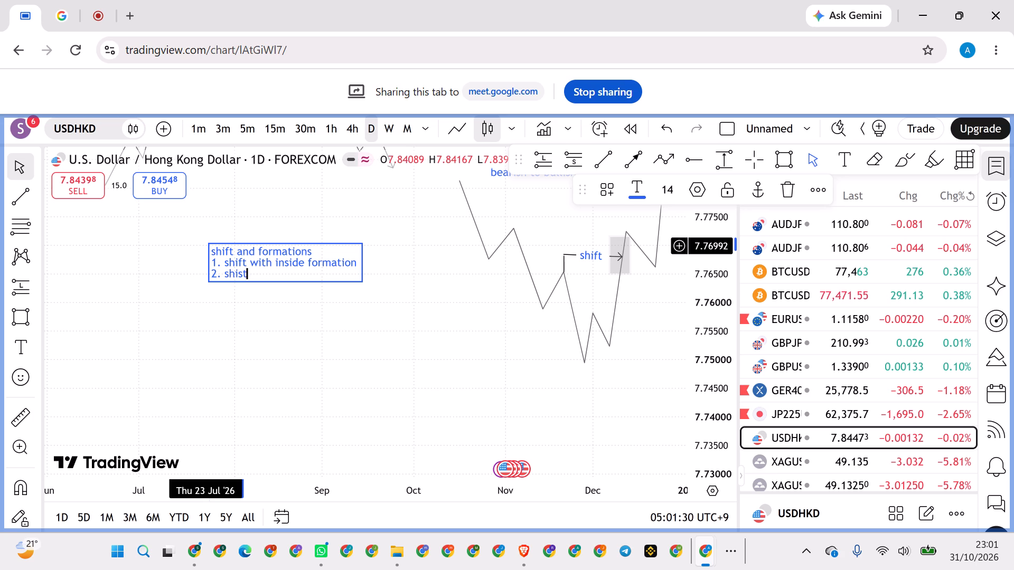
key(BackSpace)
key(BackSpace)
key(BackSpace)
text(ft)
key(space)
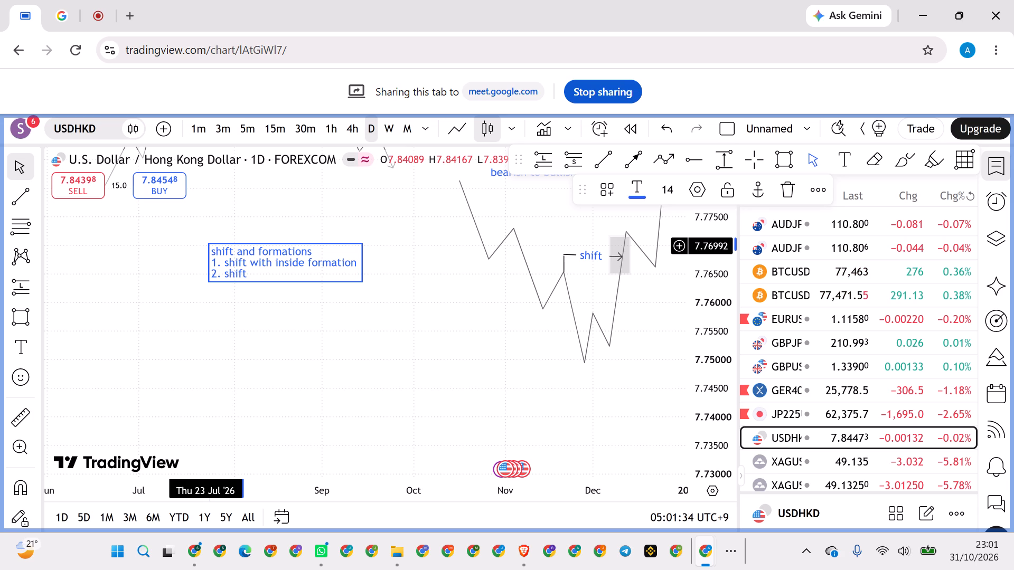
text(with outside)
key(space)
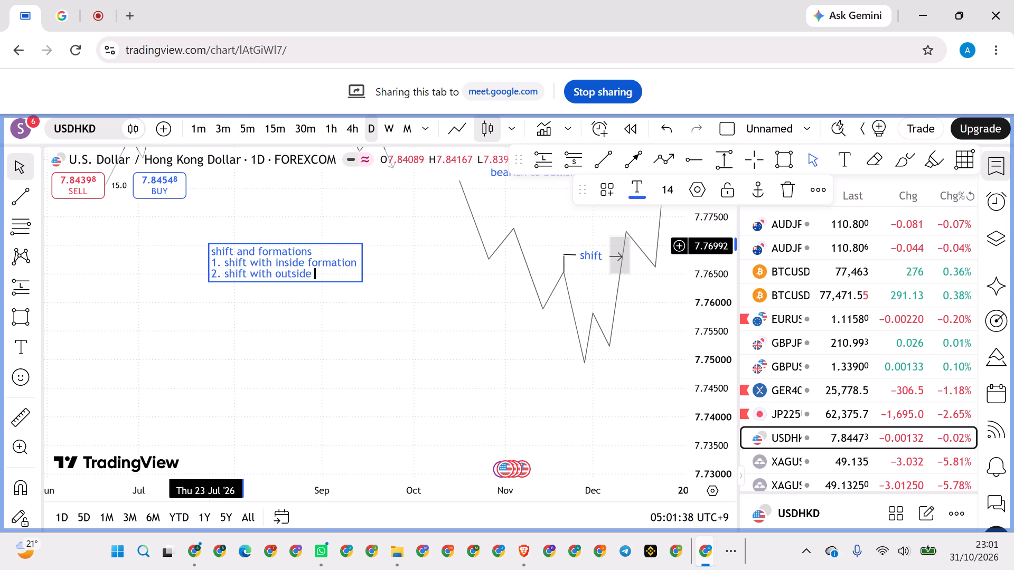
text(formation)
key(space)
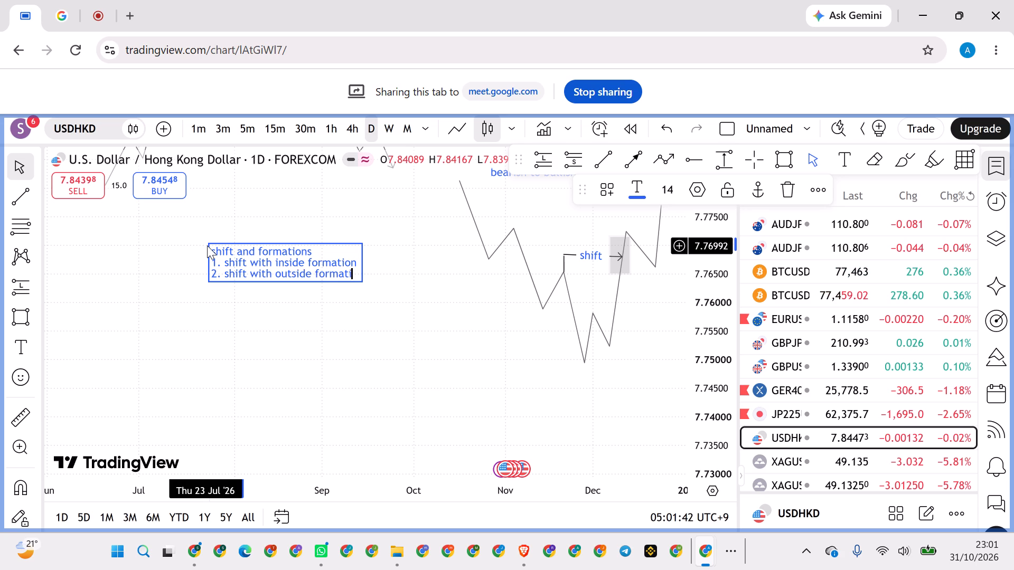
Add a third, unnumbered line "shift with both inside and outside formation" to the note.
key(Return)
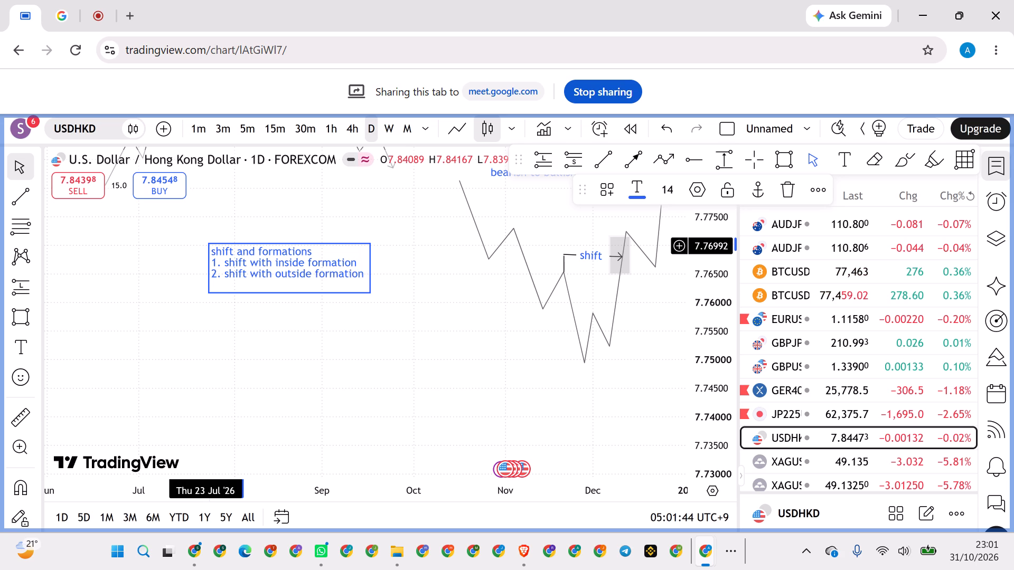
text(shift)
key(space)
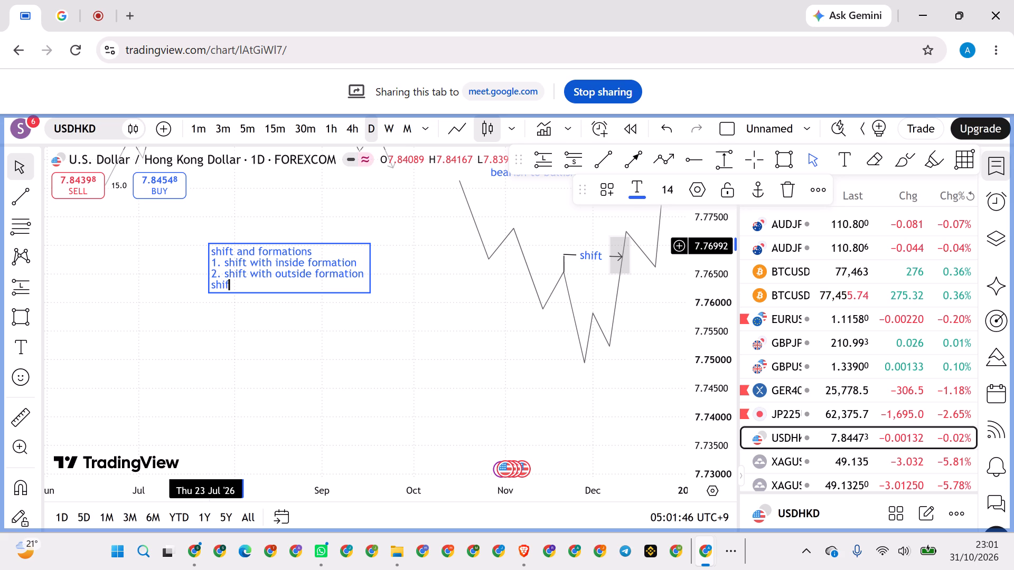
text(with n)
key(BackSpace)
key(space)
text(b)
text(oth)
key(space)
text(inside)
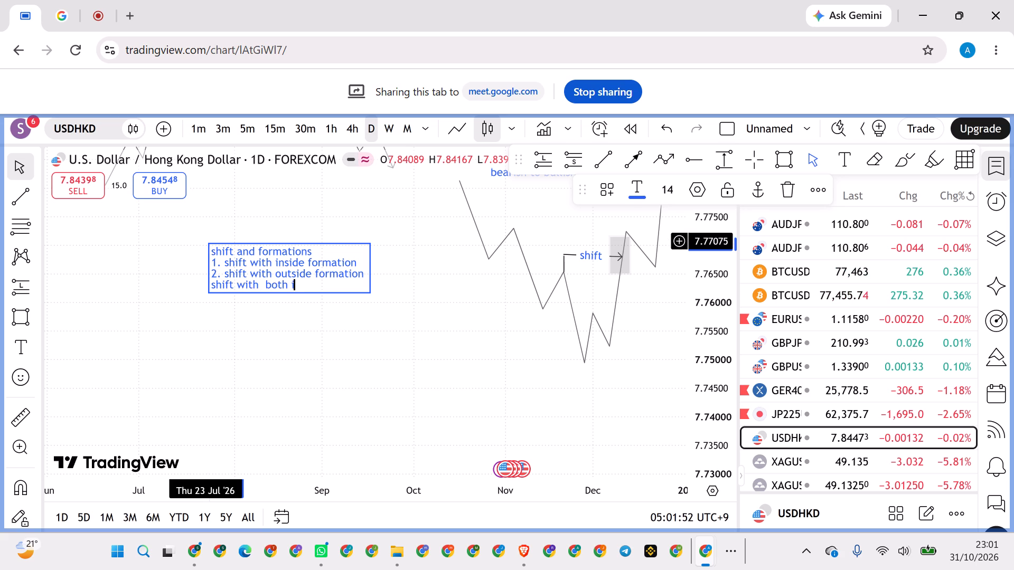
key(space)
text(and outside formation)
key(space)
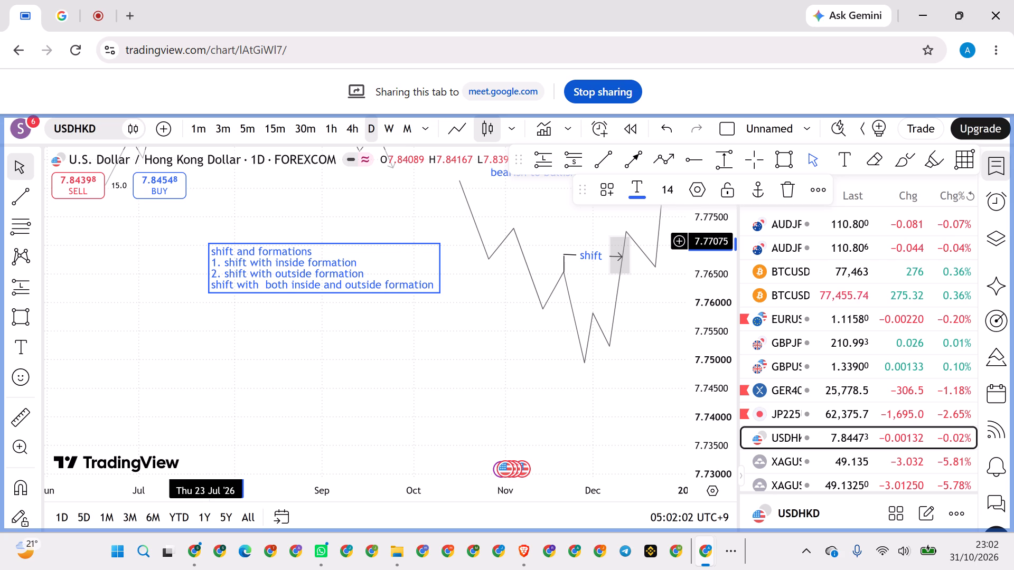
Number the note's line about both inside and outside formation as "3.".
key(Return)
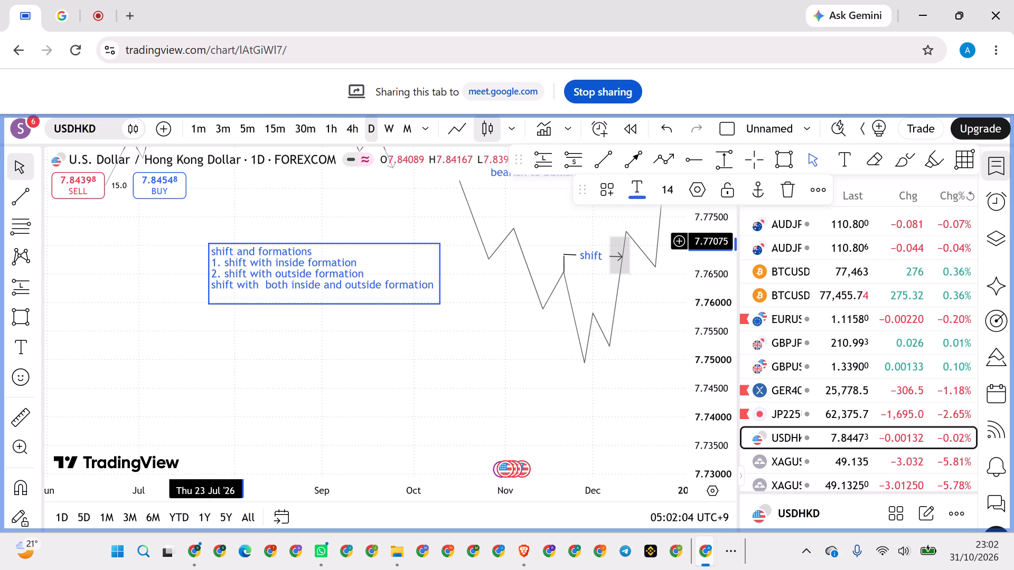
key(4)
key(BackSpace)
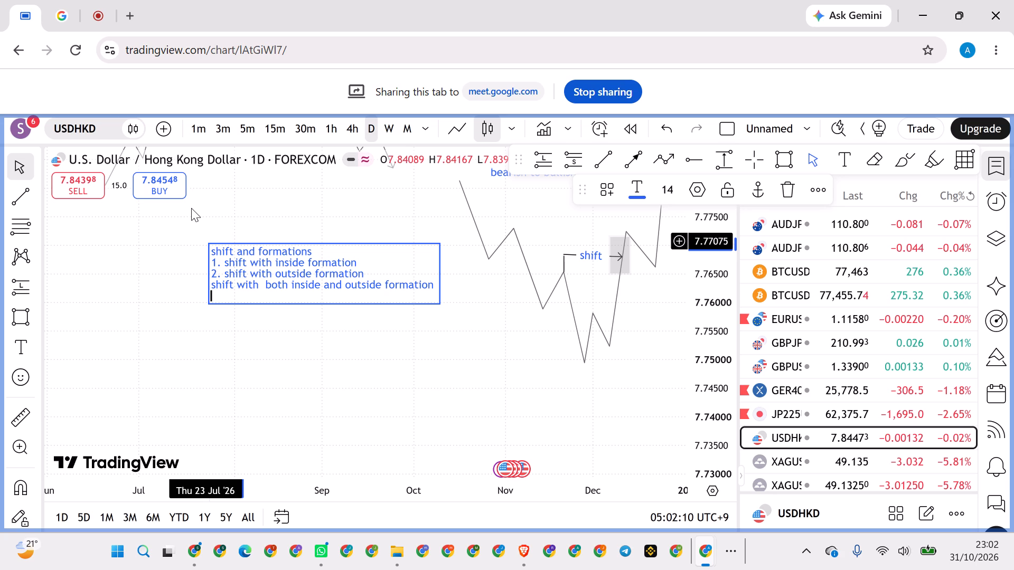
click(211, 280)
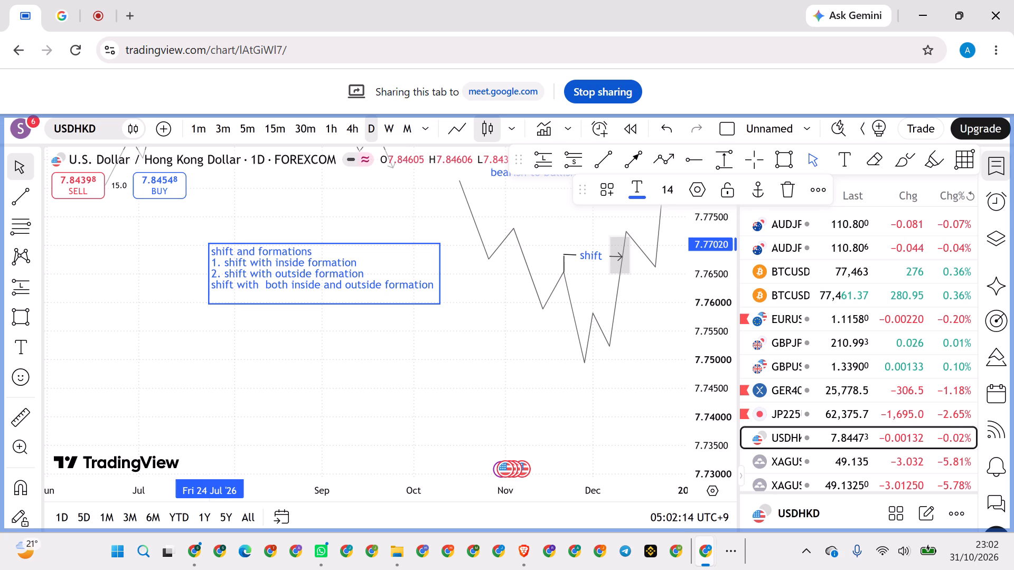
text(3.)
key(space)
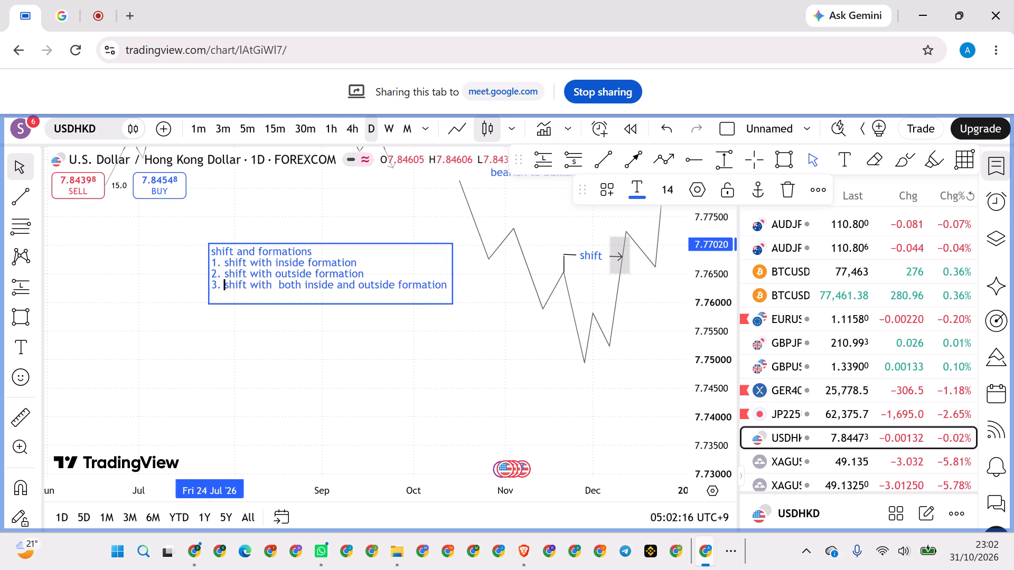
Add the list line "4. transition" below the third item and finish editing the note.
click(446, 286)
key(Return)
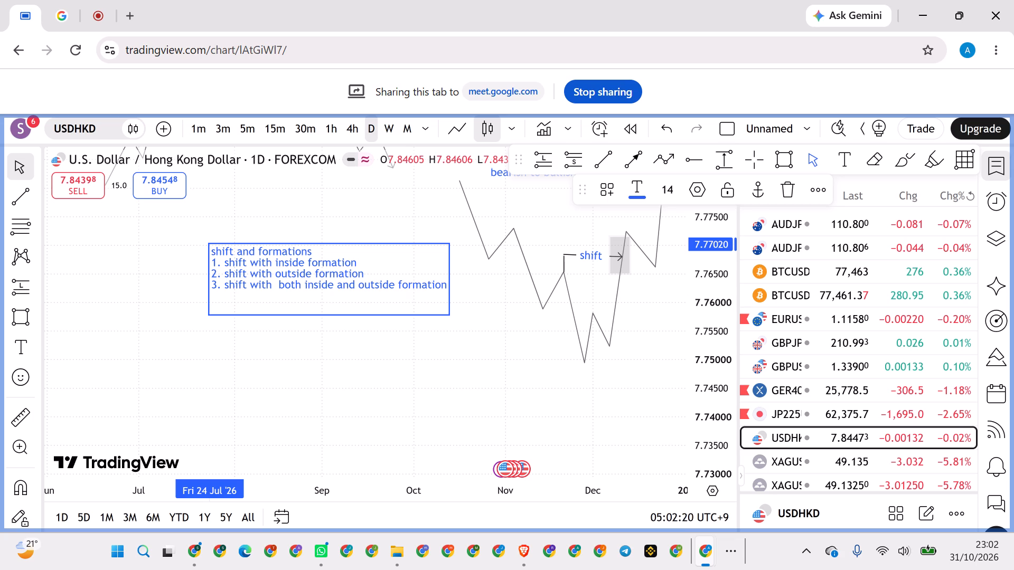
text(4. transi)
text(tion)
key(space)
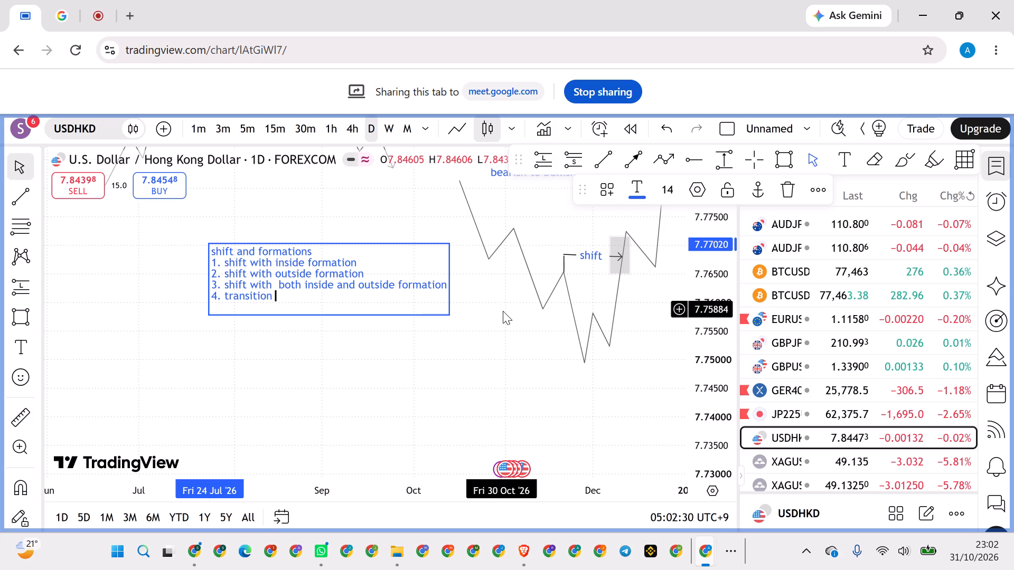
drag(482, 348, 485, 341)
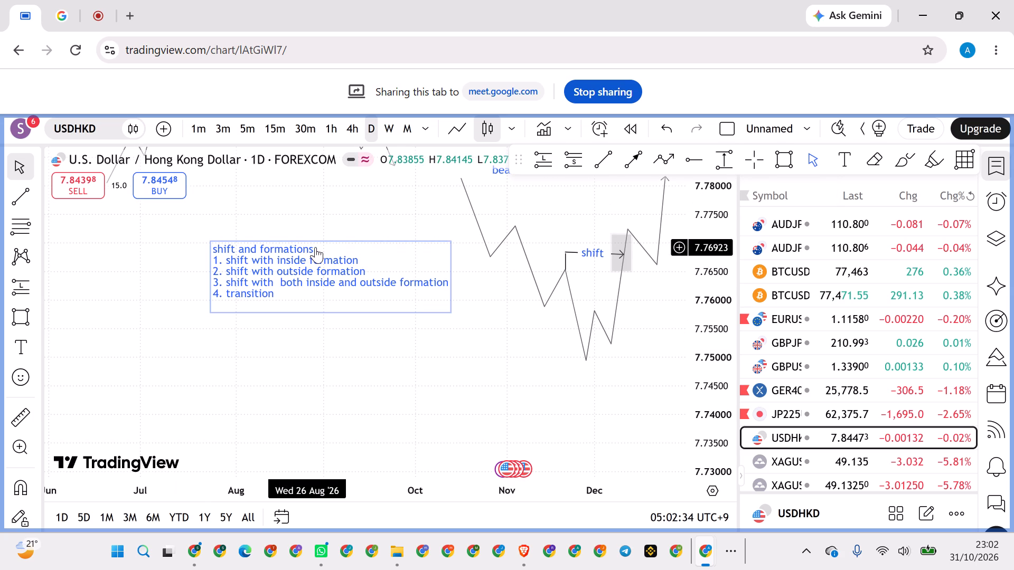
Reopen the note's text and insert a blank line between the heading "shift and formations" and the numbered list.
click(315, 247)
click(315, 247)
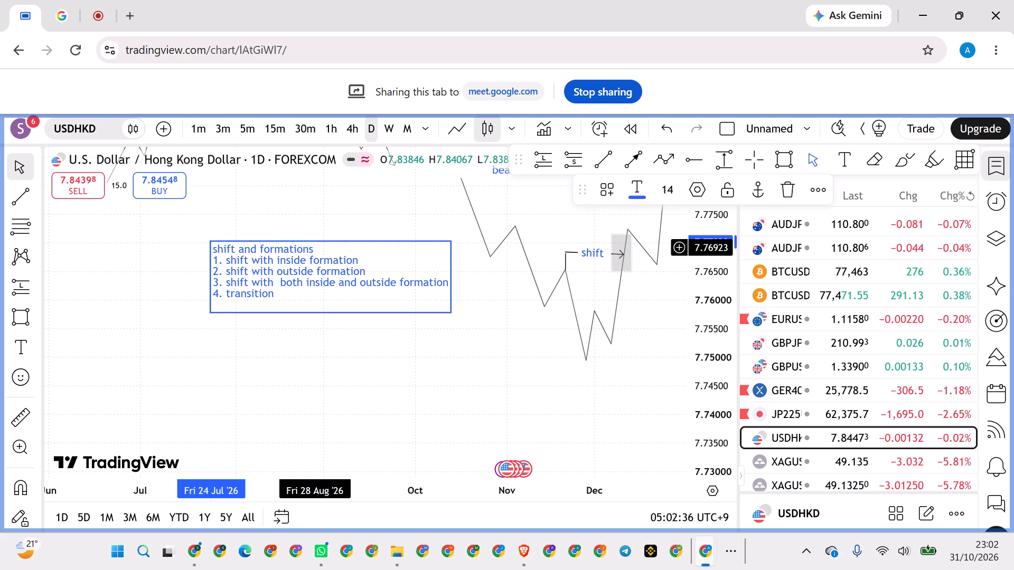
key(Return)
click(315, 247)
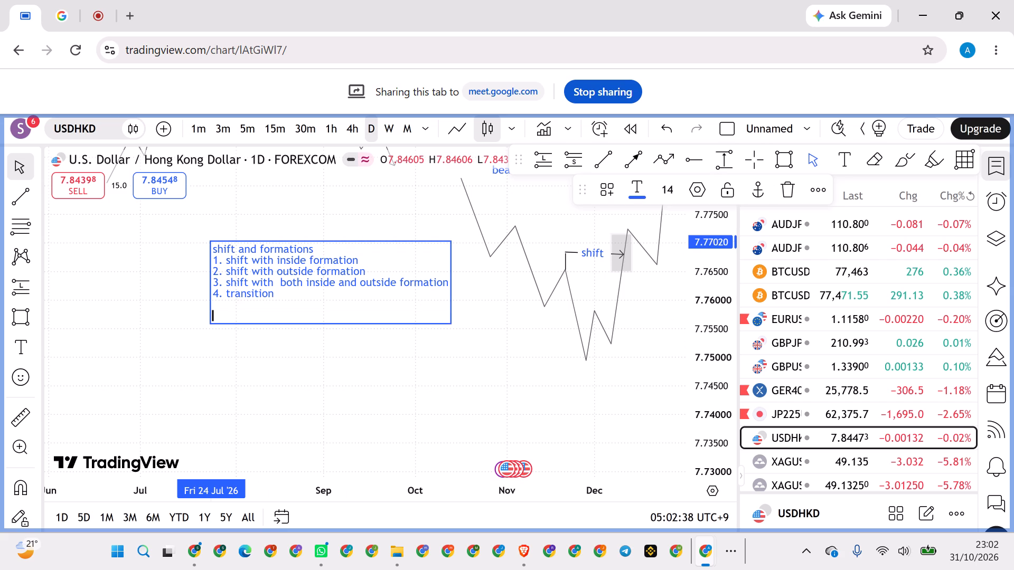
click(315, 249)
click(302, 251)
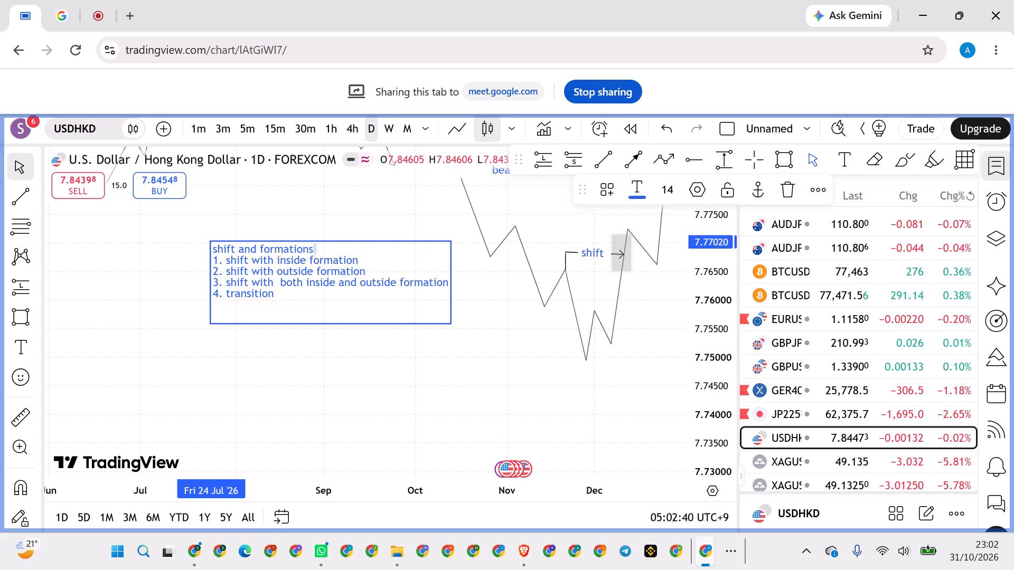
click(316, 246)
key(Return)
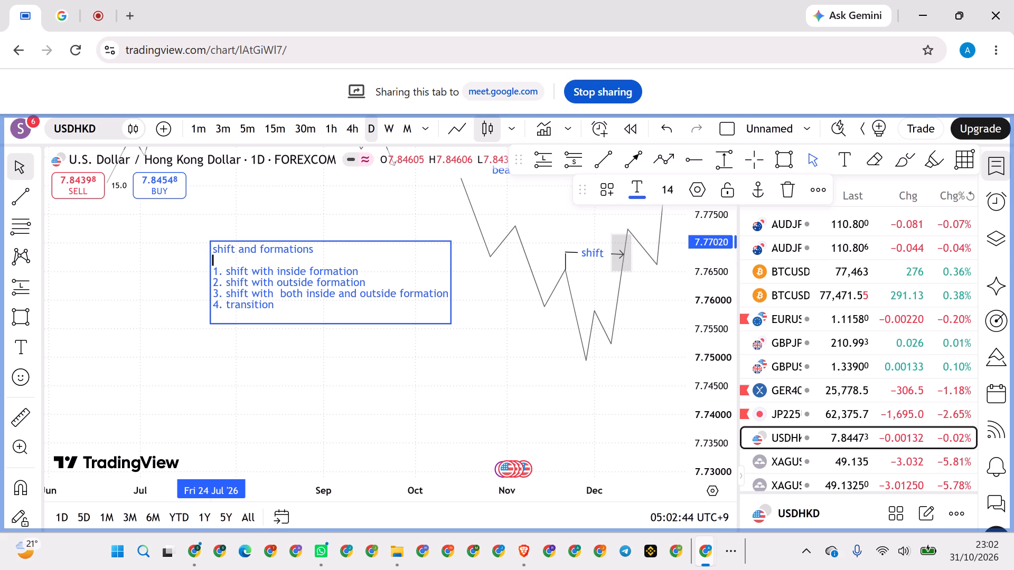
Finish editing the "shift and formations" note.
click(487, 307)
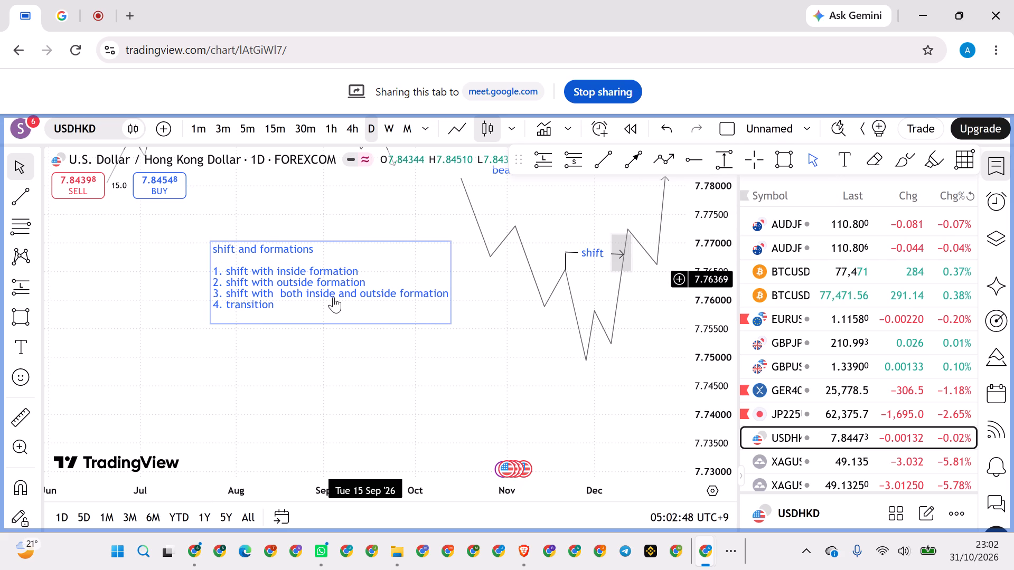
Draw a zigzag path below the note from about 7.725 on 11 May, climbing to about 7.750 in early July and ending near 7.733 on 31 July.
drag(447, 375, 468, 352)
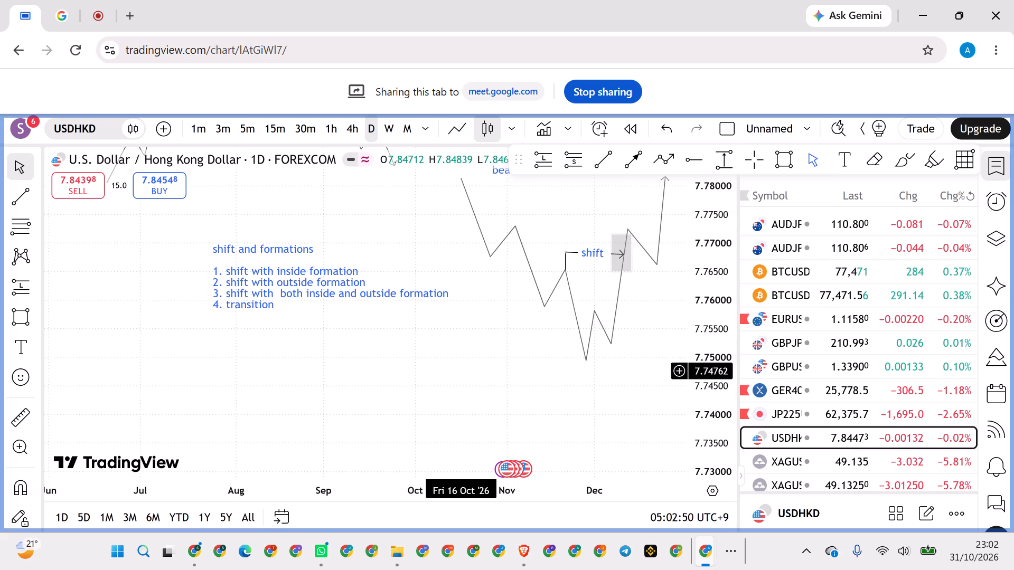
drag(468, 352, 481, 342)
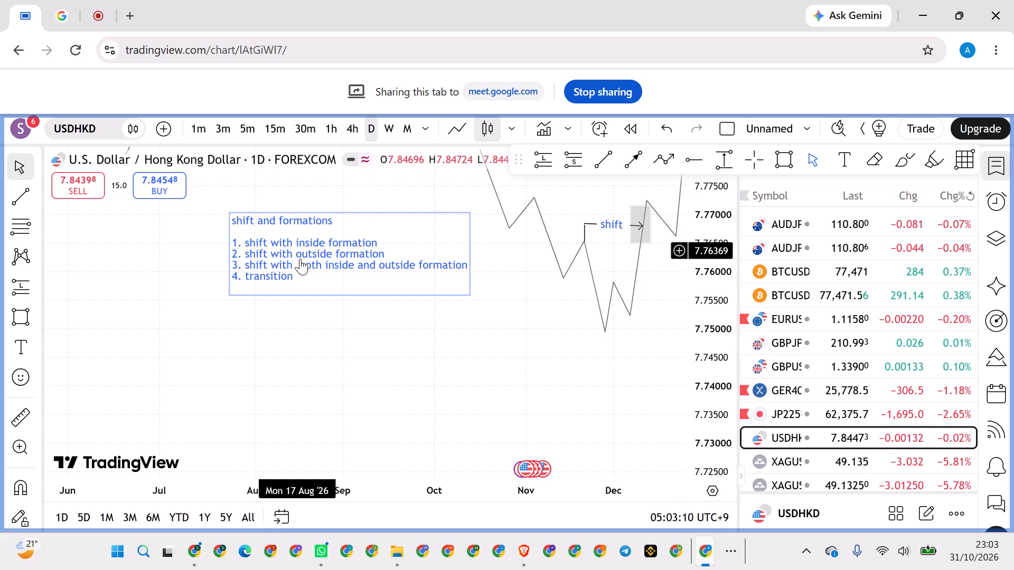
scroll(302, 261, down, 20)
scroll(302, 261, down, 1)
drag(337, 367, 389, 340)
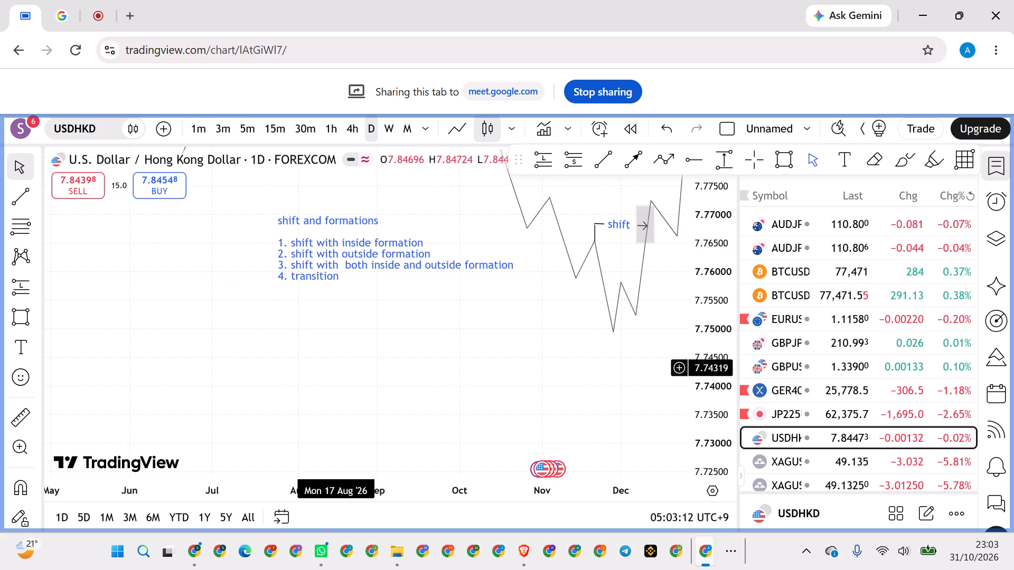
drag(389, 340, 453, 308)
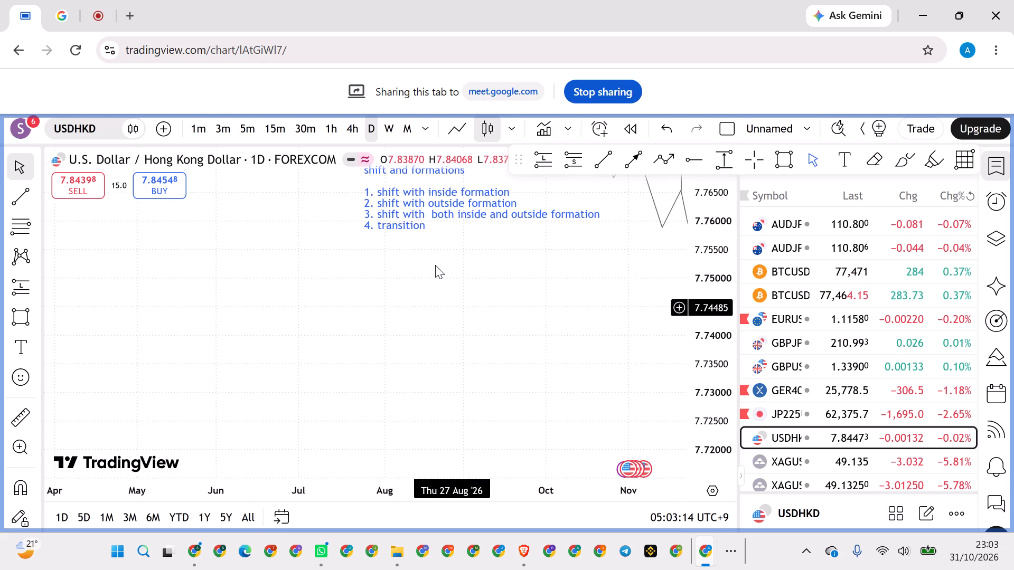
click(660, 160)
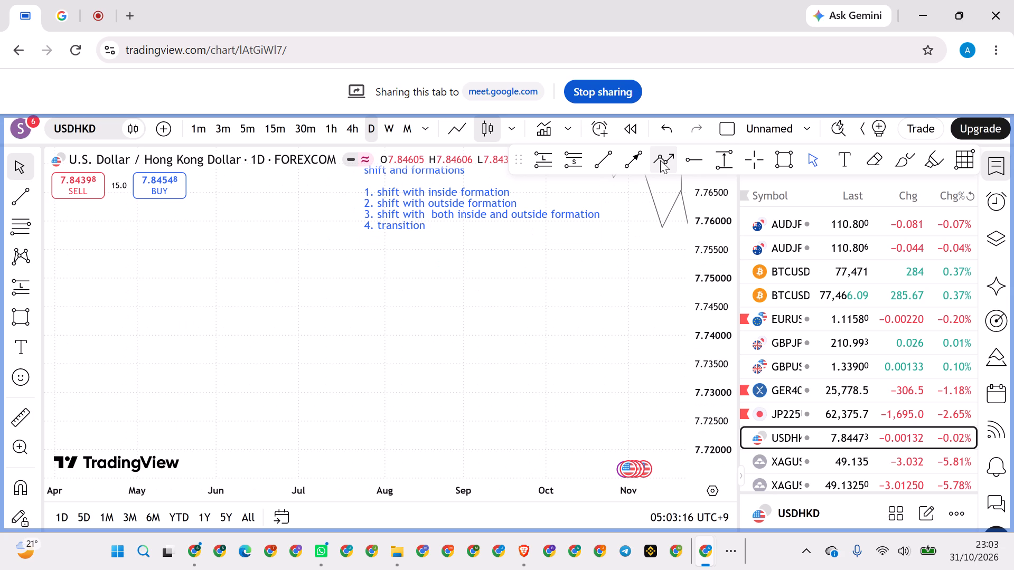
click(160, 420)
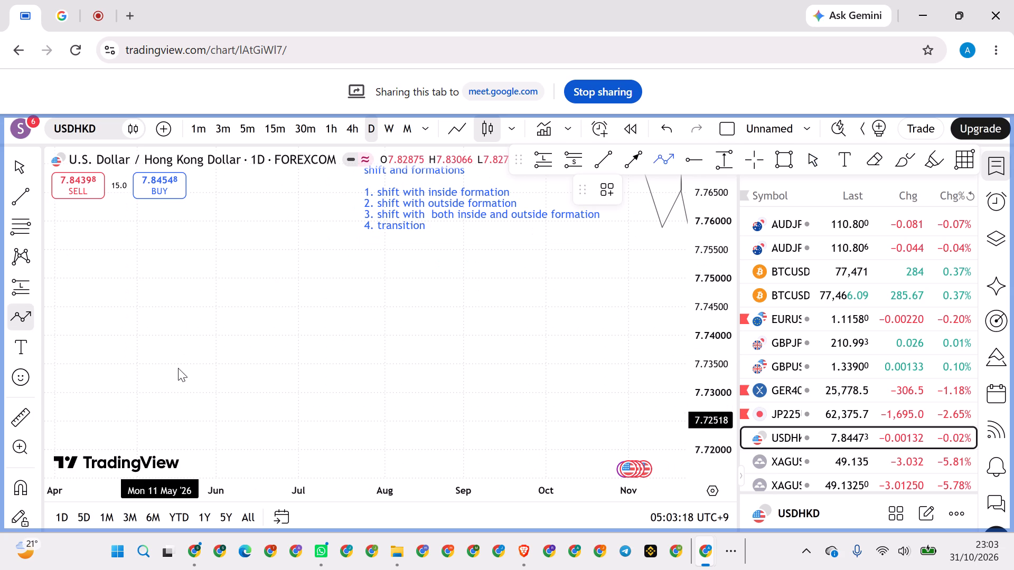
click(186, 357)
click(211, 395)
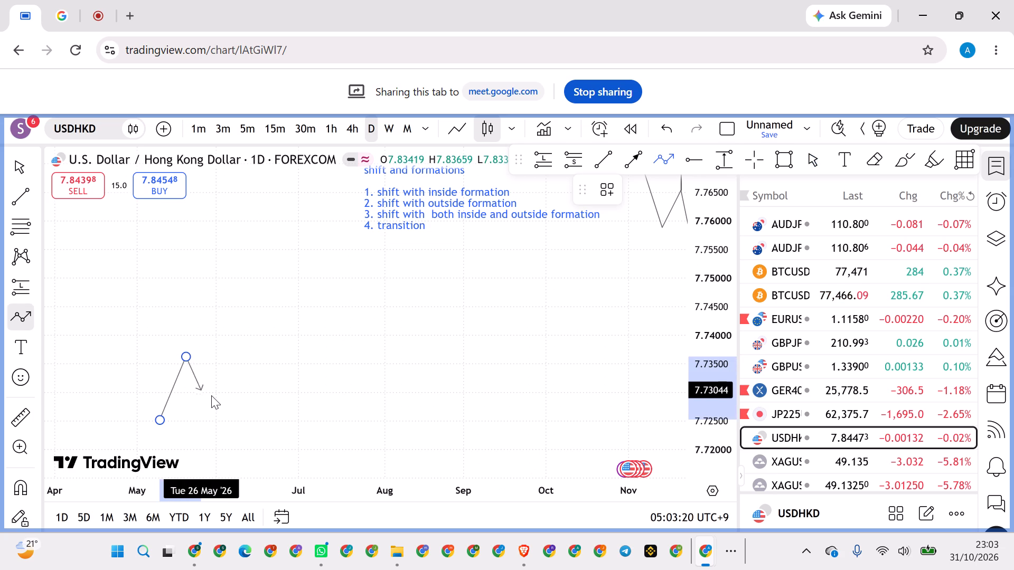
click(240, 317)
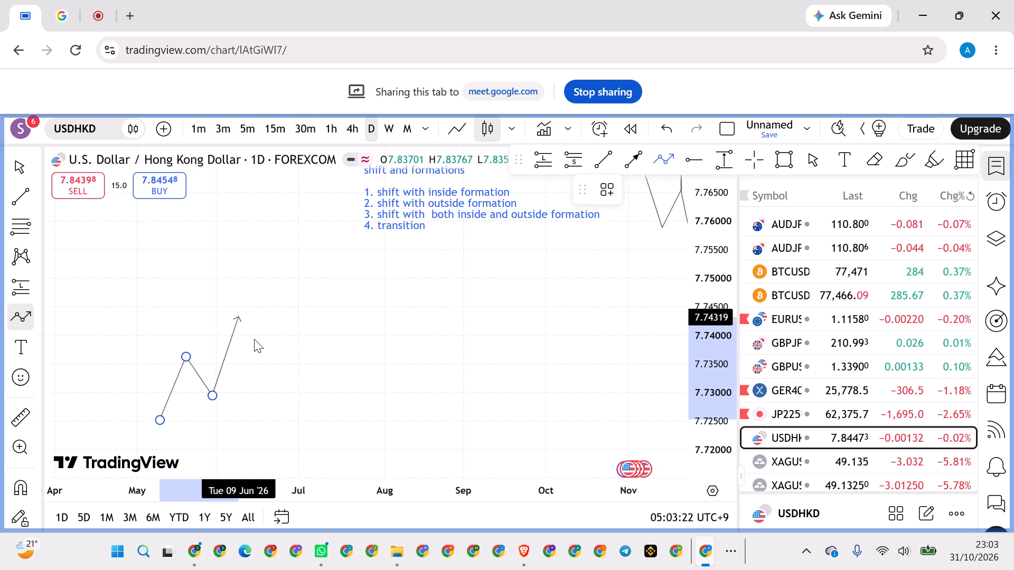
click(262, 351)
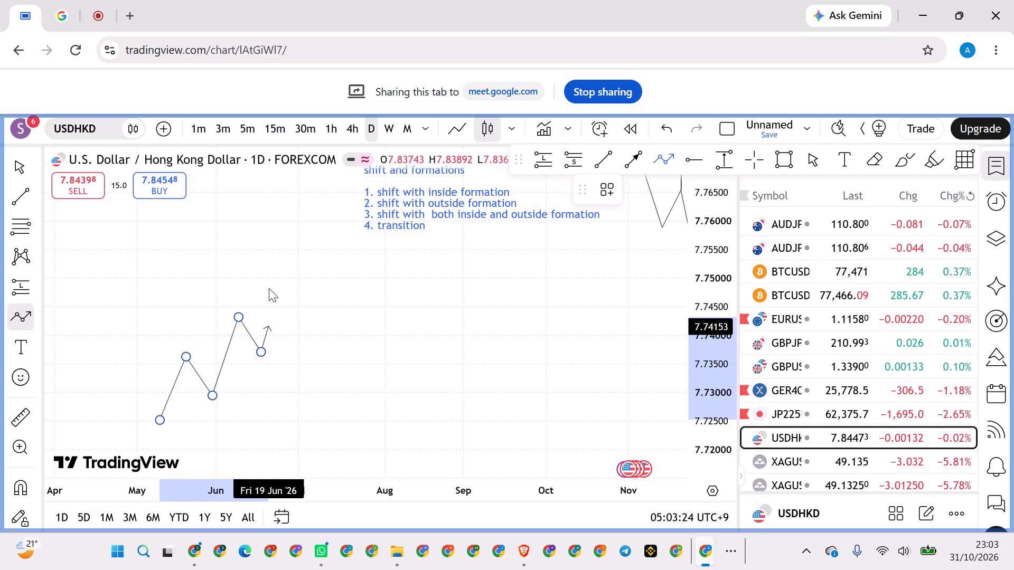
click(271, 280)
click(298, 311)
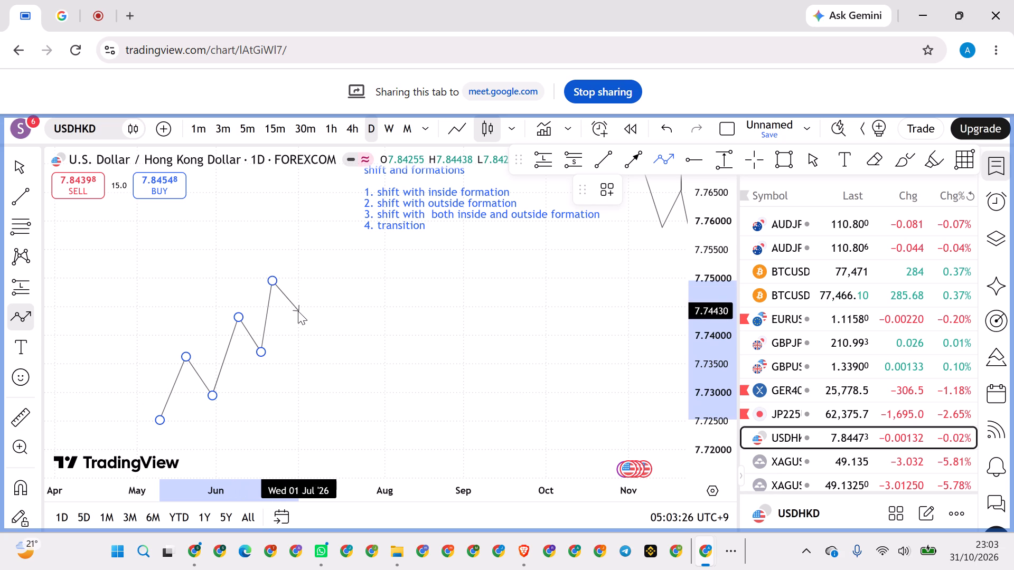
click(315, 275)
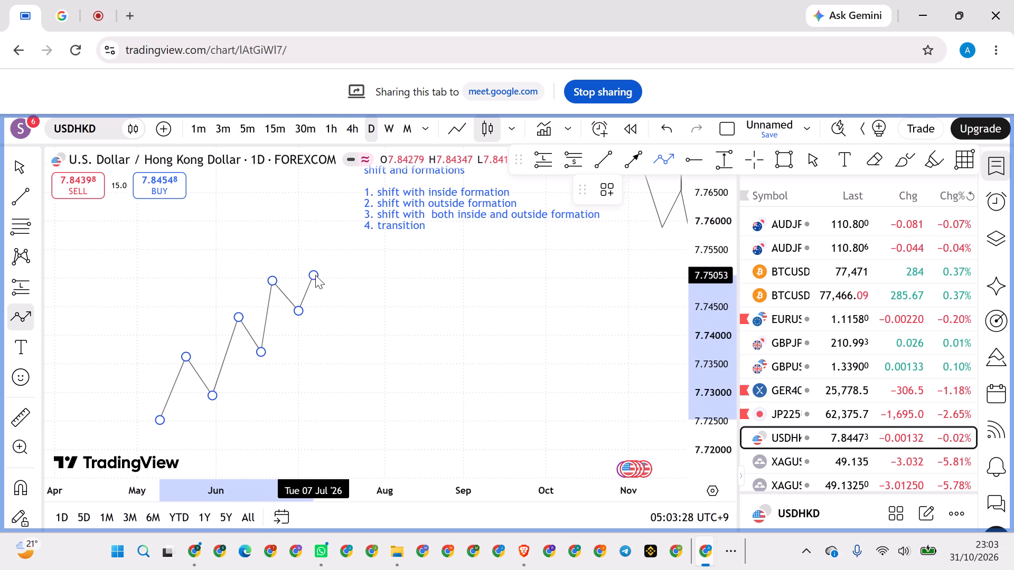
click(336, 310)
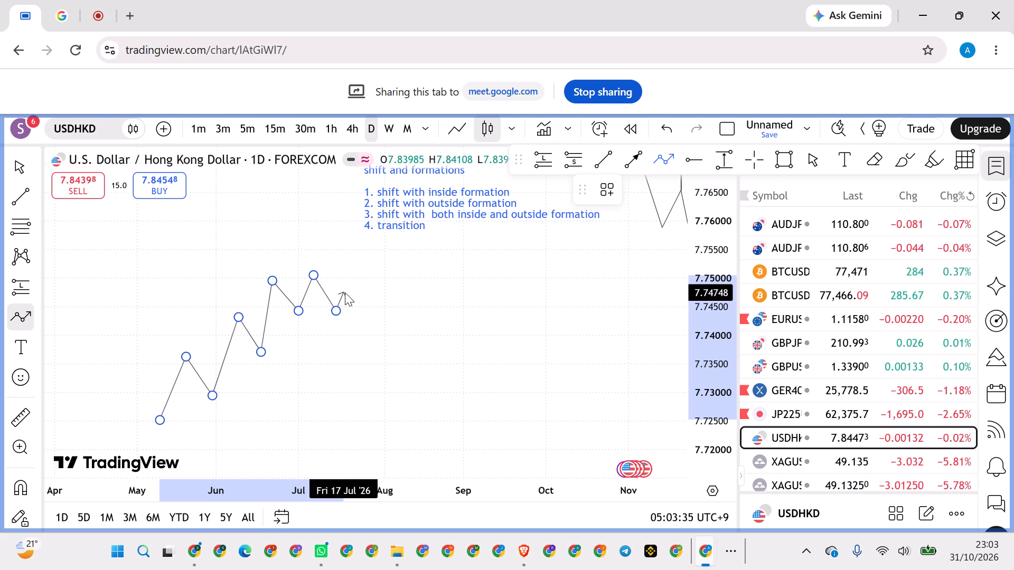
click(345, 292)
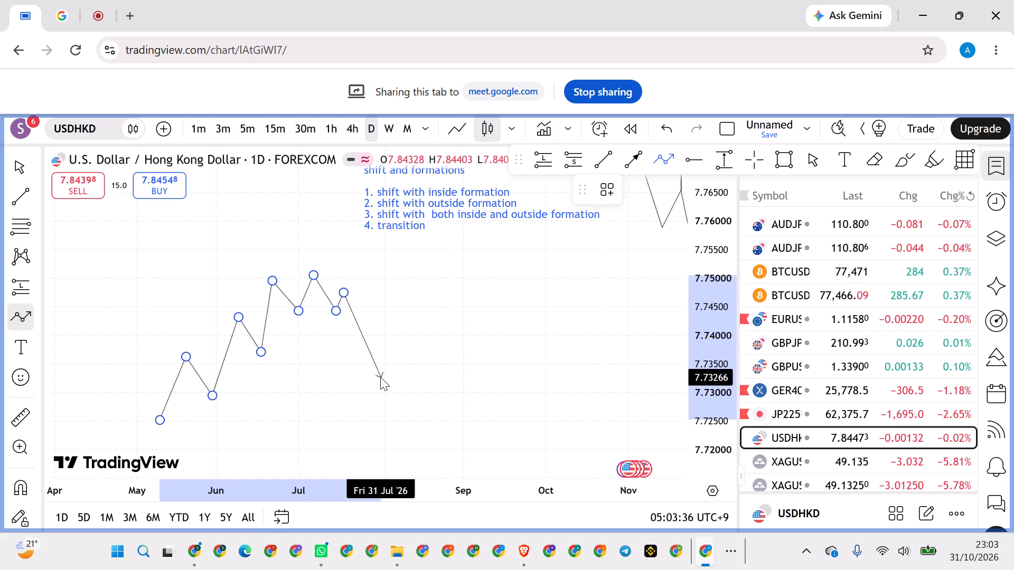
double_click(380, 377)
click(405, 360)
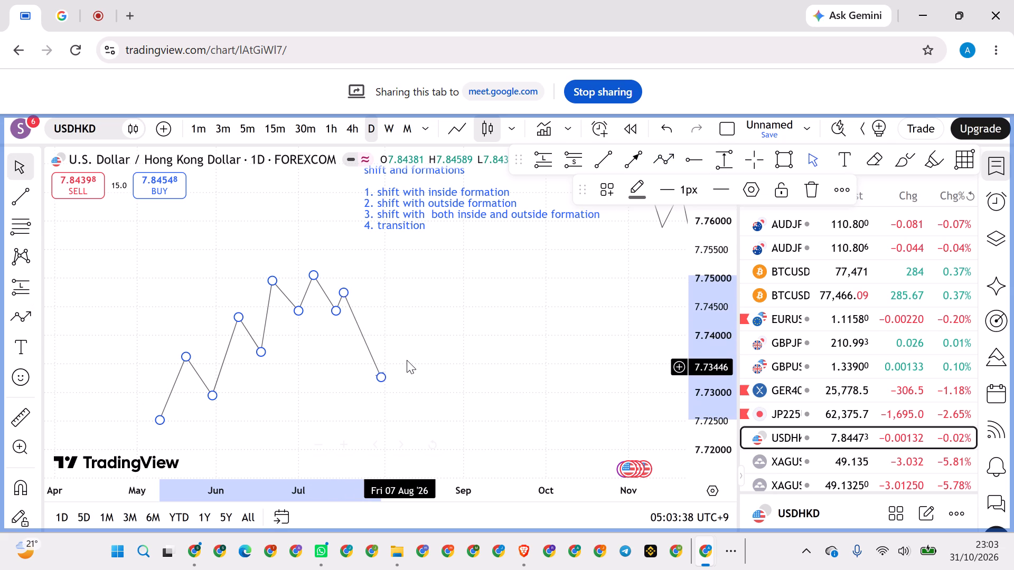
Reshape the path's top: raise the highest peak to about 7.756, lower the low before it to about 7.743, and adjust the two neighbouring peaks.
drag(314, 276, 303, 259)
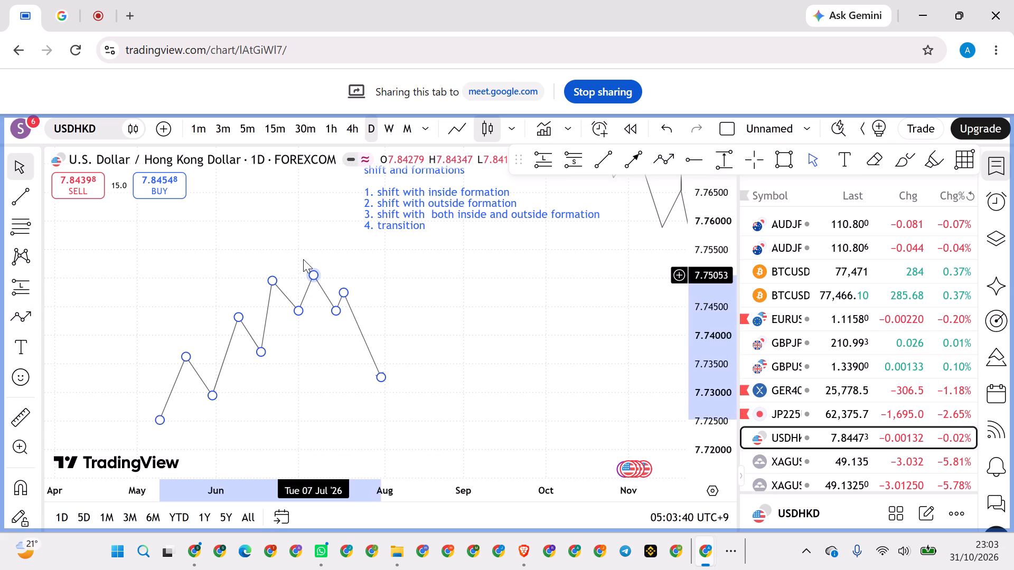
drag(303, 259, 311, 244)
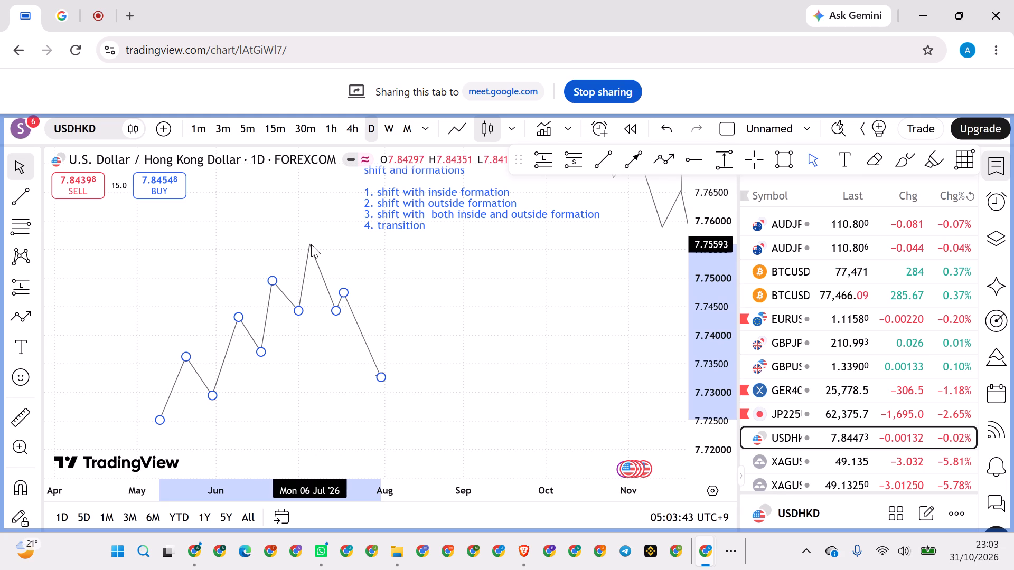
drag(311, 244, 313, 244)
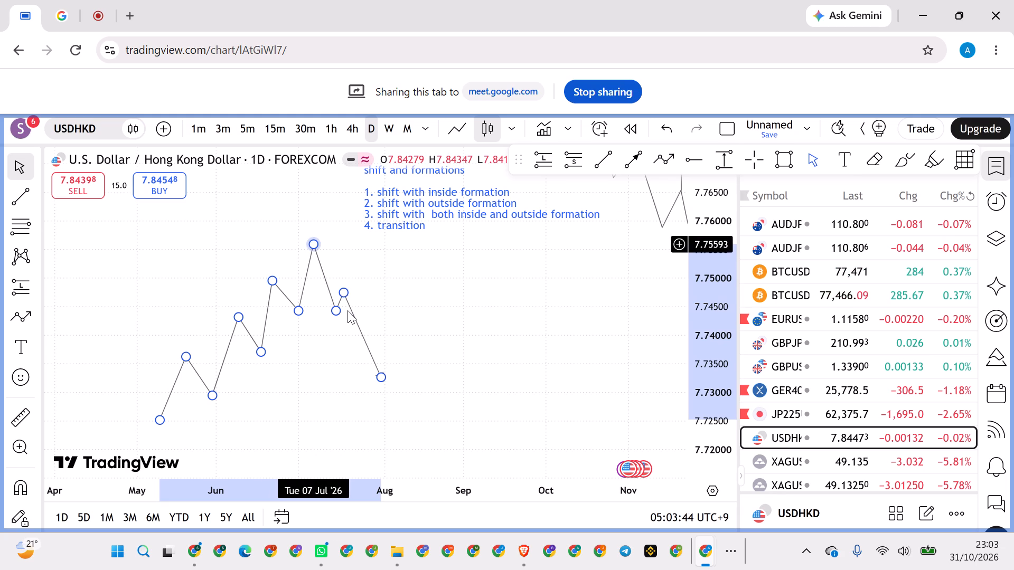
drag(341, 290, 347, 282)
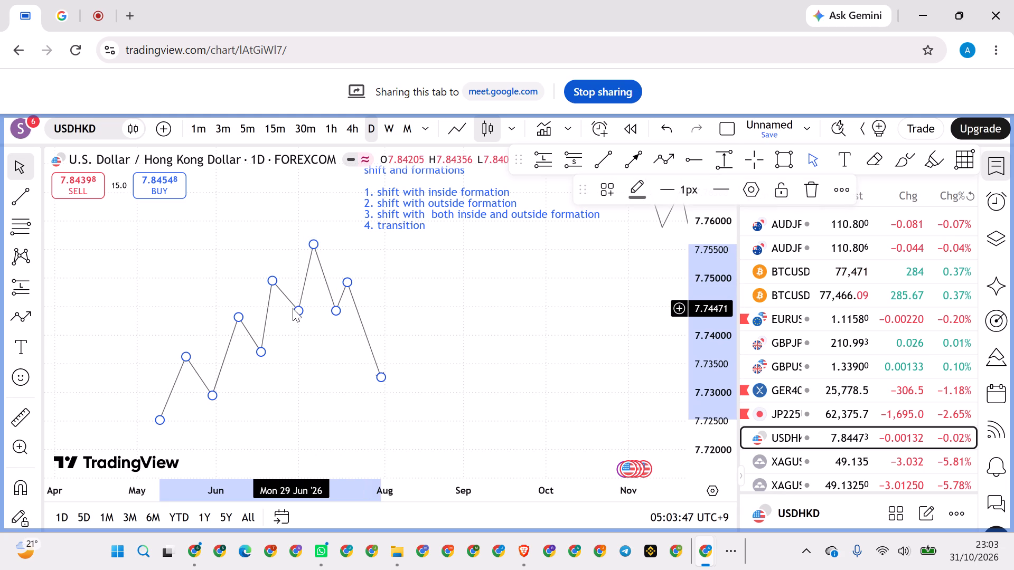
drag(301, 310, 293, 315)
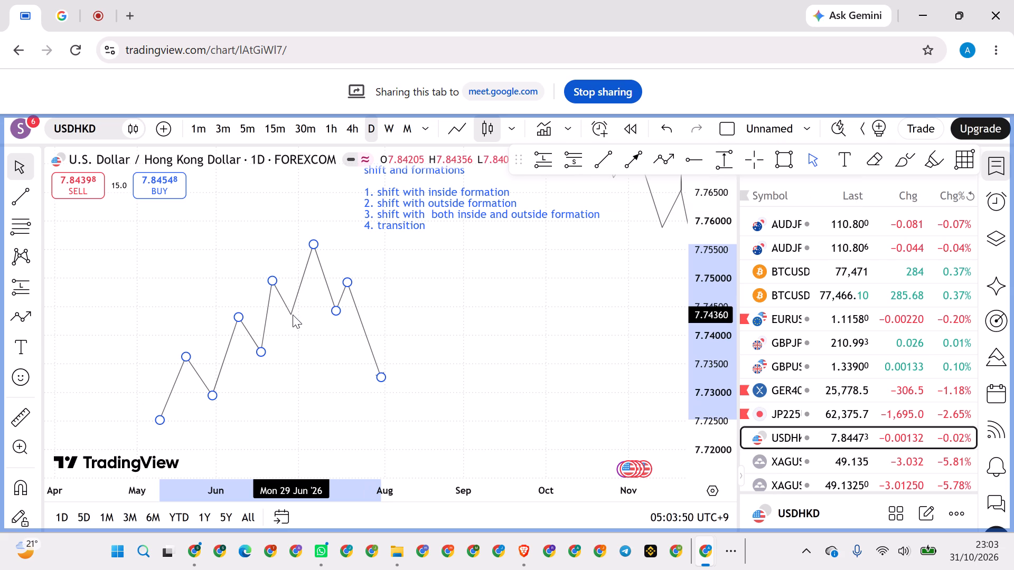
drag(293, 315, 294, 317)
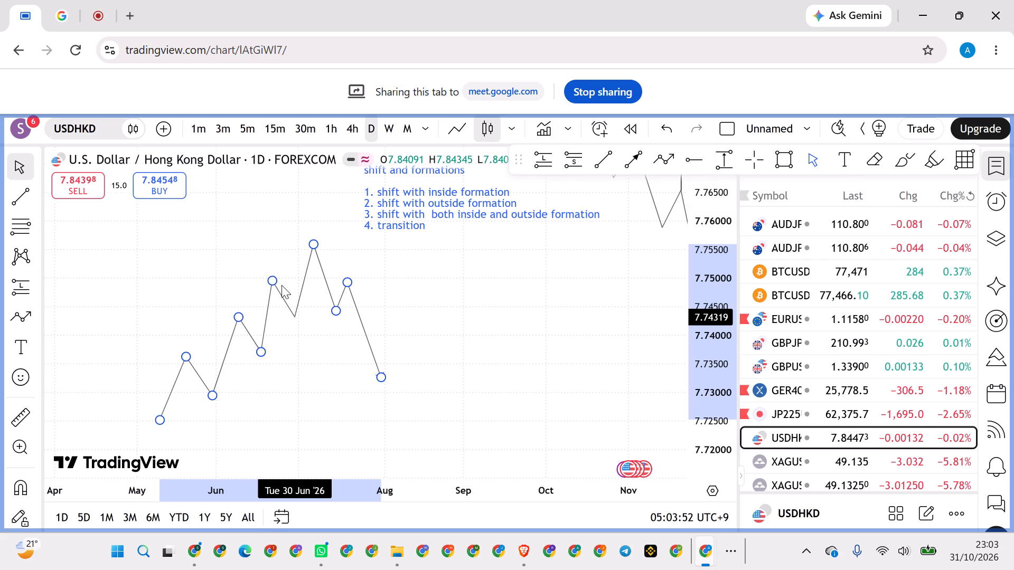
drag(271, 280, 283, 280)
click(238, 236)
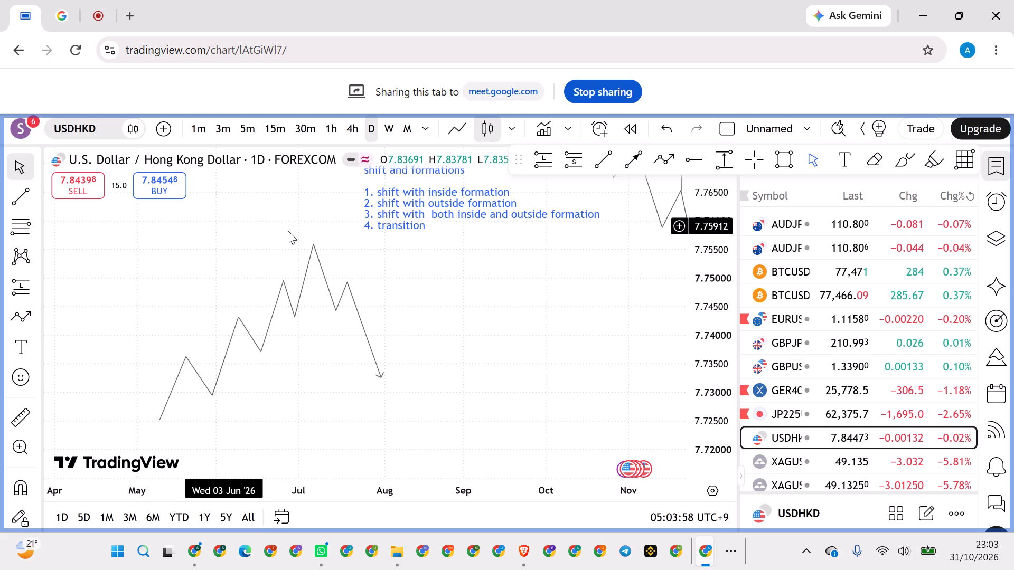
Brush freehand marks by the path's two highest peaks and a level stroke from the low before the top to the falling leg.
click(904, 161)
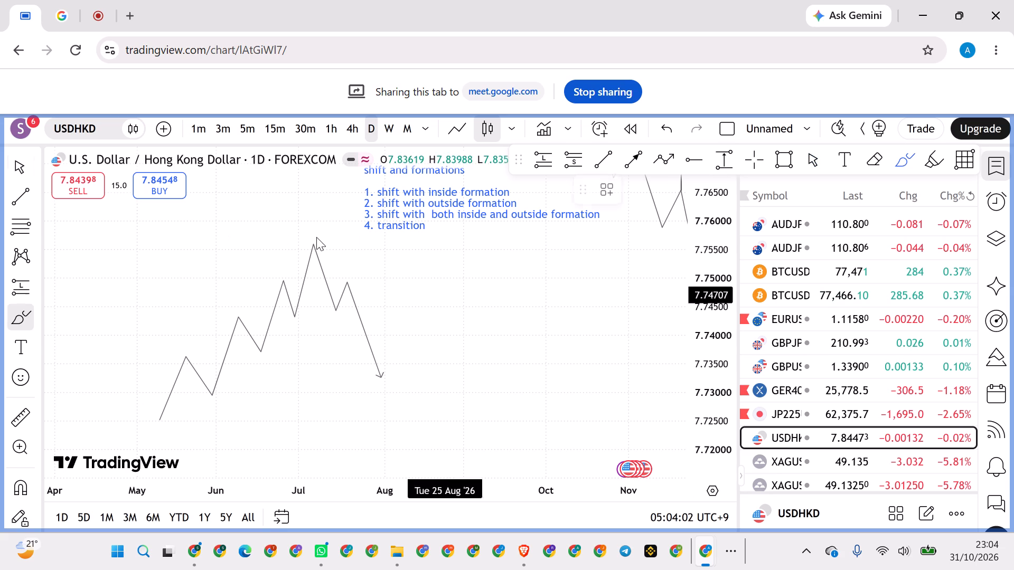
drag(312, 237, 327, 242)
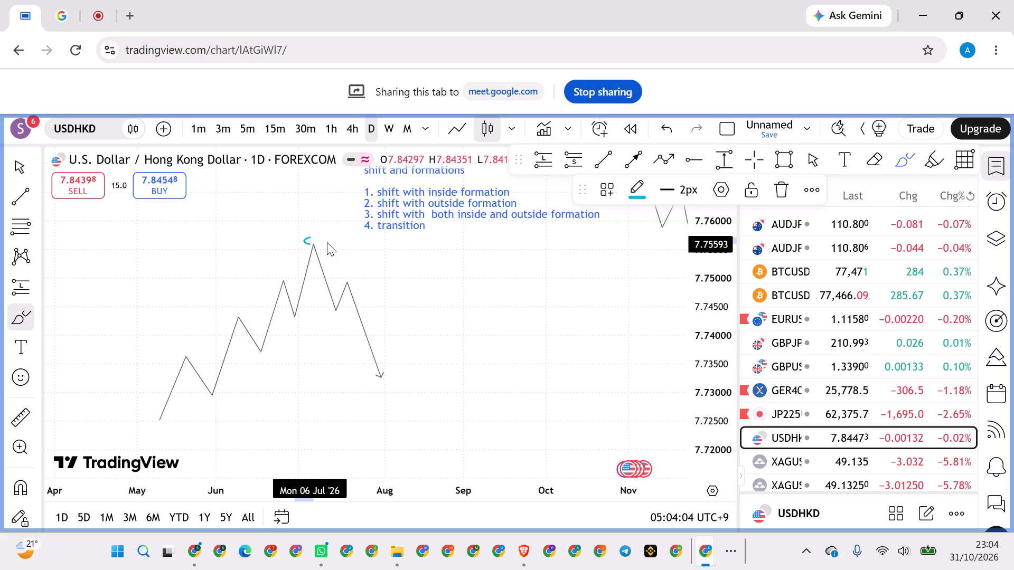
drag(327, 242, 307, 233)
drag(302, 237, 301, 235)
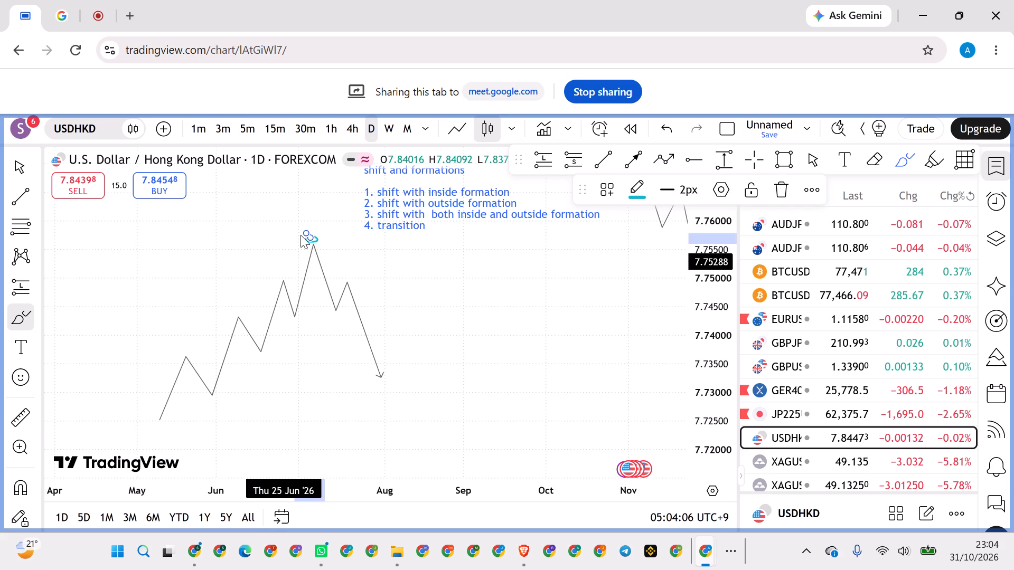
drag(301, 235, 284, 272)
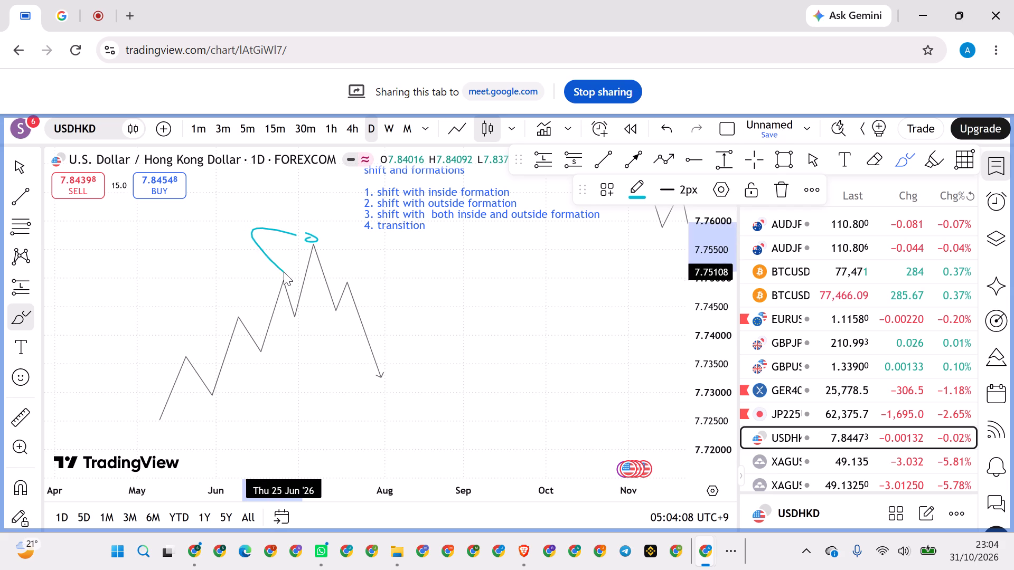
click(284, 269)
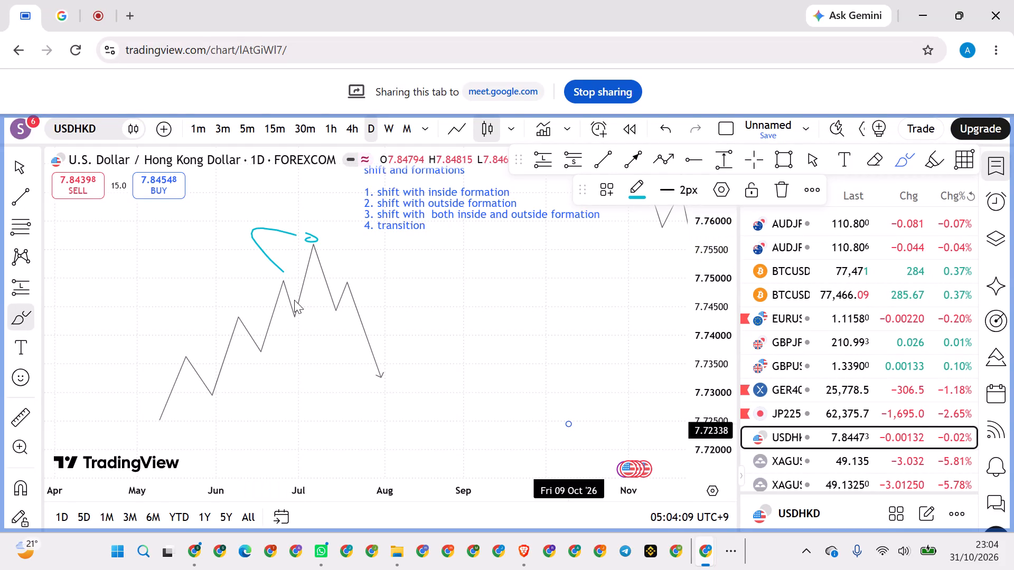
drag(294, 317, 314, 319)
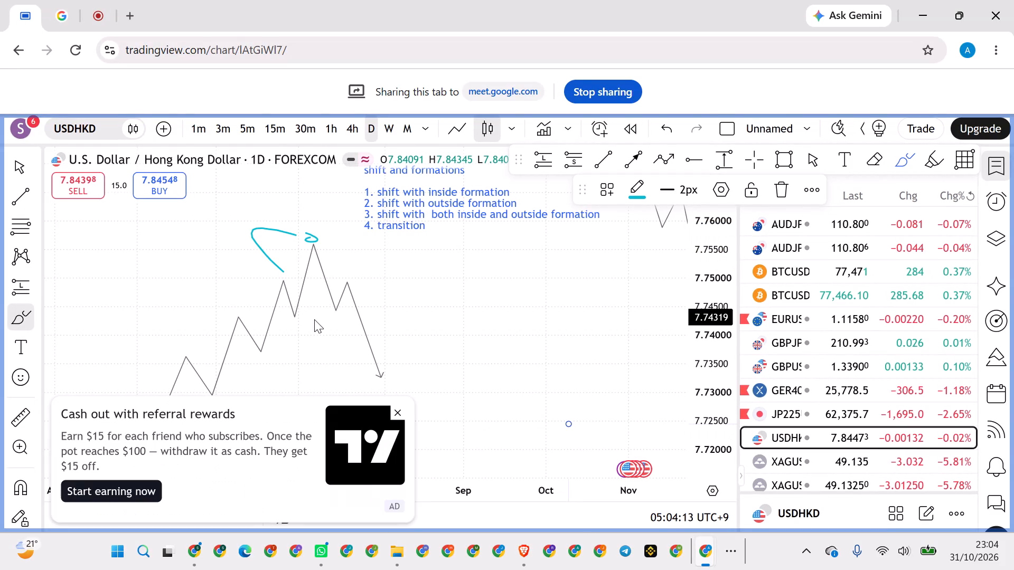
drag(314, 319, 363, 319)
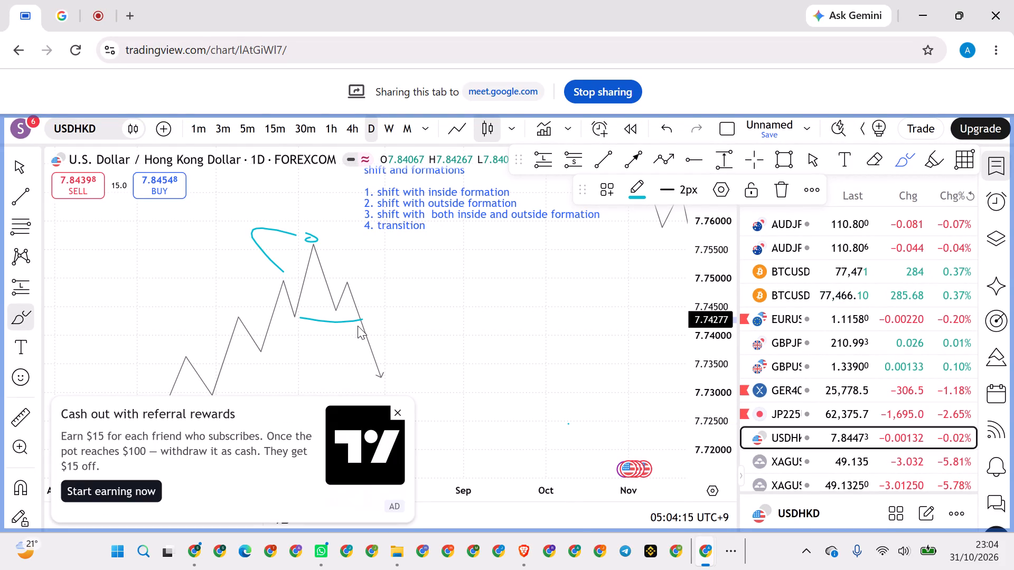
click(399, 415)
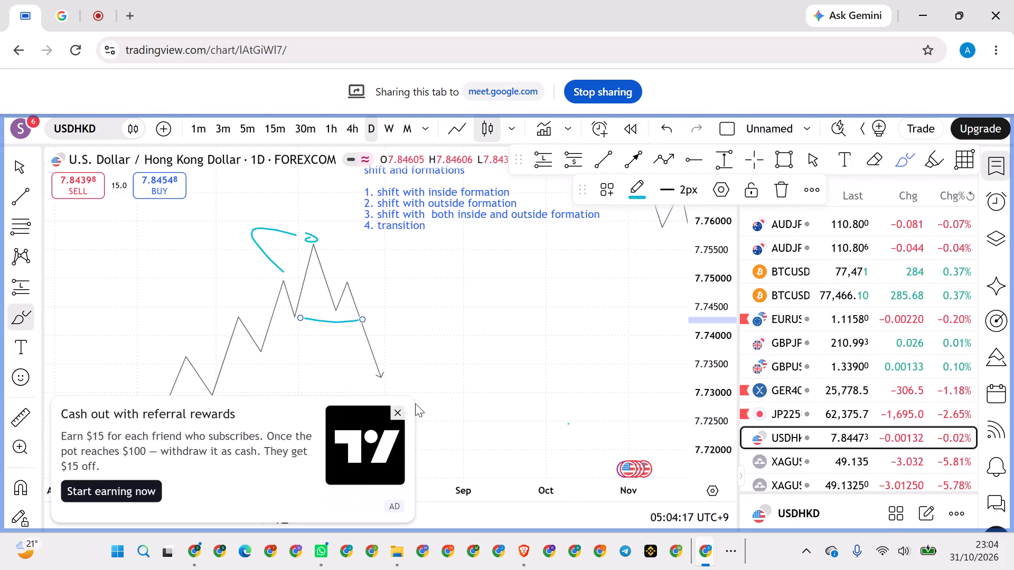
Erase the three freehand brush marks around the newest zigzag path's top and below its last two peaks.
click(876, 153)
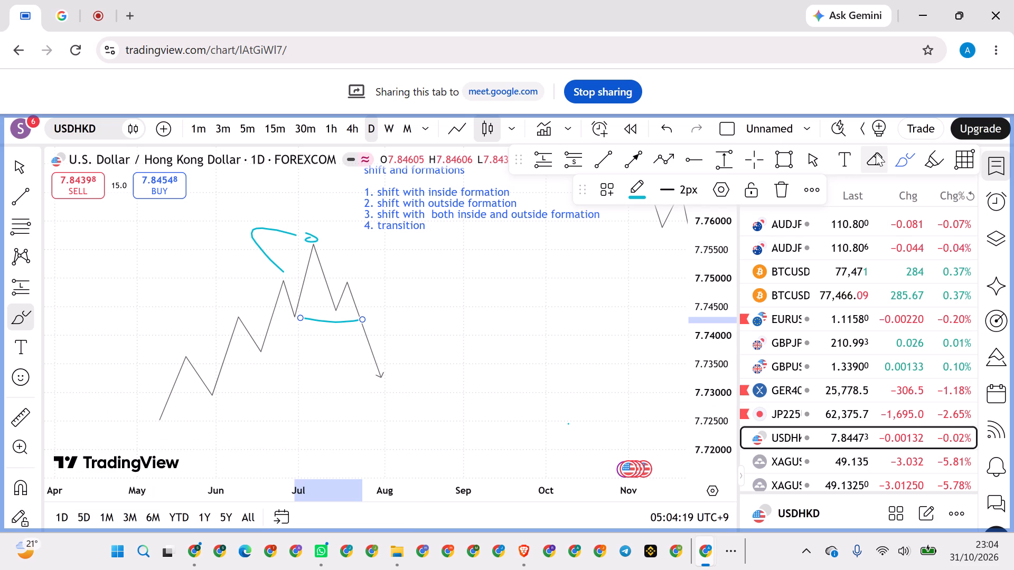
click(336, 325)
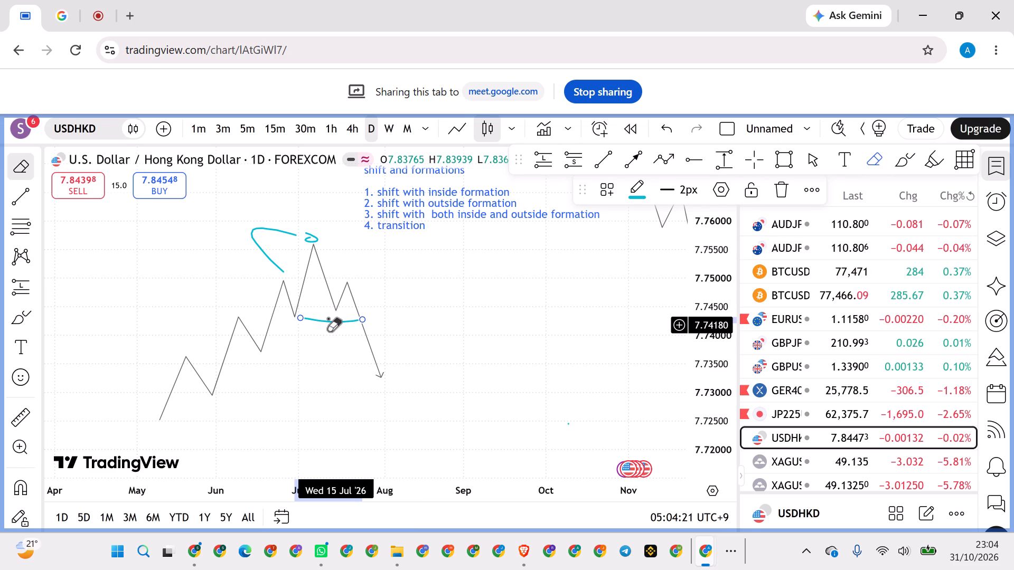
click(282, 235)
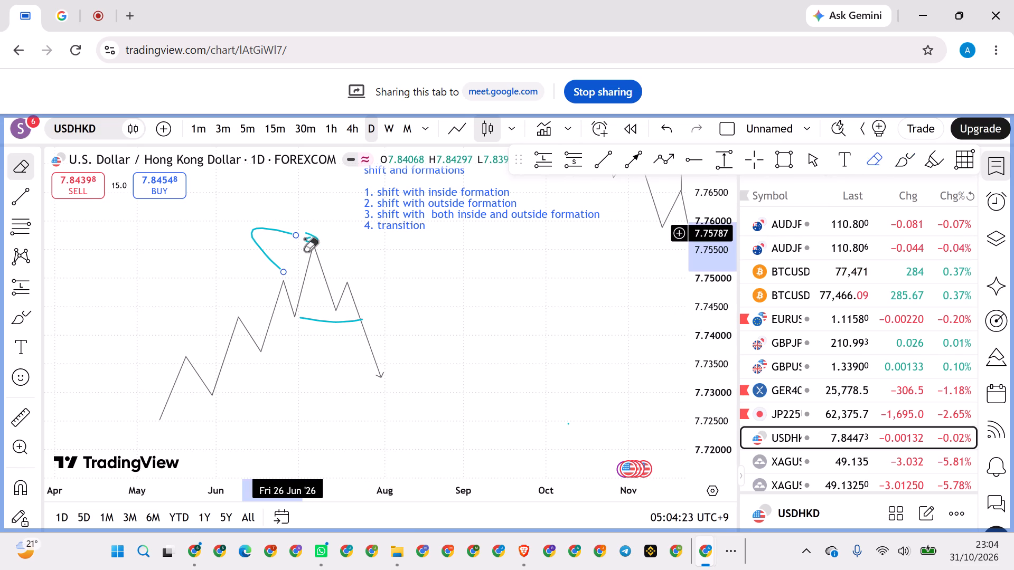
click(305, 239)
click(289, 235)
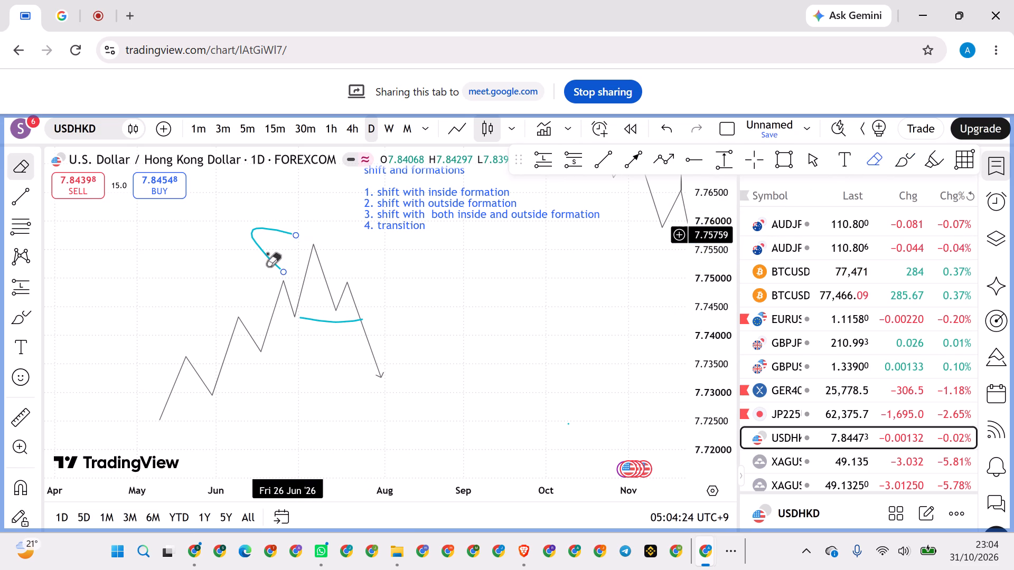
click(327, 319)
click(327, 323)
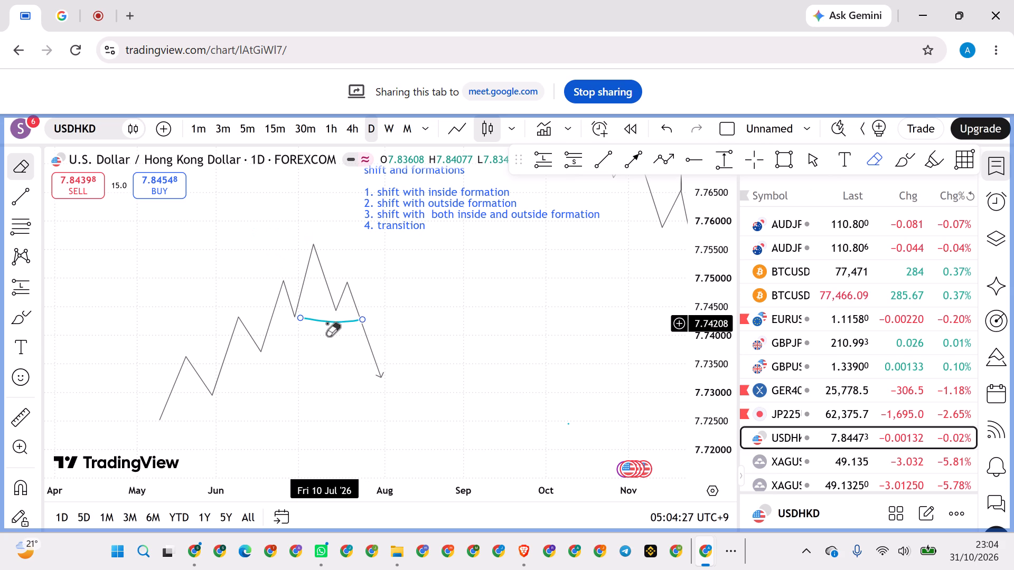
right_click(214, 222)
Draw an arrow from the path's 30 June low at about 7.743 to the falling leg on 22 July, labelled "shift".
click(630, 158)
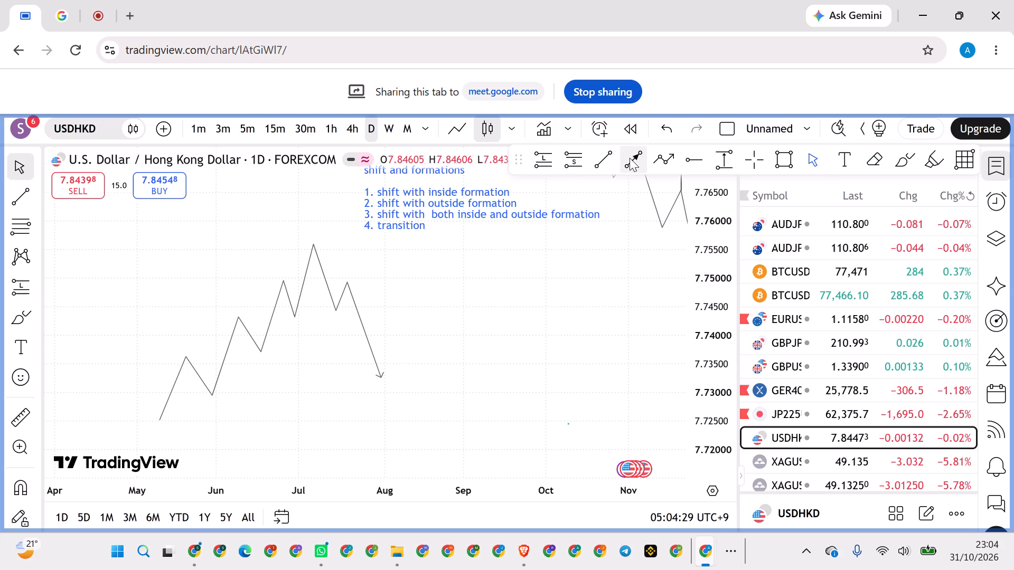
click(295, 316)
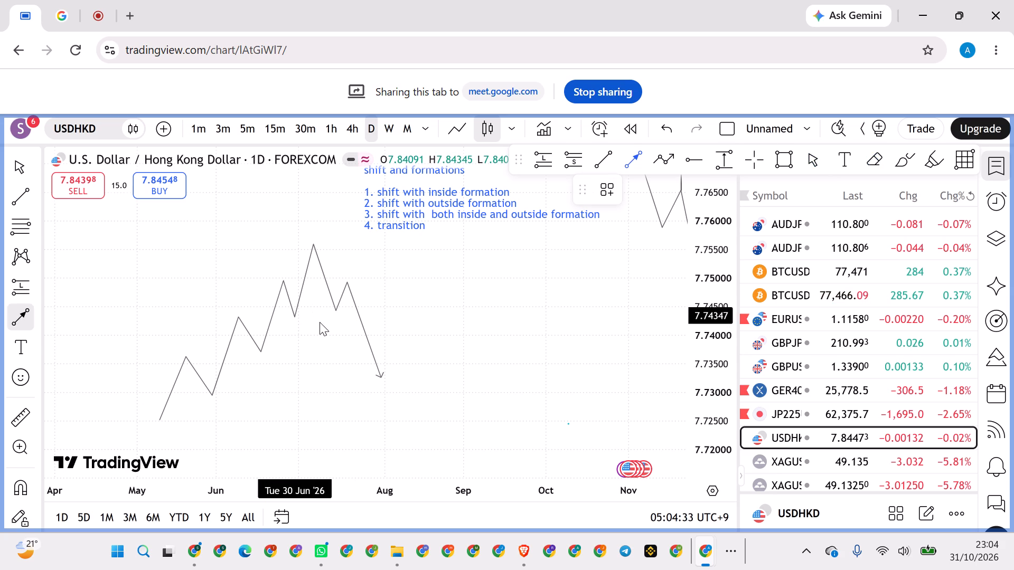
click(354, 317)
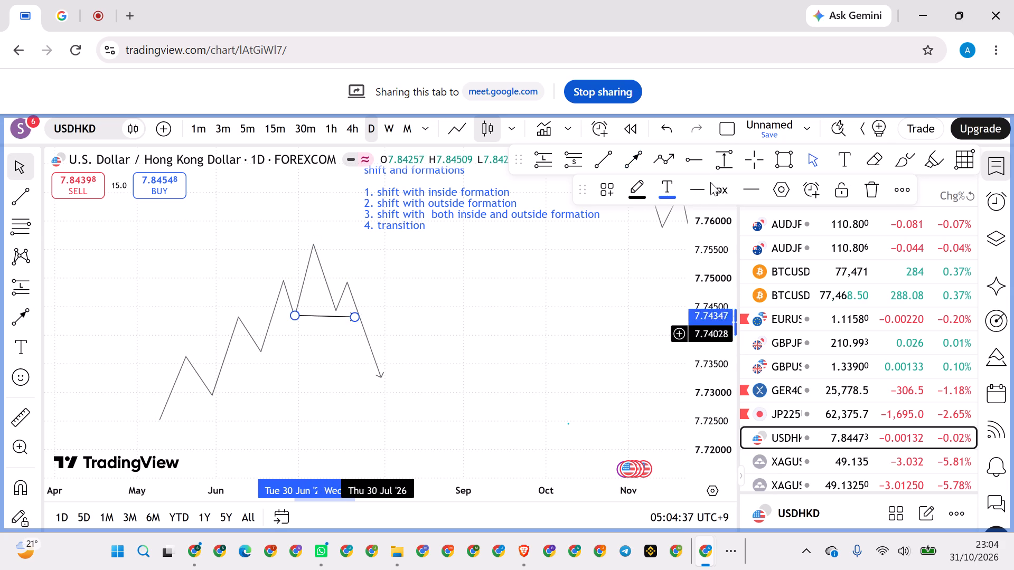
click(778, 186)
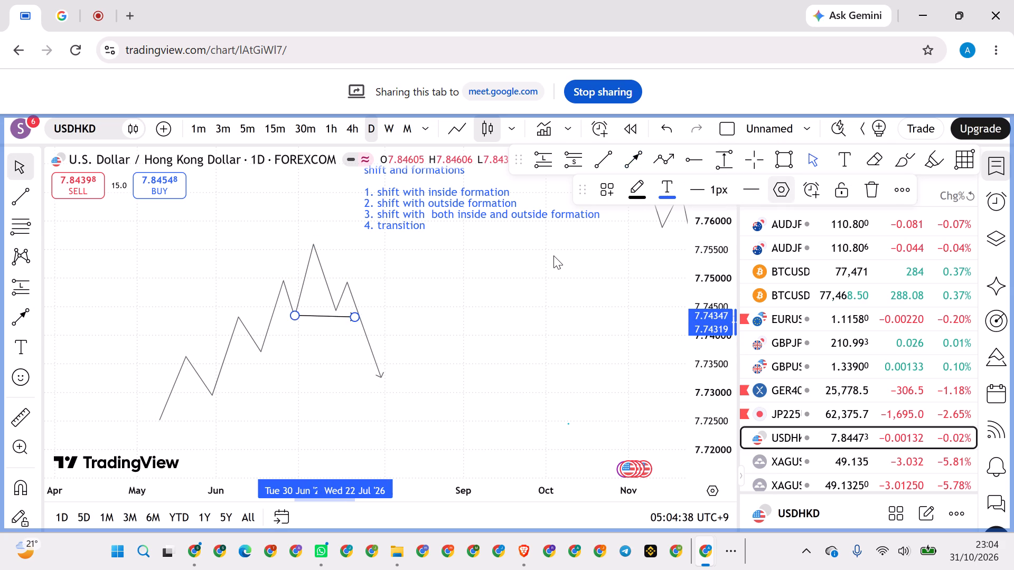
click(396, 305)
text(shift)
key(space)
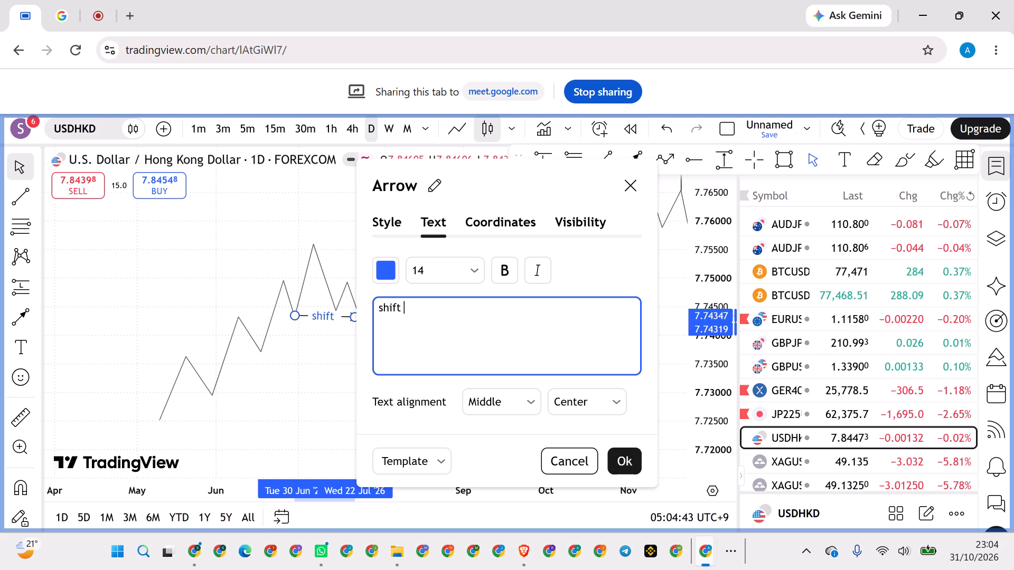
click(625, 463)
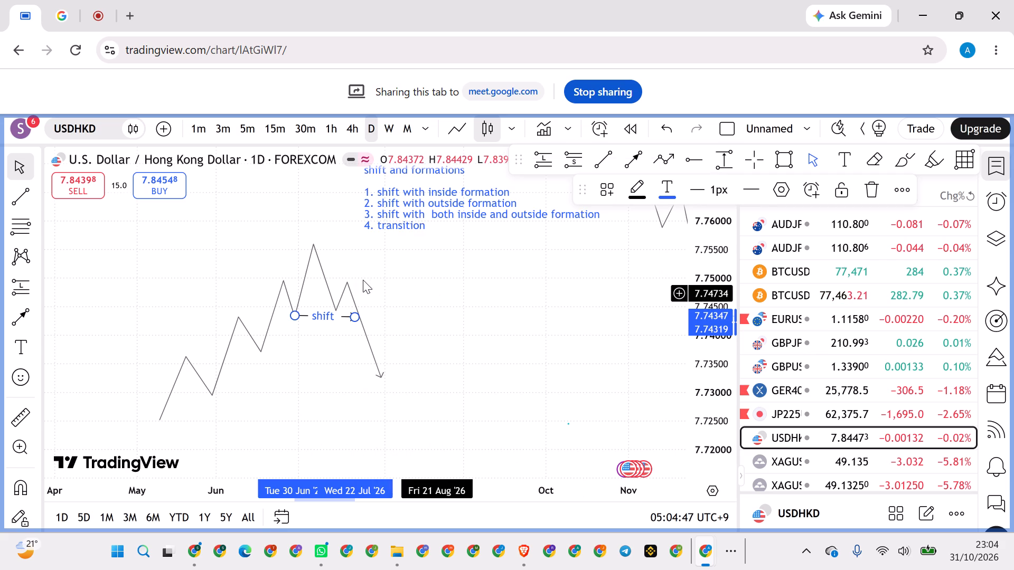
Raise the path's last peak to about 7.7515 and move the low before it to about 7.746 on 17 July.
drag(345, 280, 346, 255)
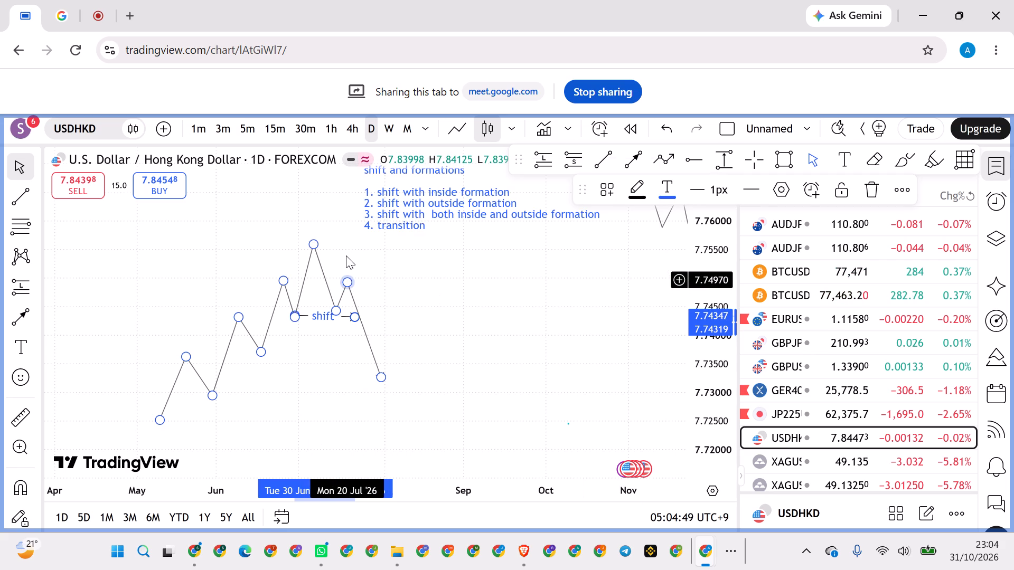
drag(346, 255, 346, 269)
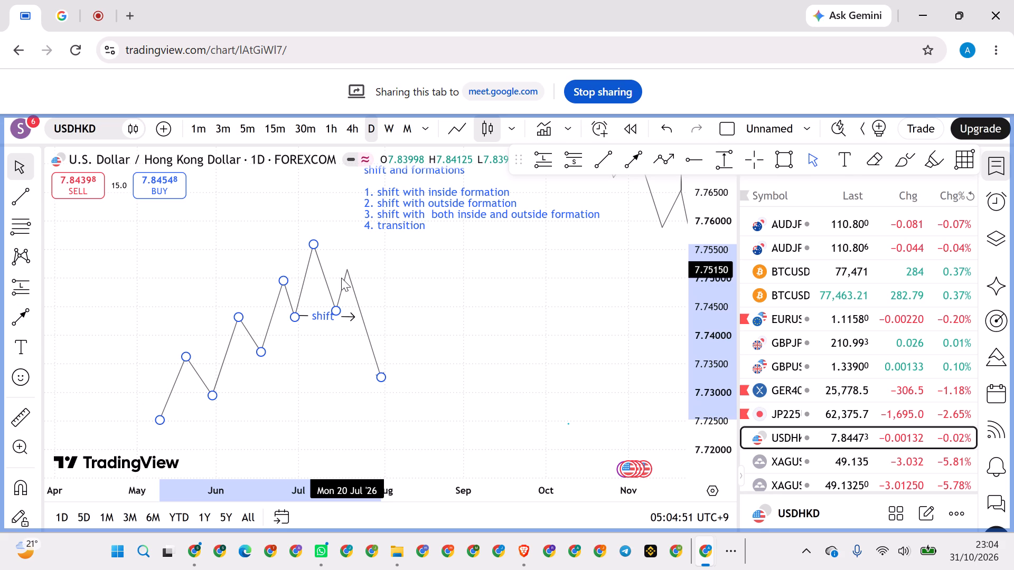
drag(335, 311, 335, 302)
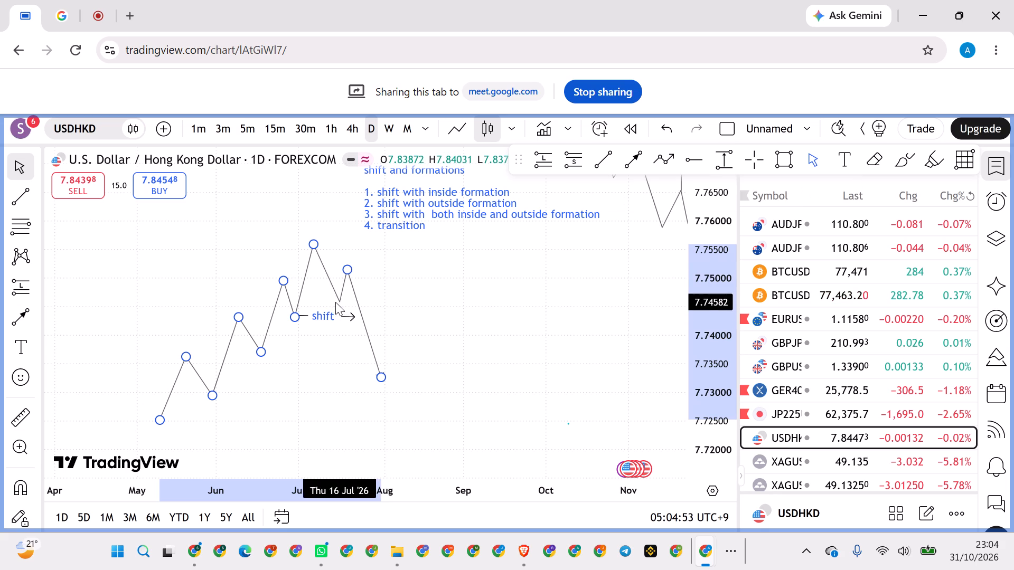
drag(335, 302, 343, 302)
click(398, 286)
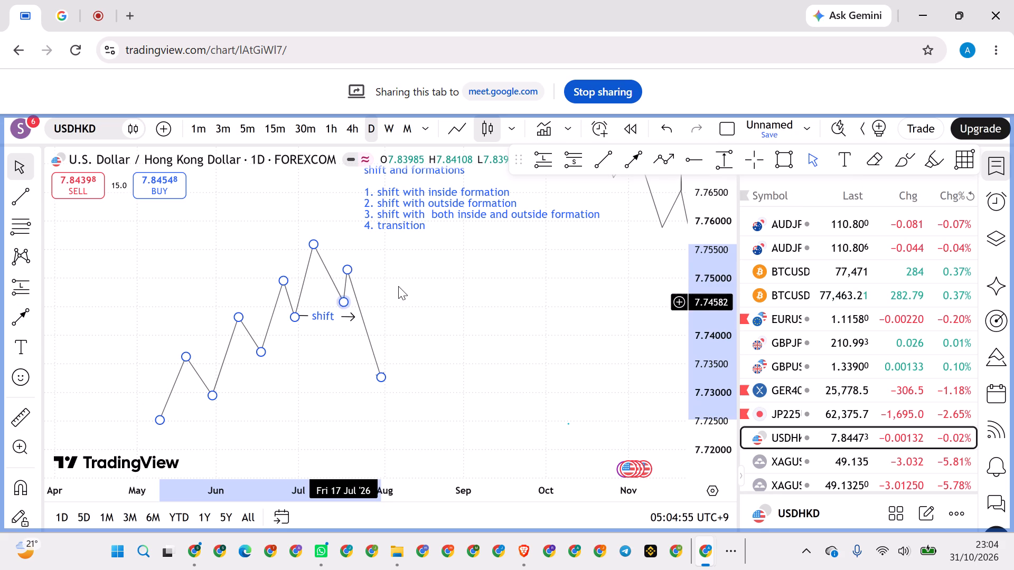
Place horizontal rays from the path's last peak at about 7.752 and from the low before it at about 7.746.
drag(696, 157, 688, 157)
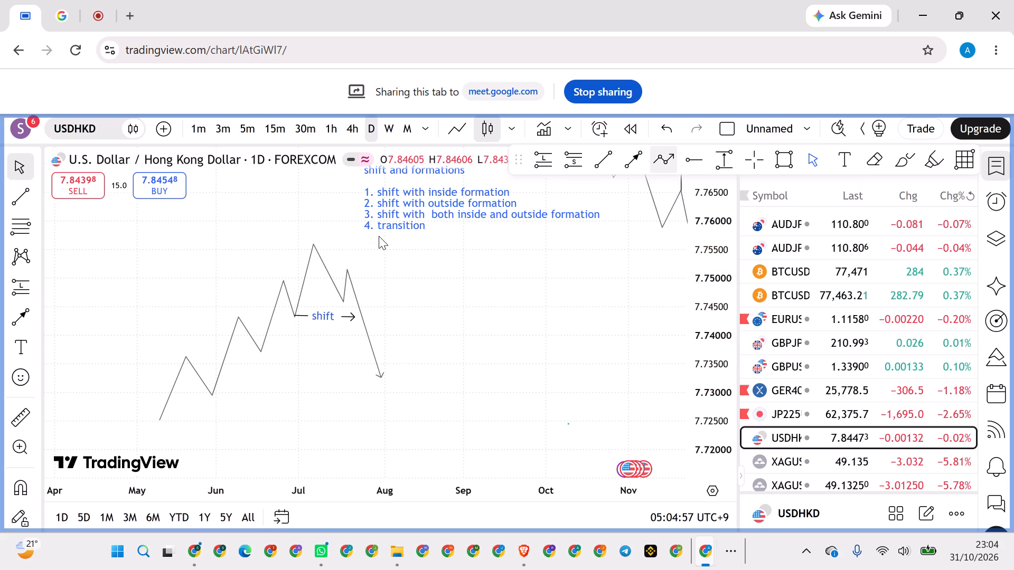
click(344, 270)
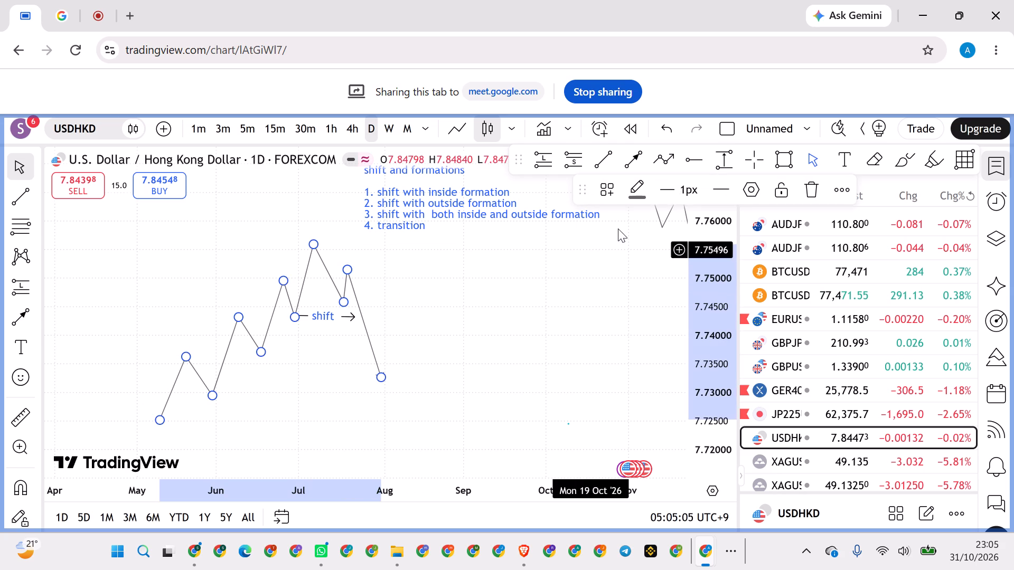
click(691, 159)
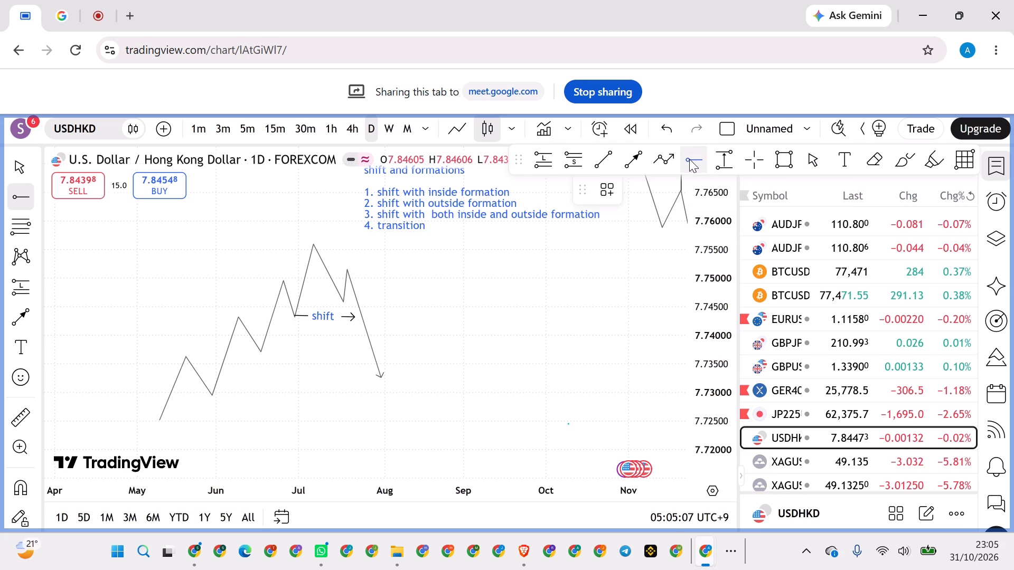
click(346, 268)
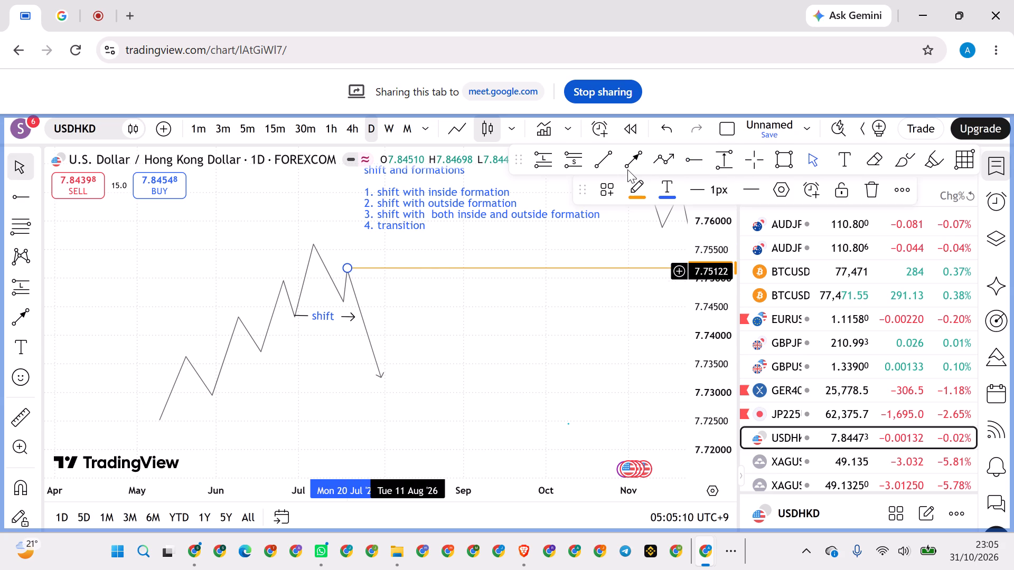
drag(688, 161, 675, 161)
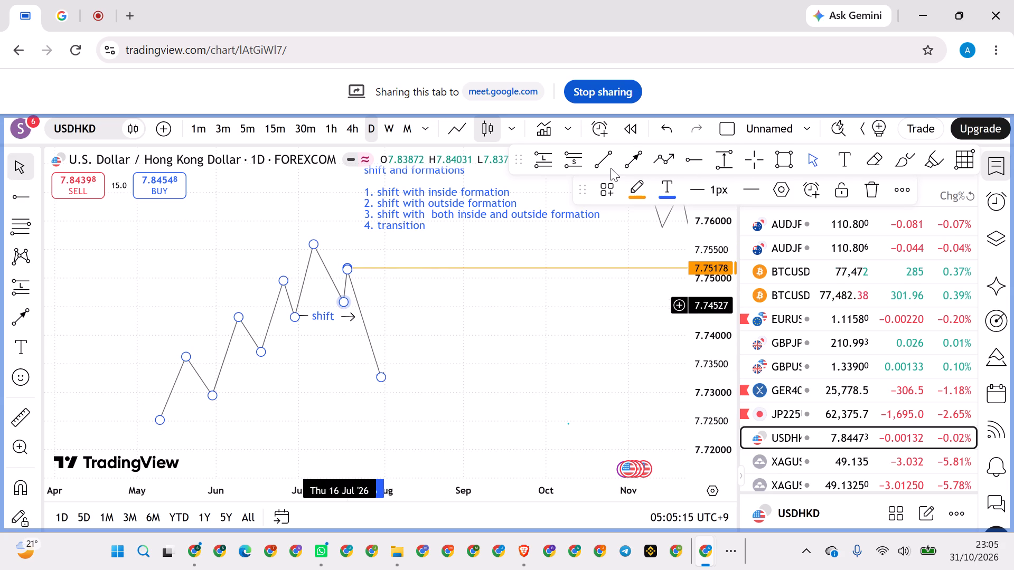
click(684, 161)
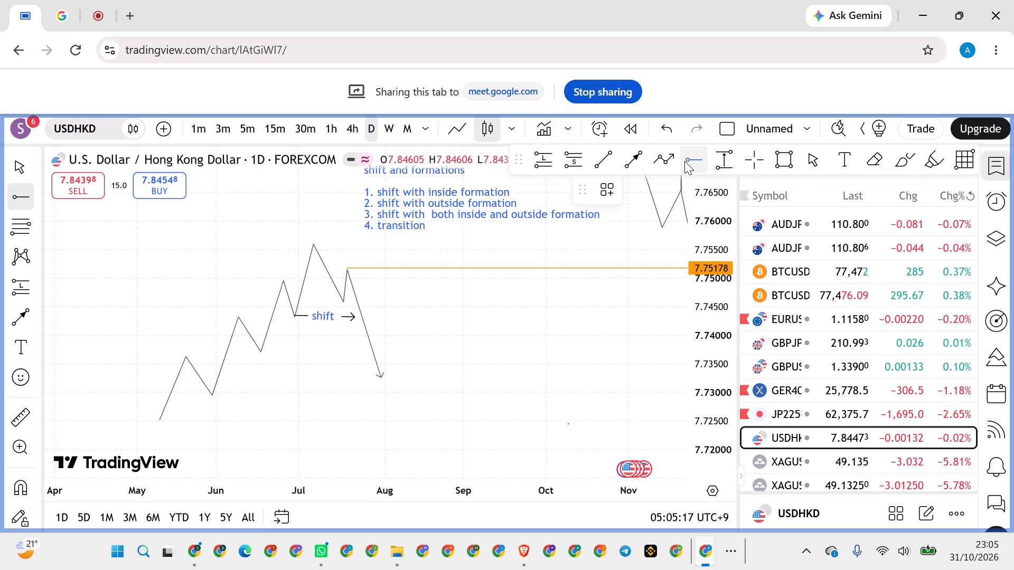
click(342, 302)
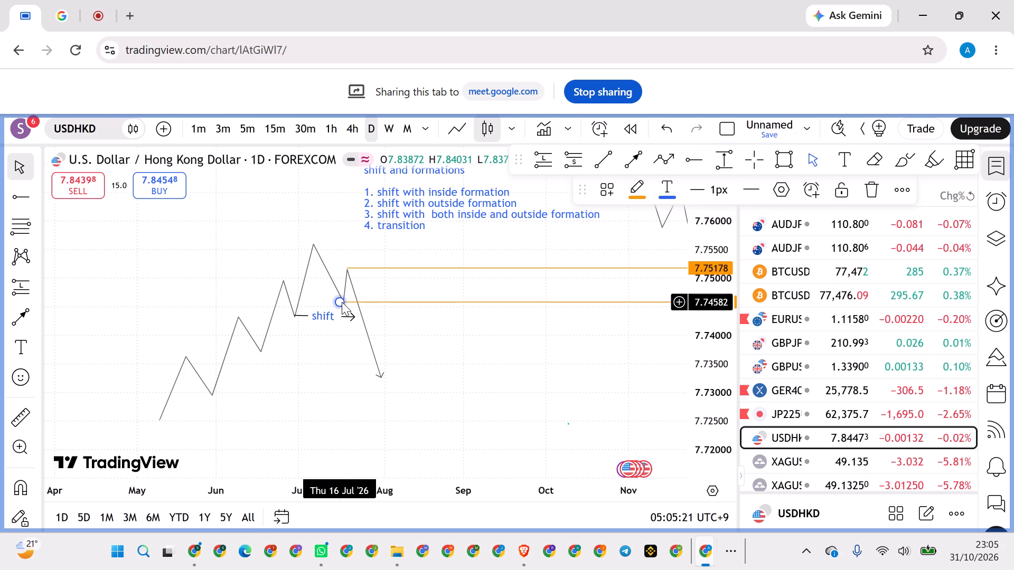
click(423, 347)
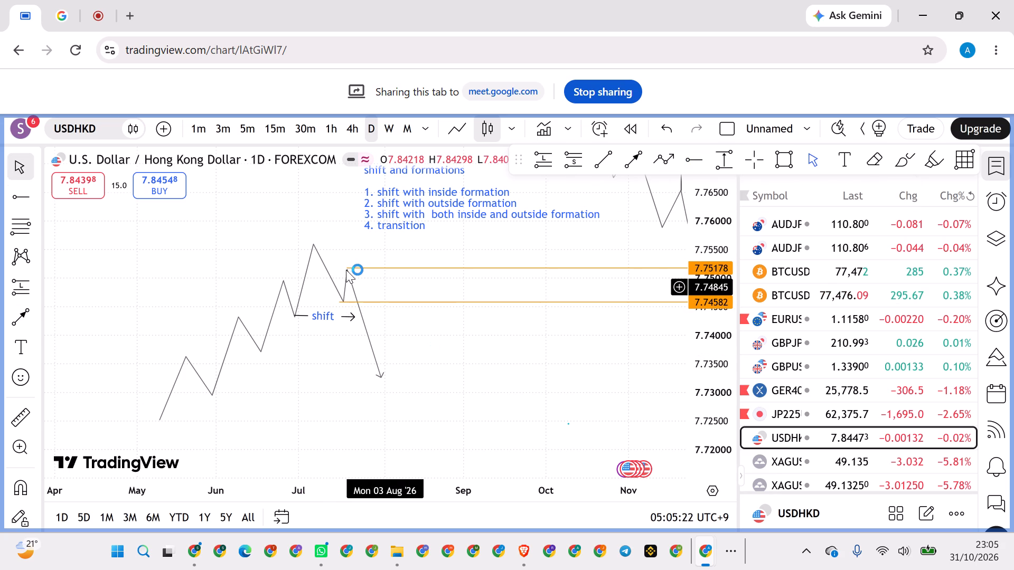
click(346, 268)
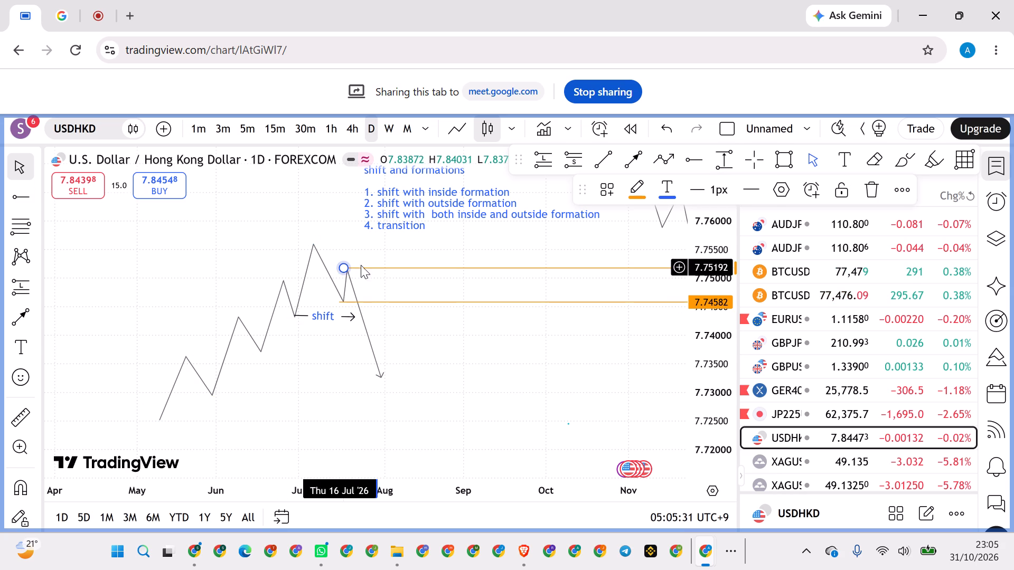
click(289, 204)
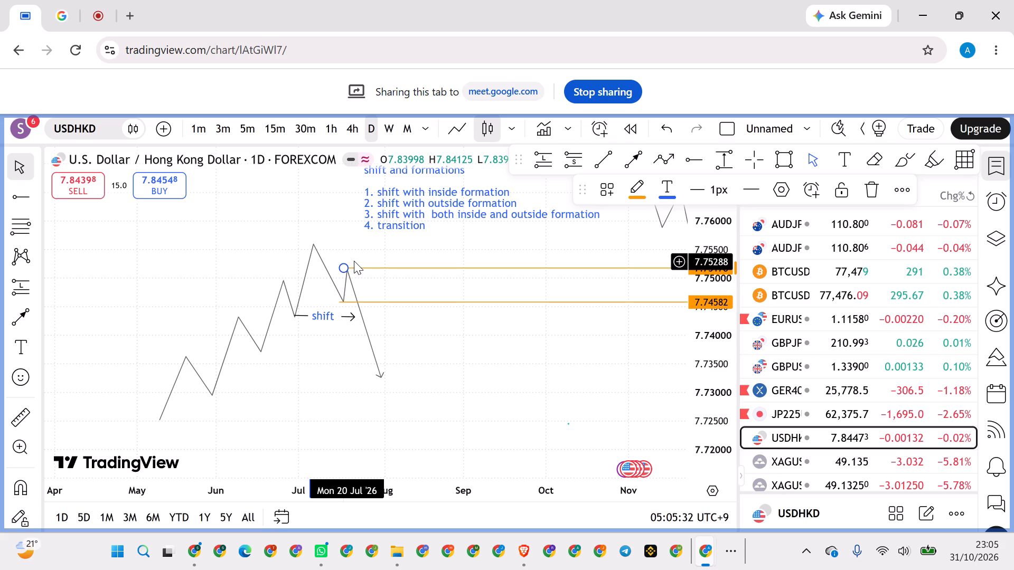
click(342, 268)
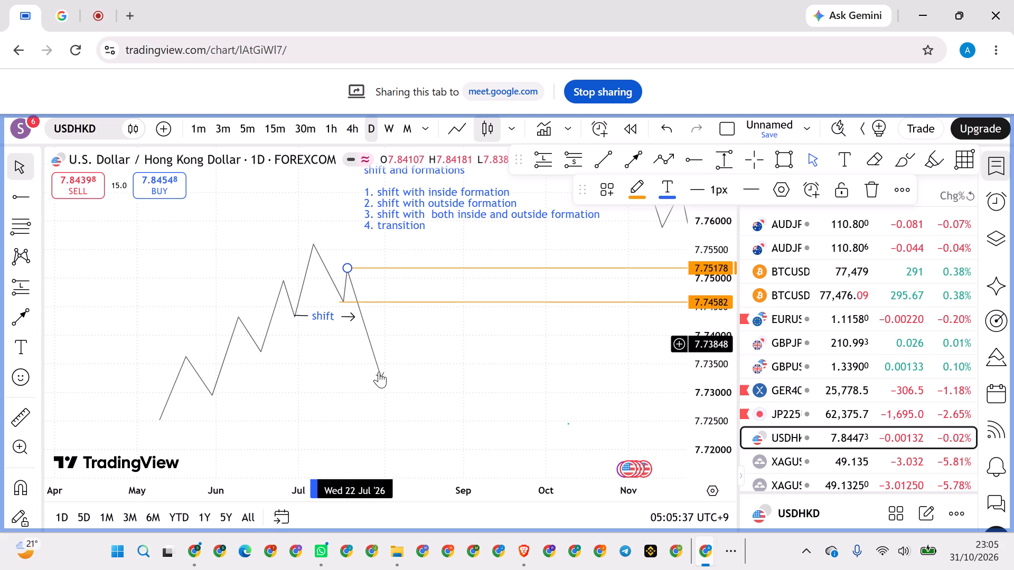
Move the path's arrowed end earlier to about 7.733 in late July, steepening the final falling leg.
drag(384, 375, 369, 375)
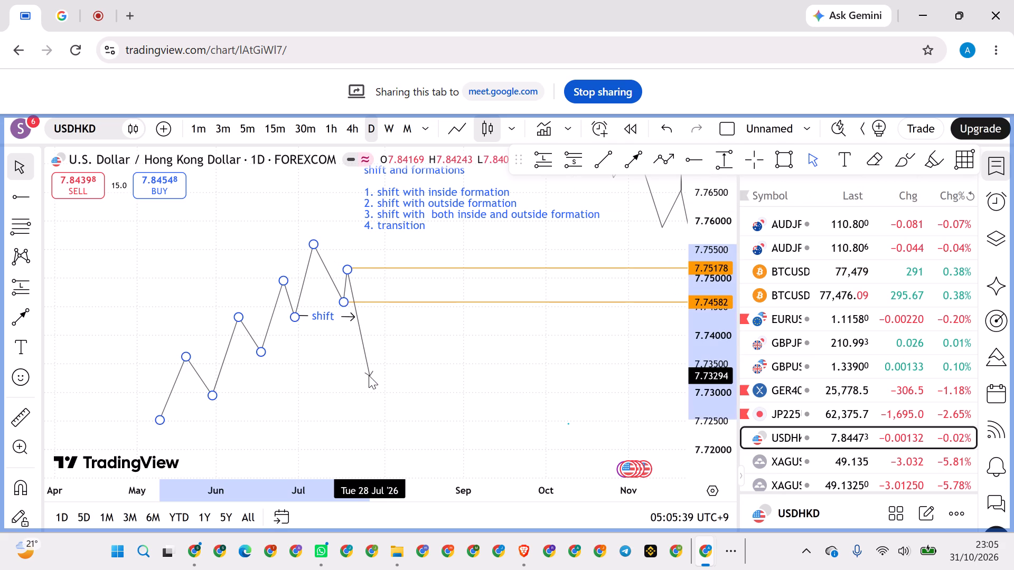
drag(369, 375, 367, 374)
click(405, 348)
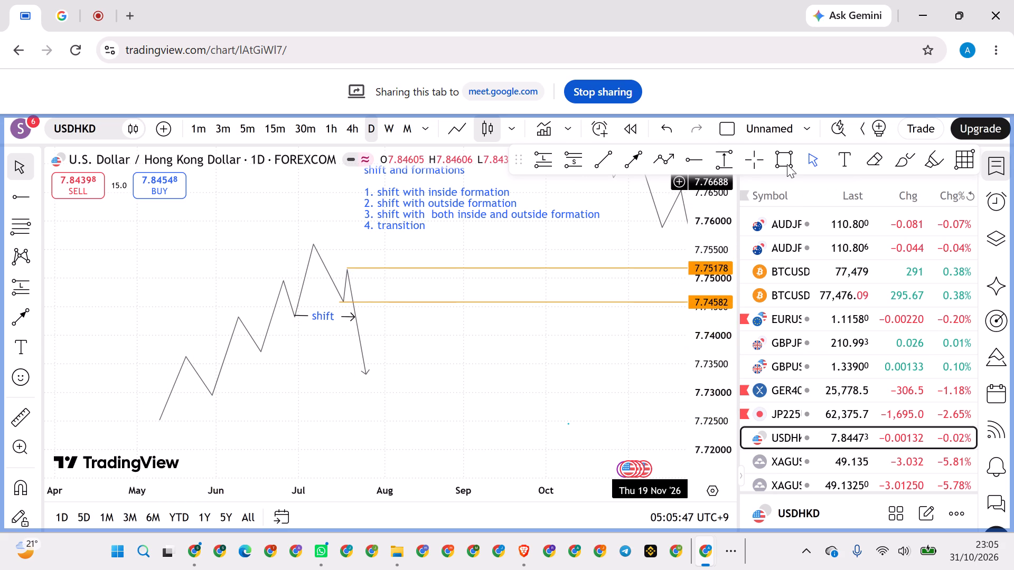
Add the text label "InF" between the two horizontal rays, at about 7.749 on 5 August.
click(840, 156)
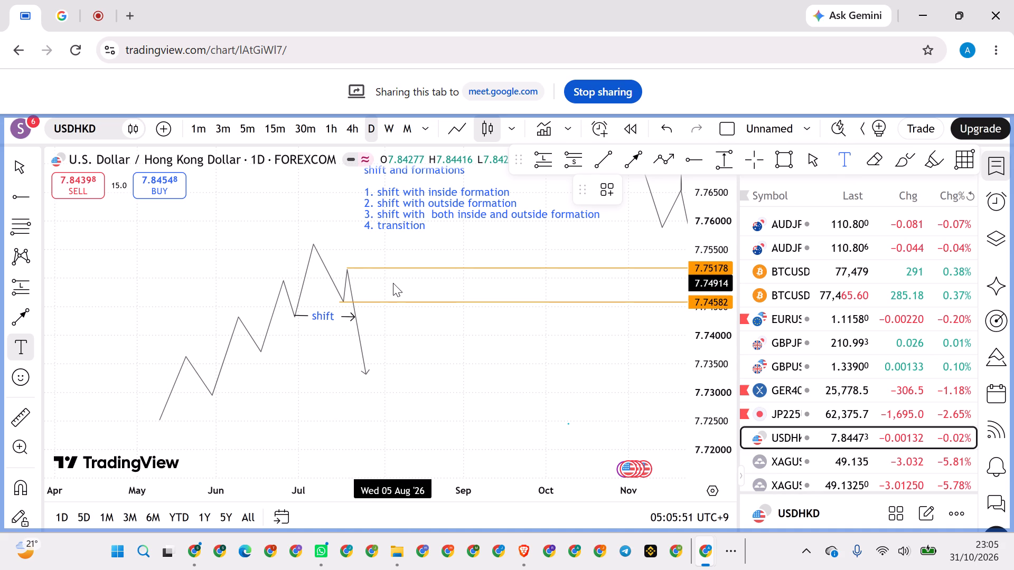
click(393, 283)
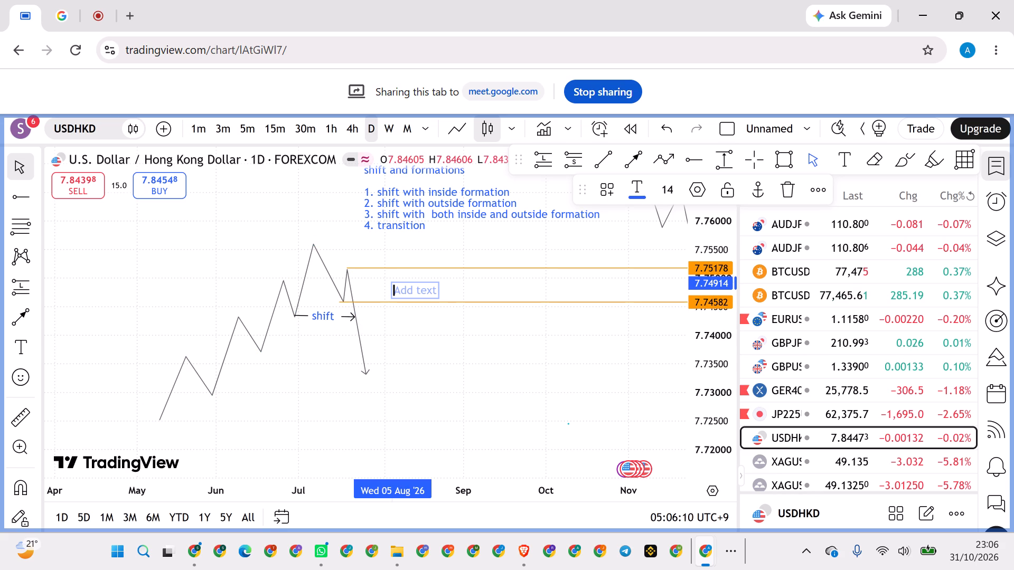
text(in)
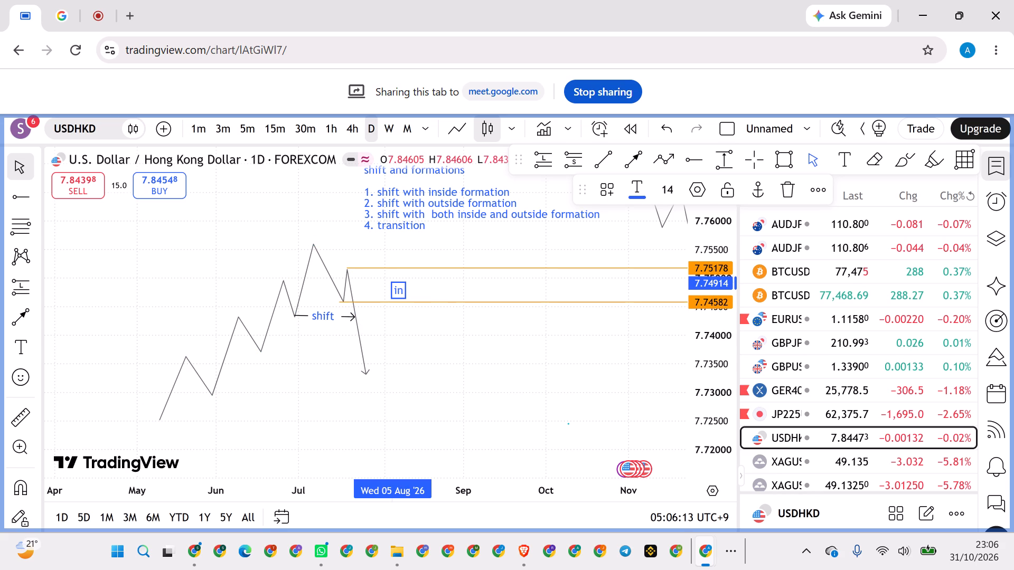
key(BackSpace)
key(BackSpace)
key(i)
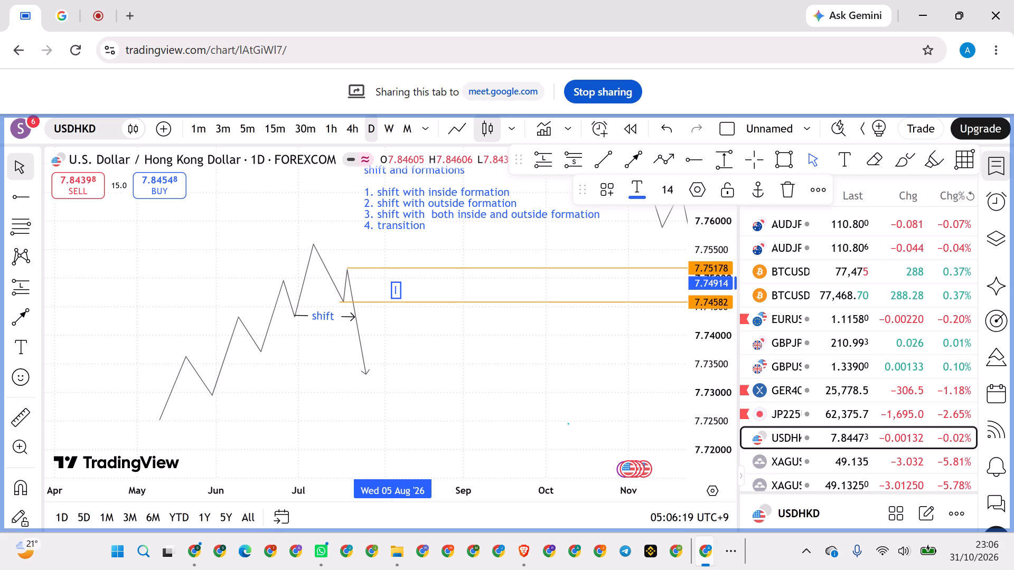
key(n)
key(f)
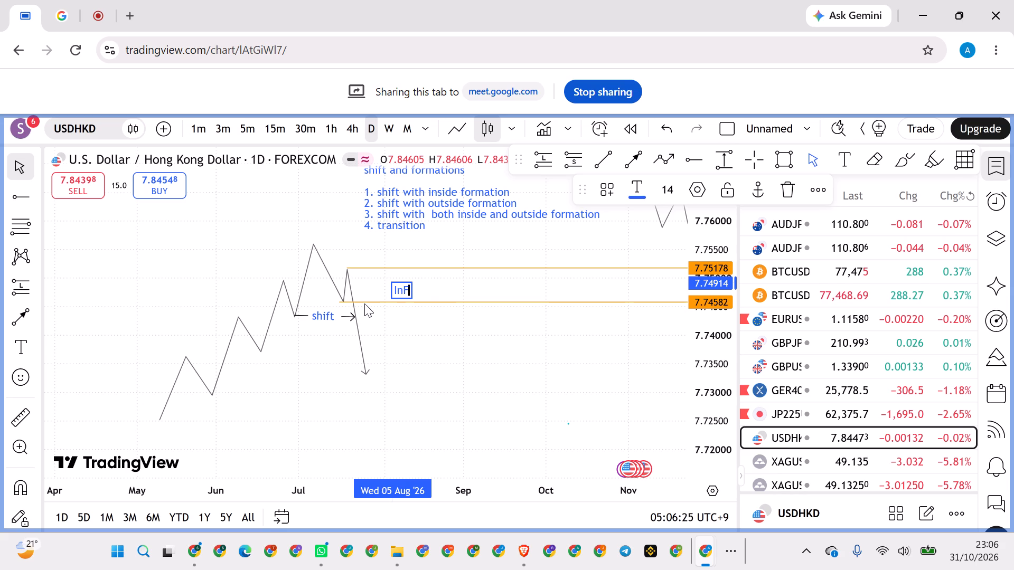
click(246, 212)
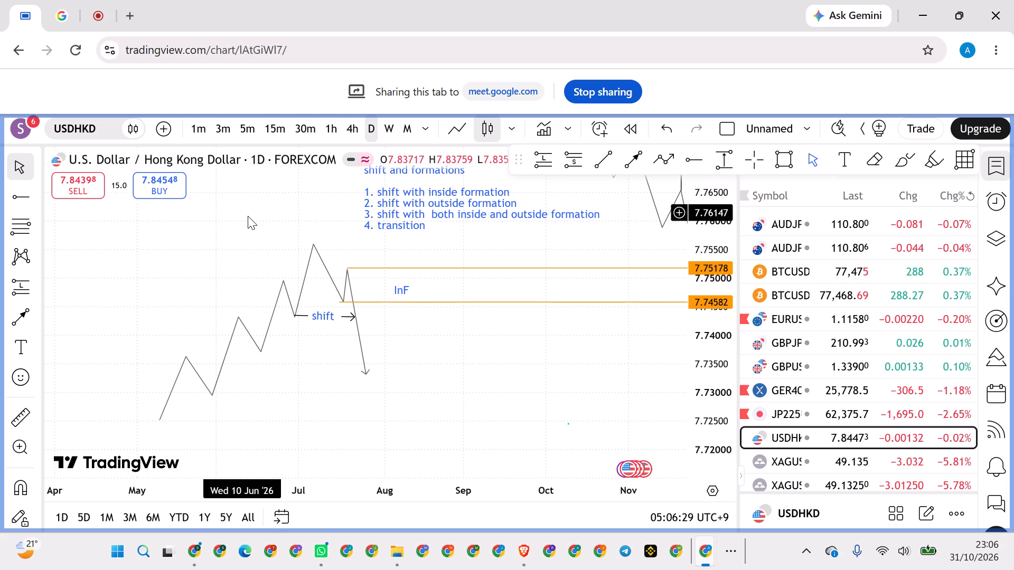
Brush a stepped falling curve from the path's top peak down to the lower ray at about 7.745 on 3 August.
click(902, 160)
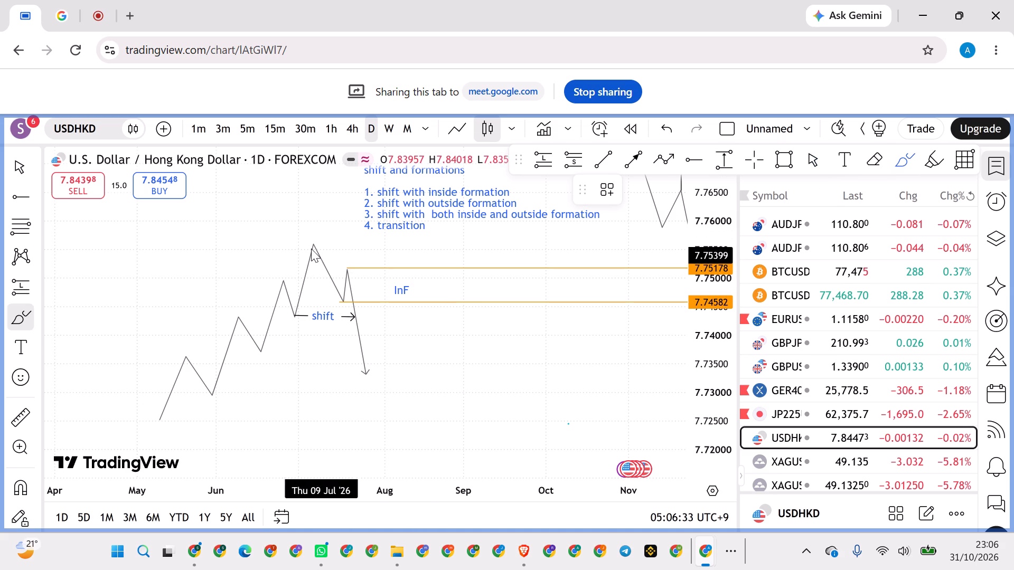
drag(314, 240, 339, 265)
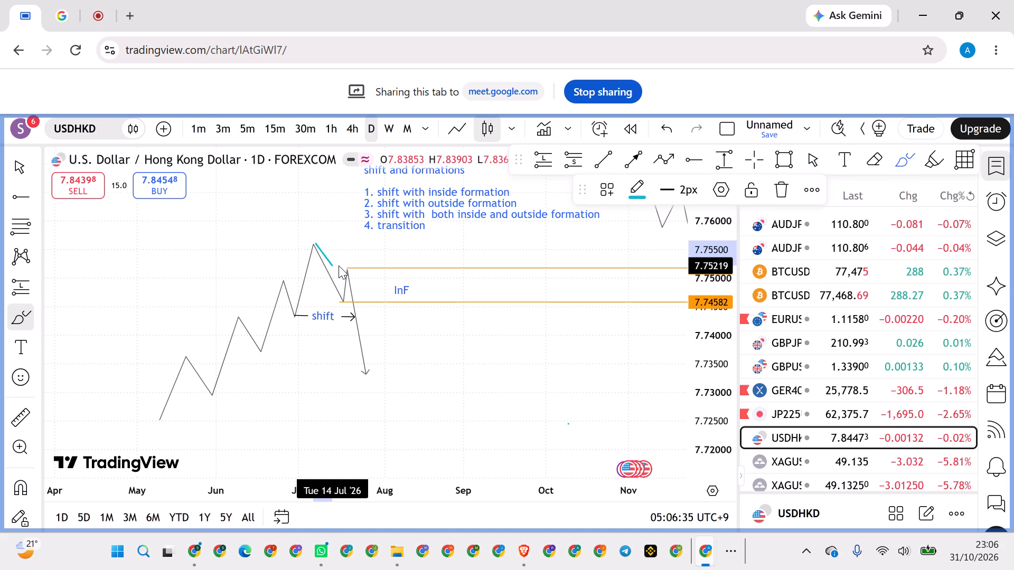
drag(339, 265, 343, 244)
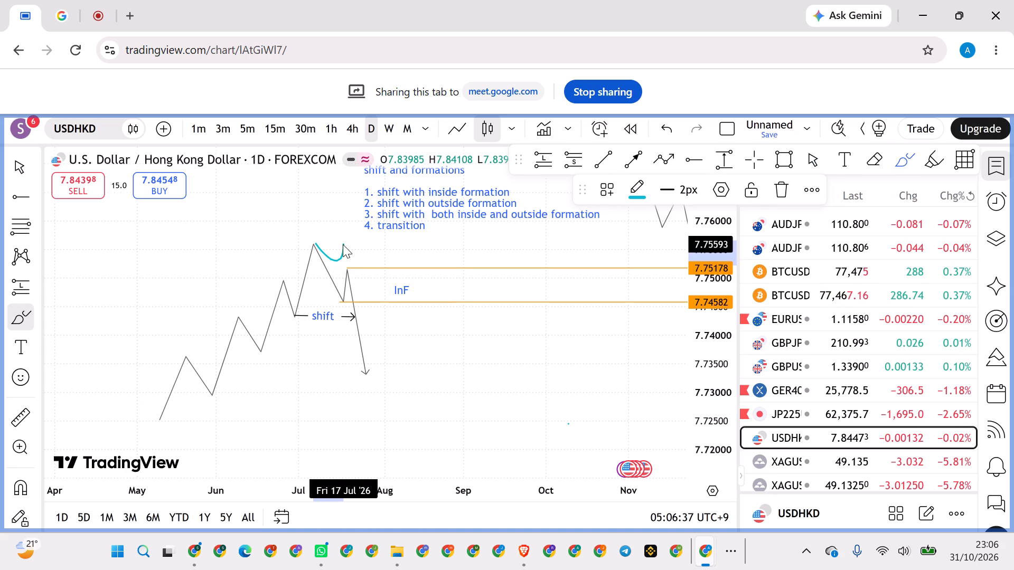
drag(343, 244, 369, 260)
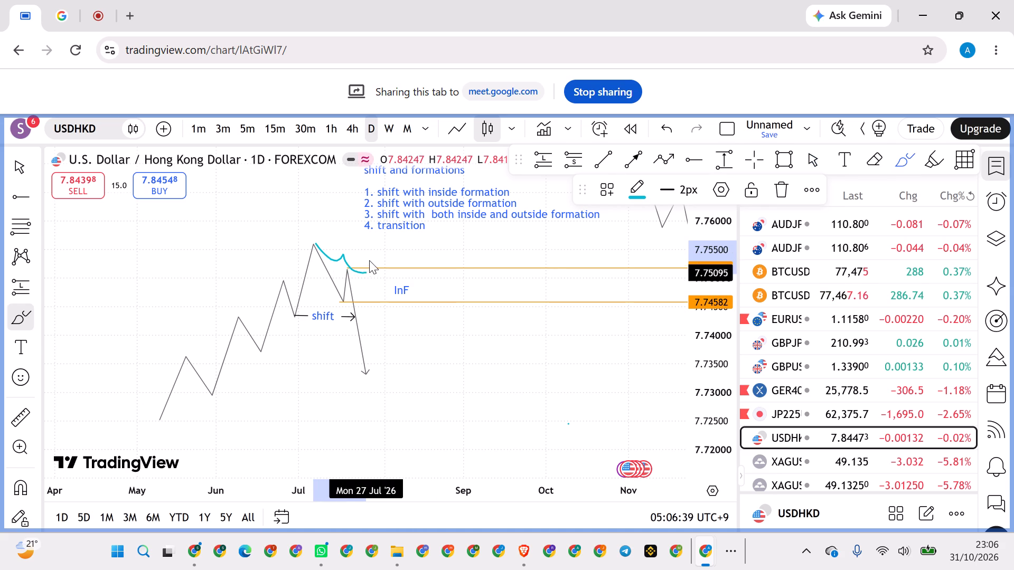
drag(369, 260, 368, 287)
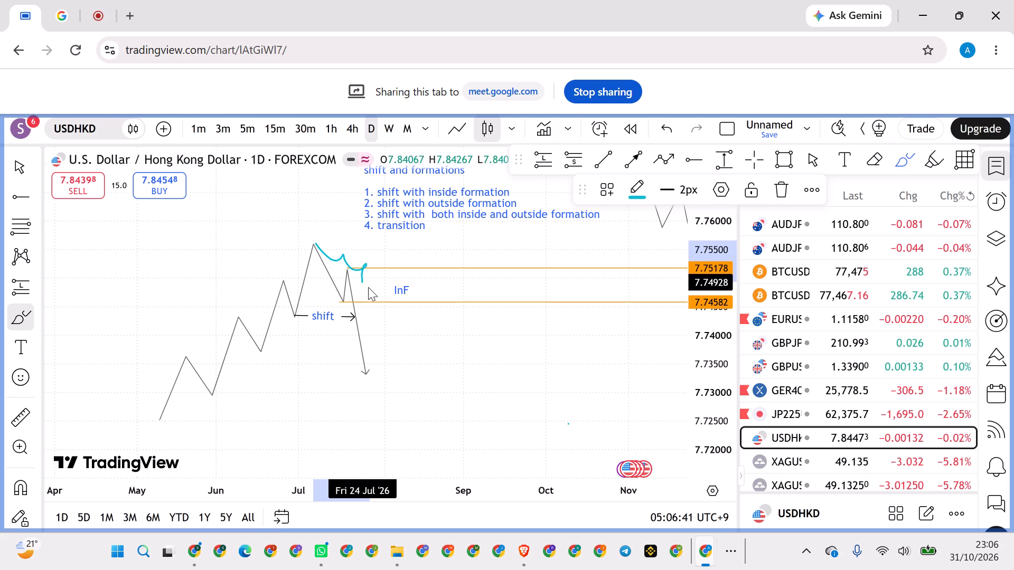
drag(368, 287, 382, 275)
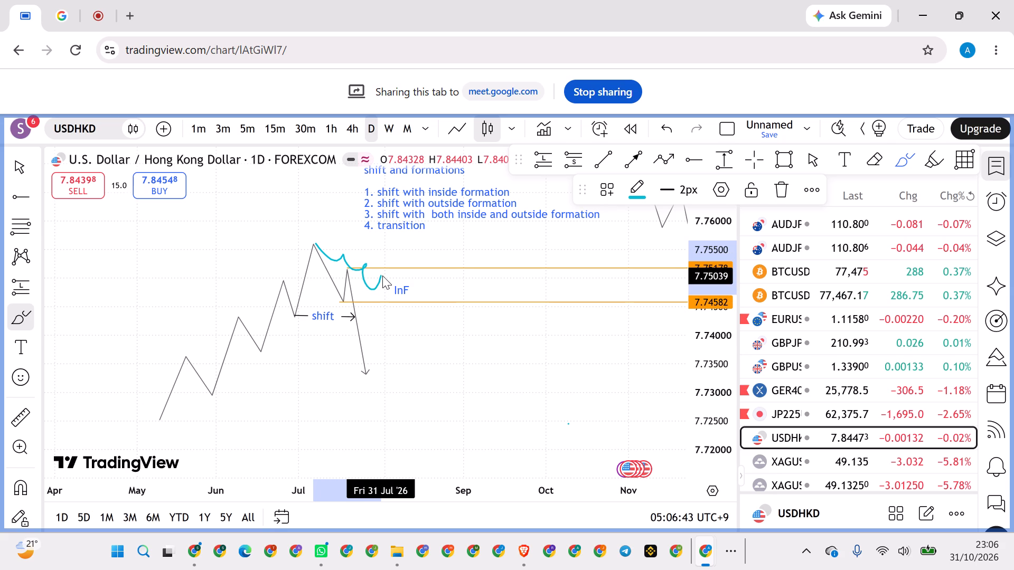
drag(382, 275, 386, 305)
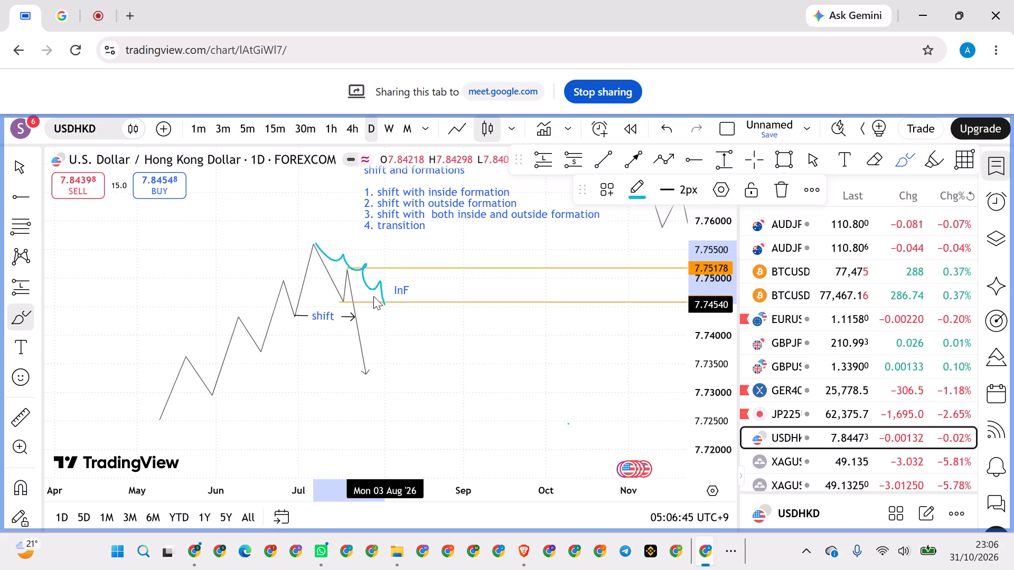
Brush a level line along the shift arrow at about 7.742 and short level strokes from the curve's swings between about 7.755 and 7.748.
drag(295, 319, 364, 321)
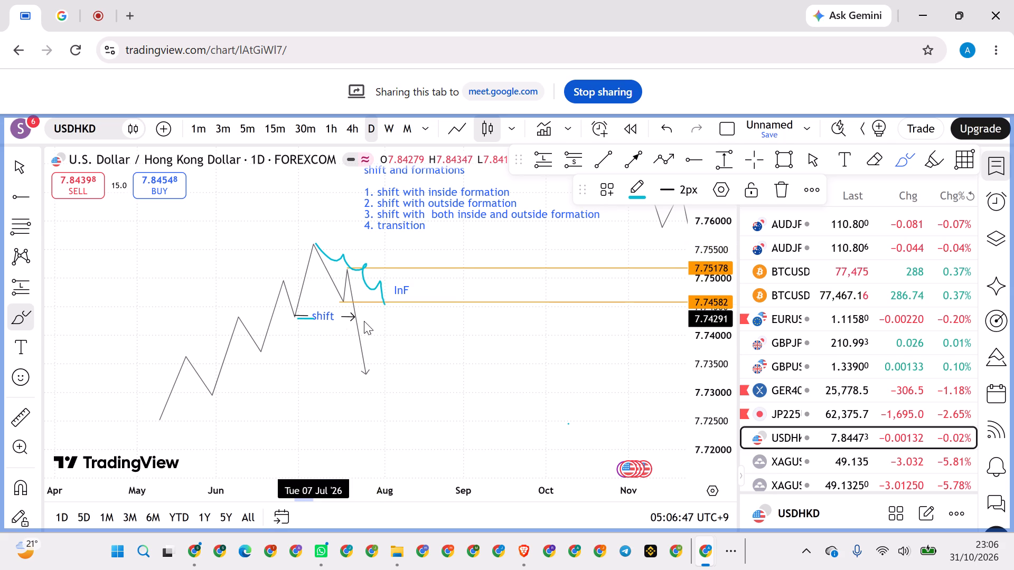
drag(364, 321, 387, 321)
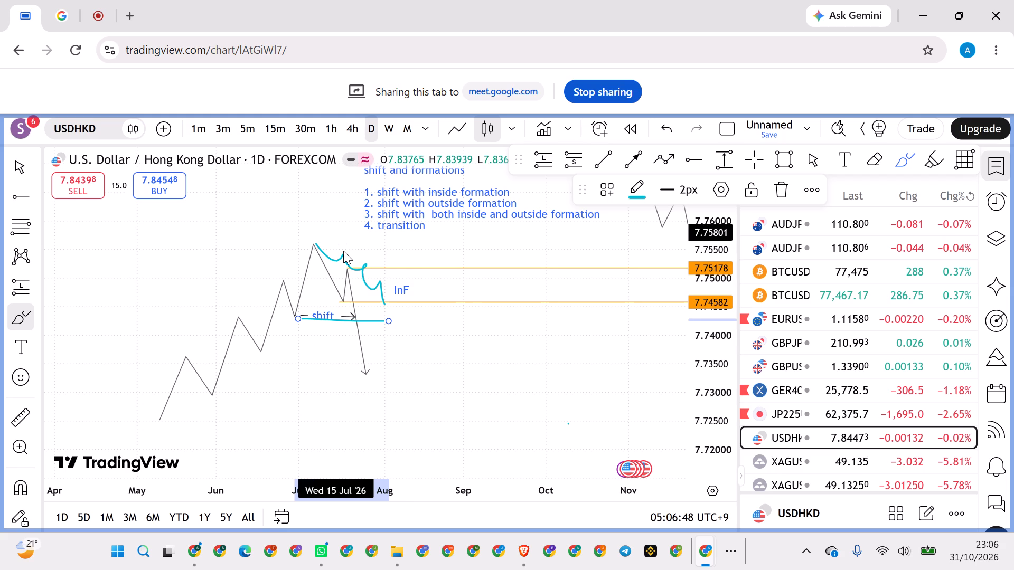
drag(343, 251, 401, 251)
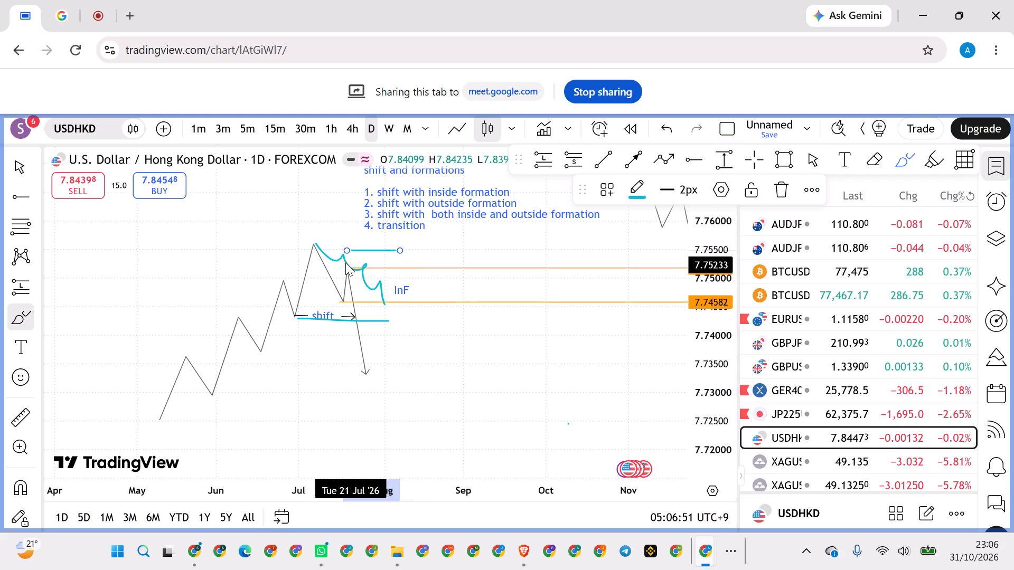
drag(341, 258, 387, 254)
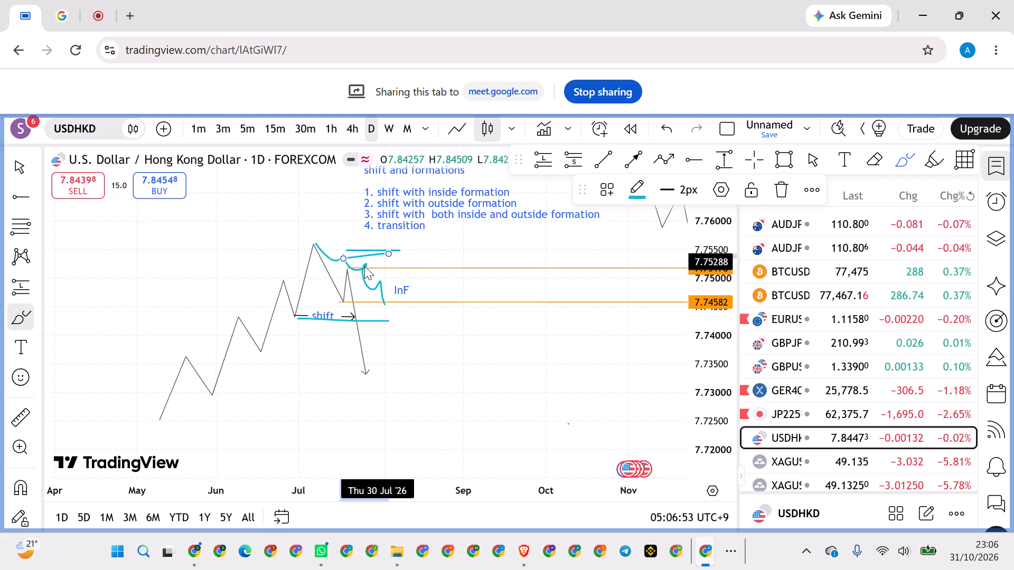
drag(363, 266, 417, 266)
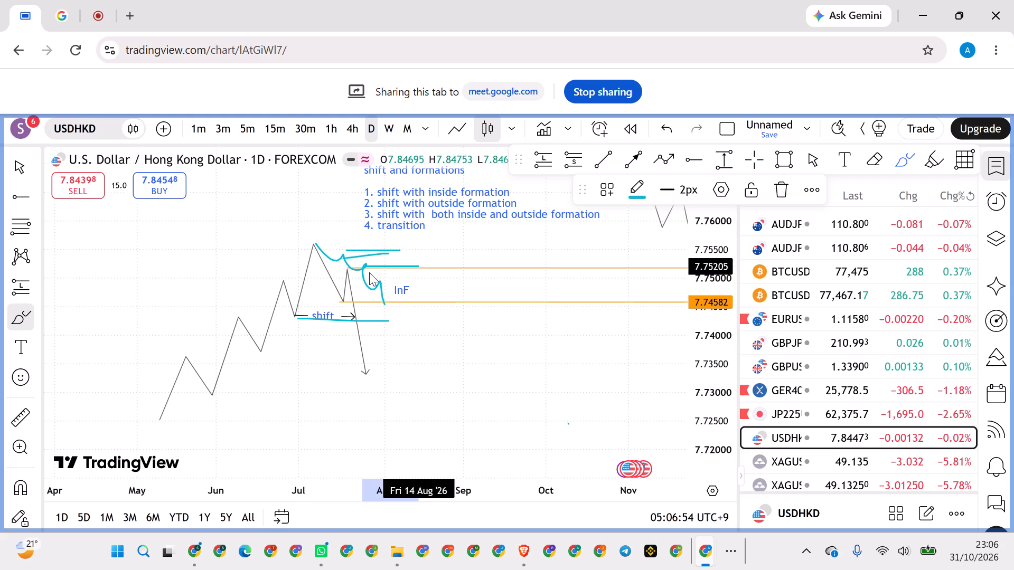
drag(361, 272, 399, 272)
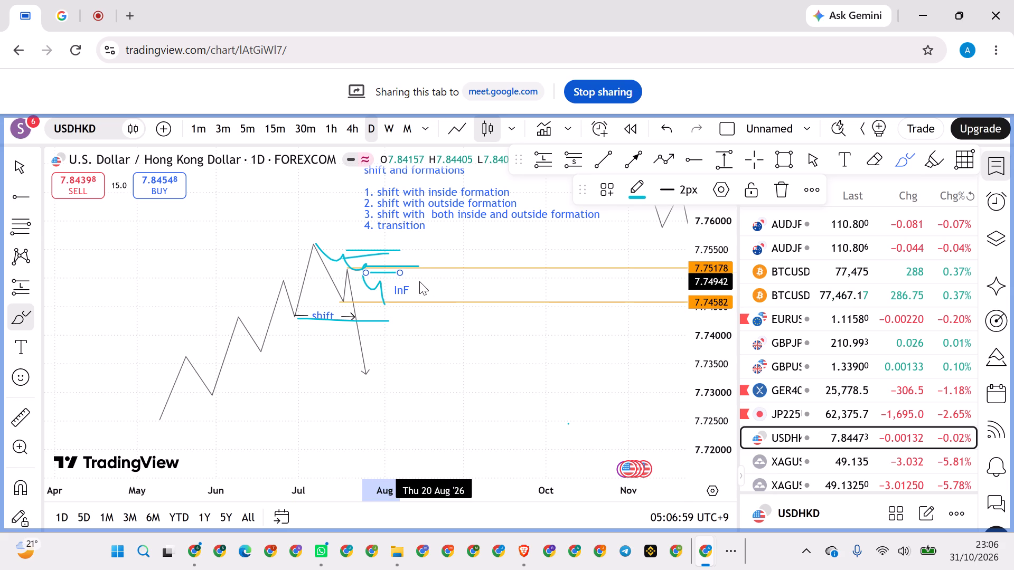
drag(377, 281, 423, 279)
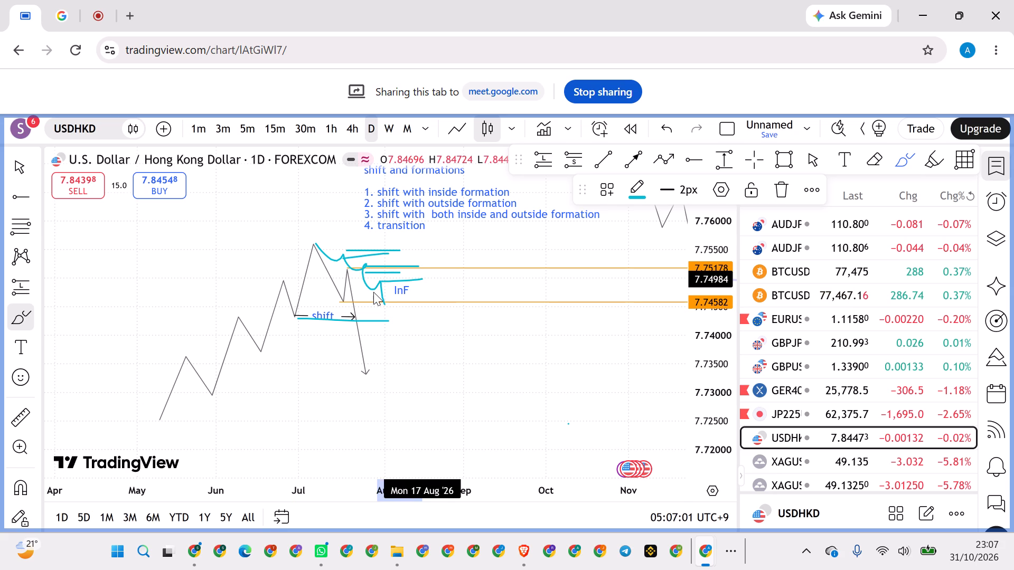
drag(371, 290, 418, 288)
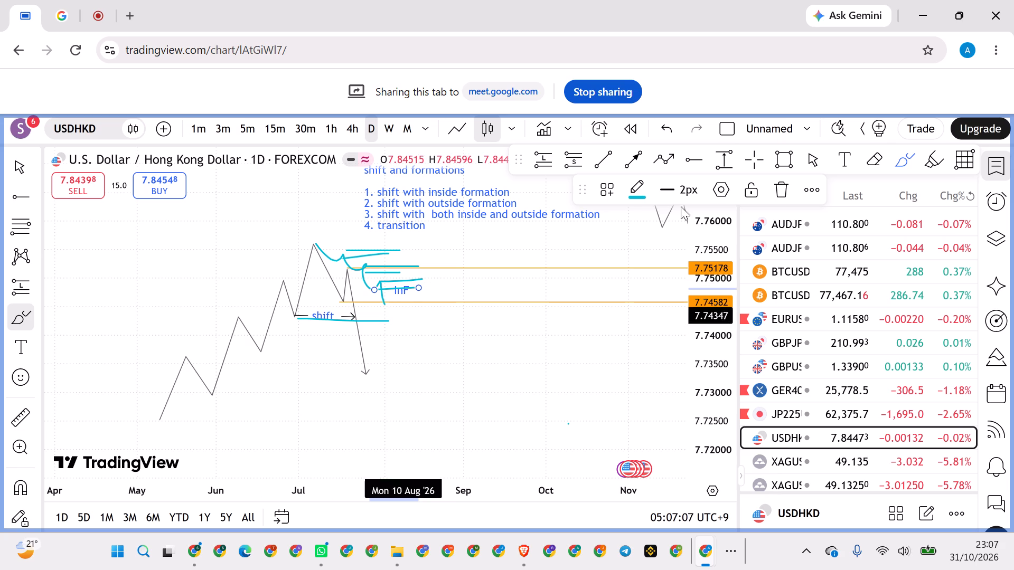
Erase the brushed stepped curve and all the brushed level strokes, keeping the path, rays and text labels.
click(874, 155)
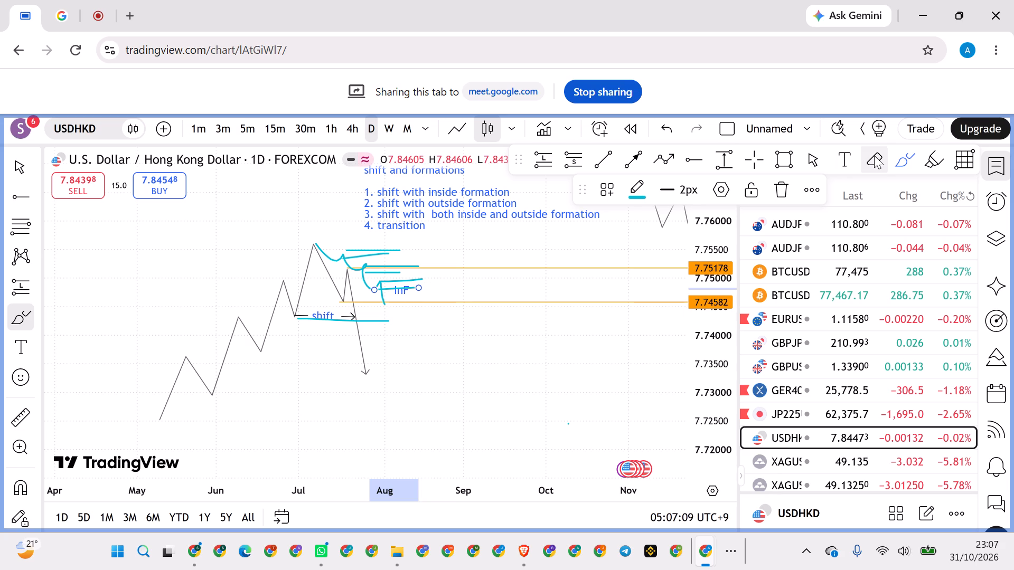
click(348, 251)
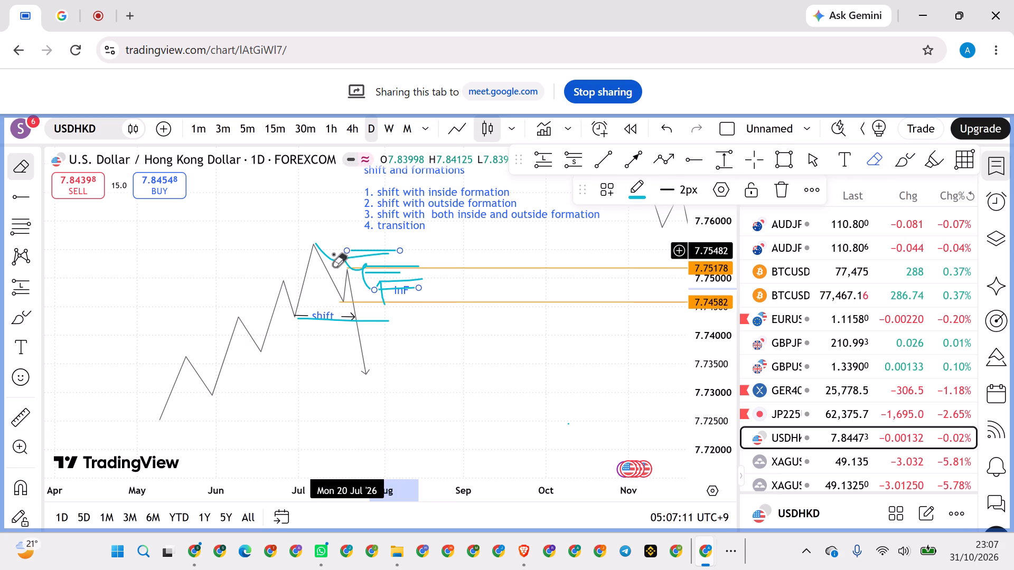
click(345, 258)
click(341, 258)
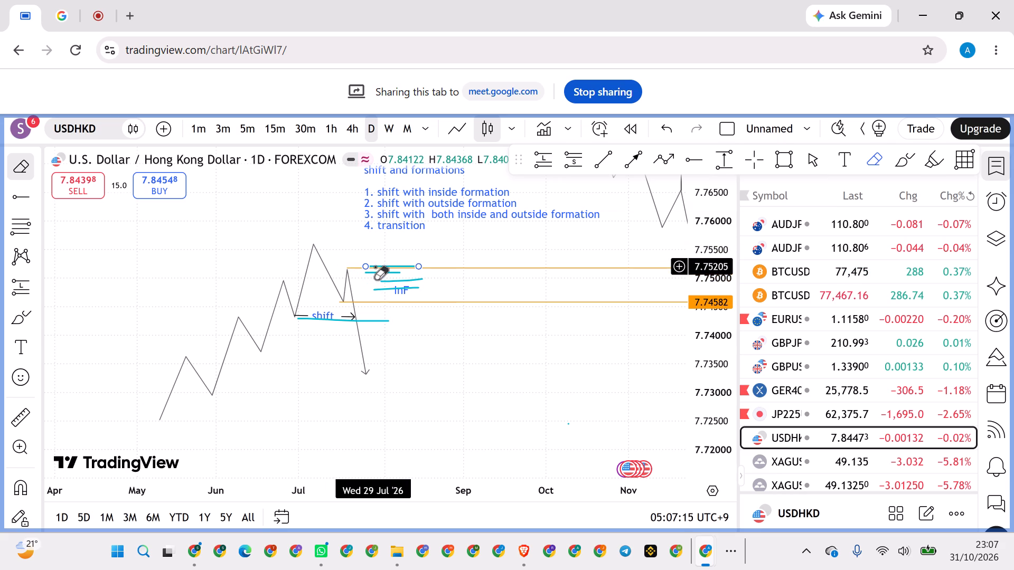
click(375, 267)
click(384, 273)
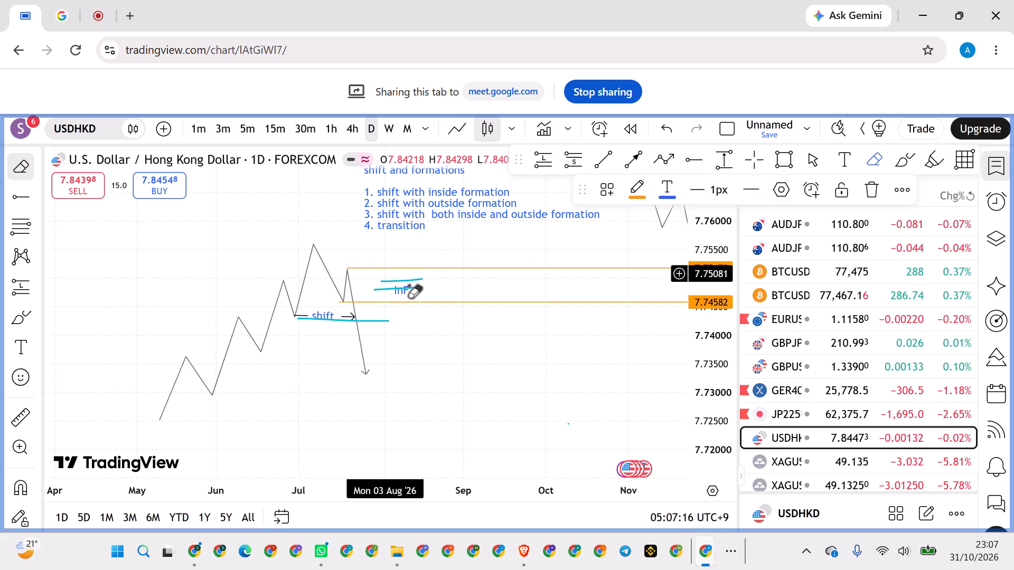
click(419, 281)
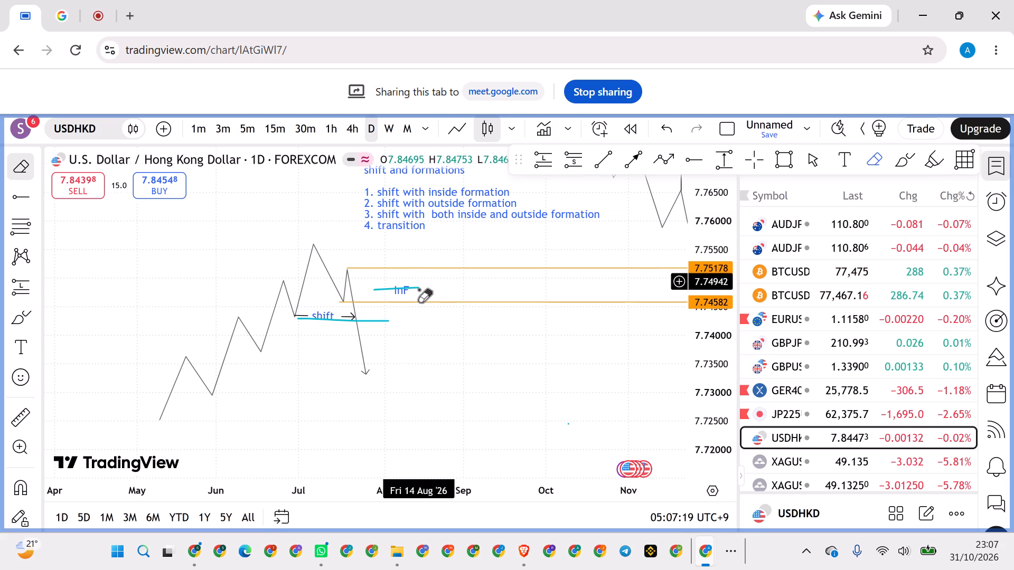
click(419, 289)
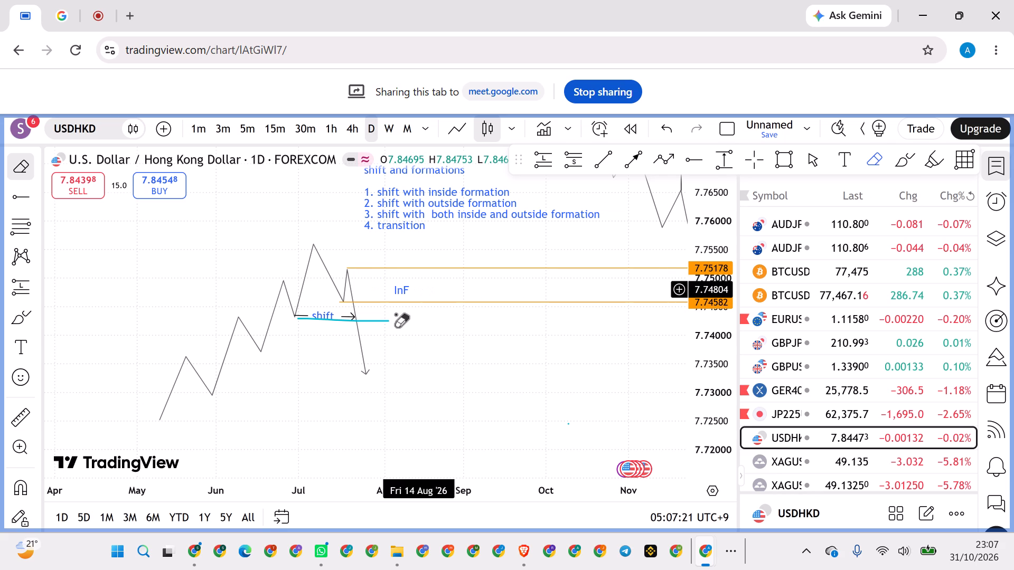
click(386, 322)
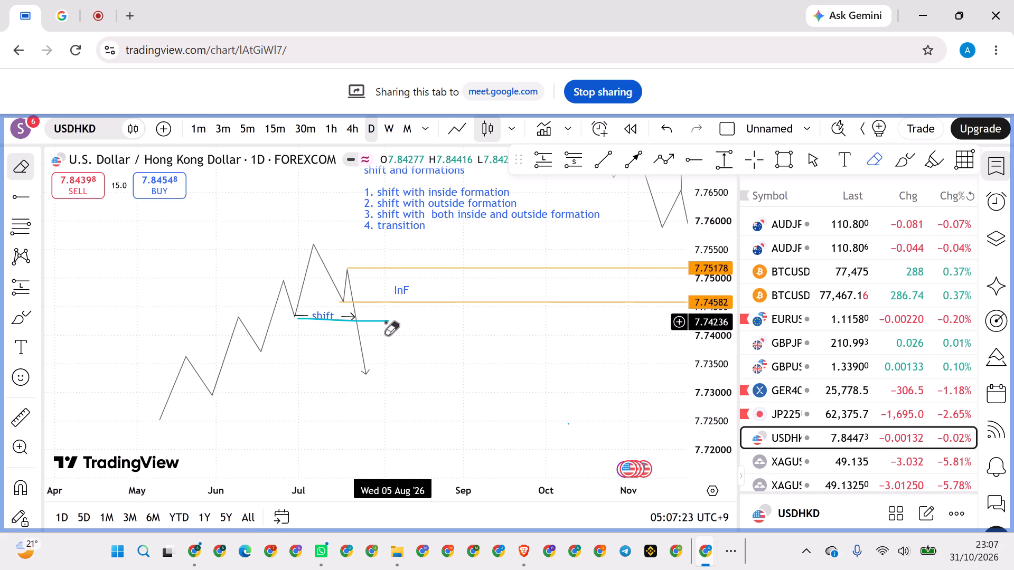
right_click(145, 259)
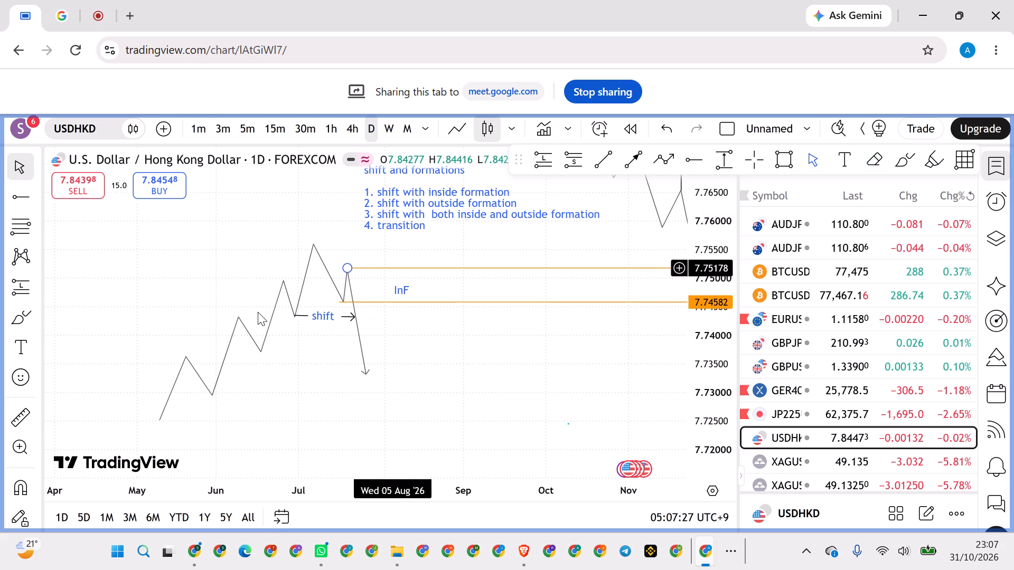
Open the table view of the USDHKD daily price data.
right_click(191, 217)
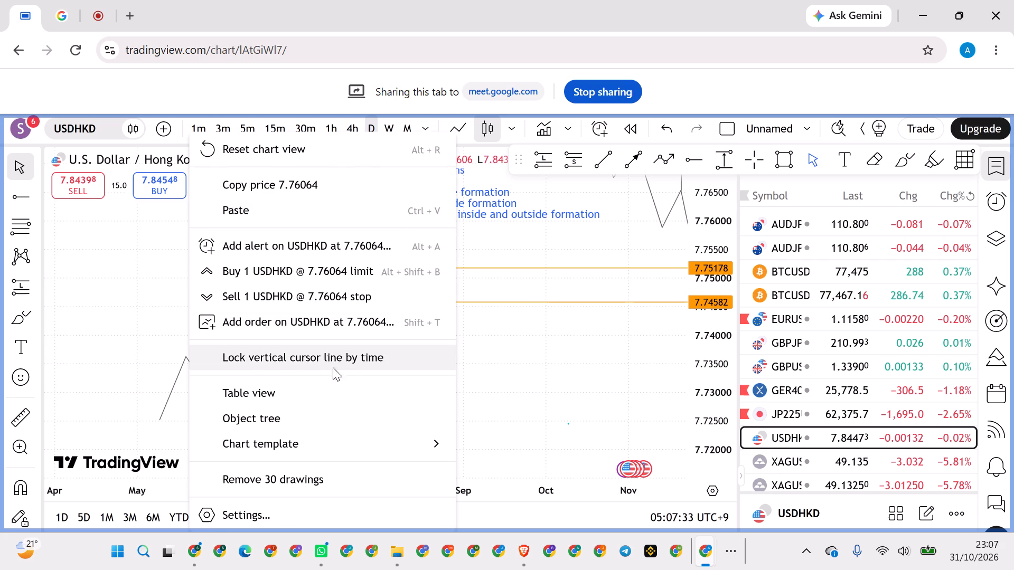
click(296, 394)
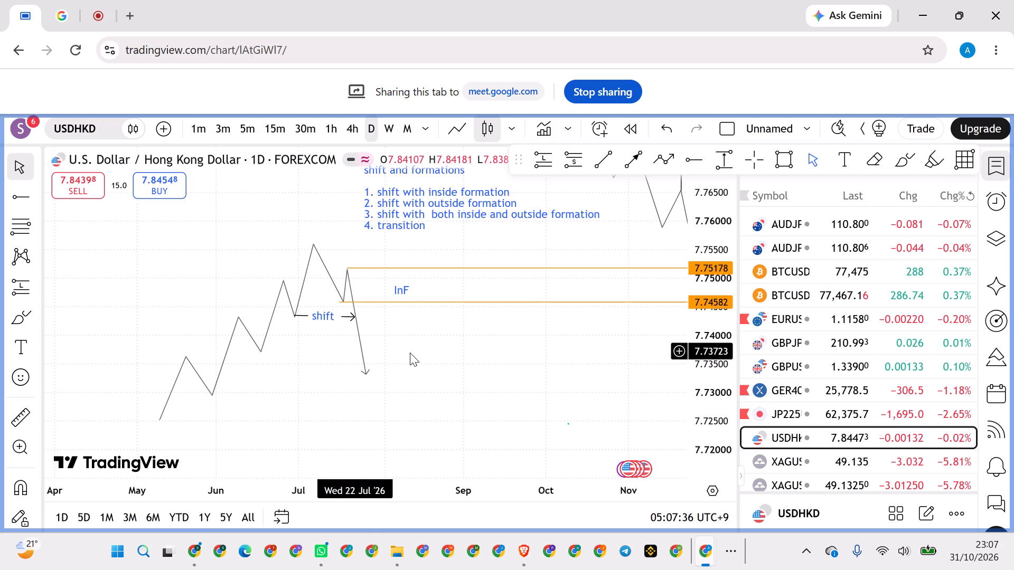
right_click(197, 296)
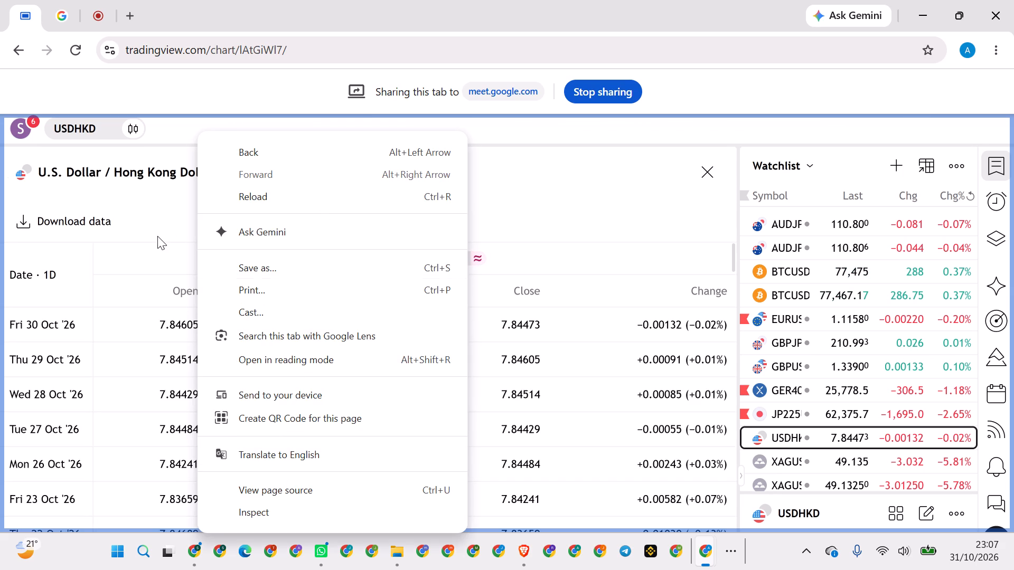
click(147, 210)
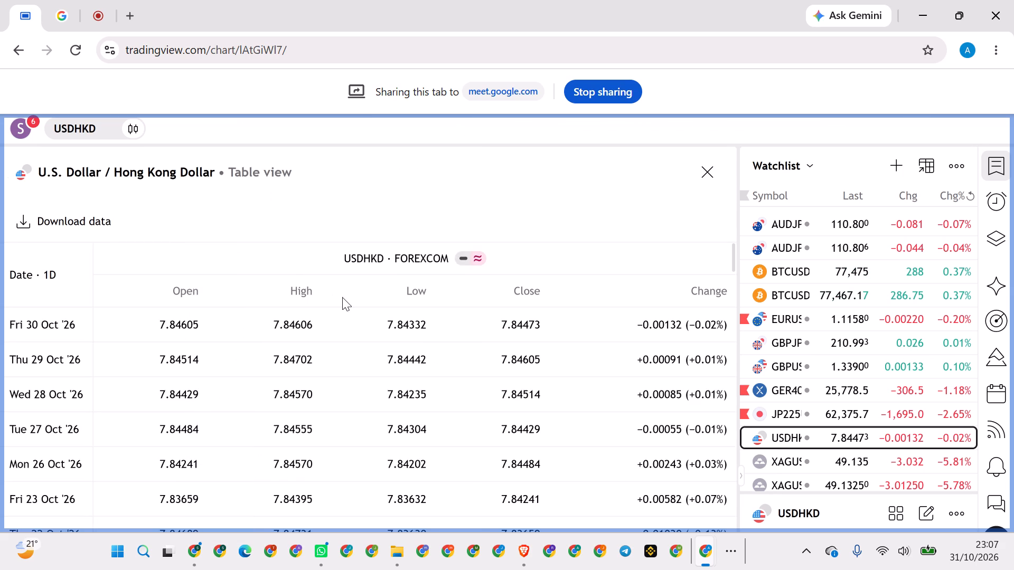
Close the table view and look through the USDHKD chart's object tree and data window.
click(702, 174)
right_click(415, 354)
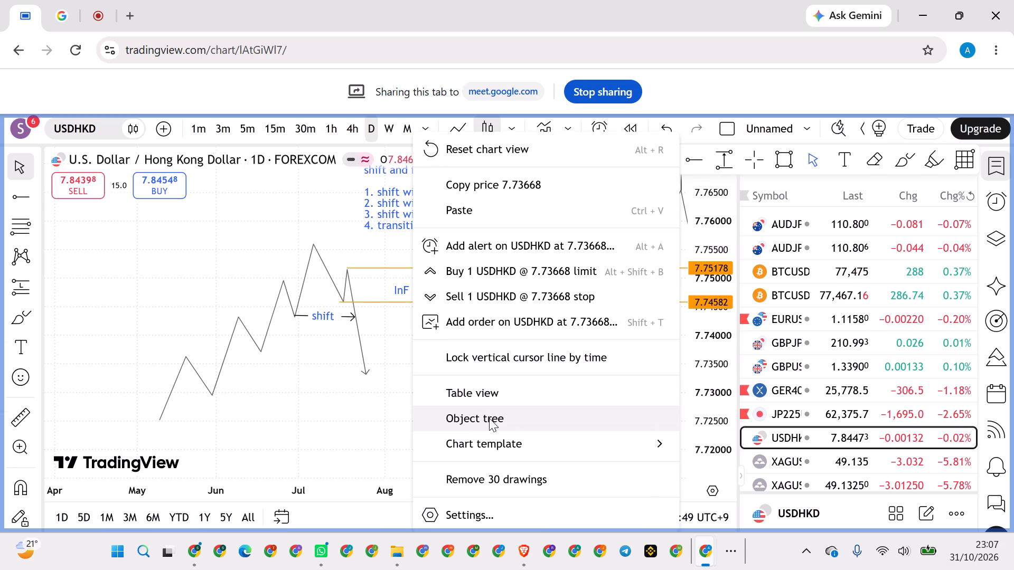
click(489, 418)
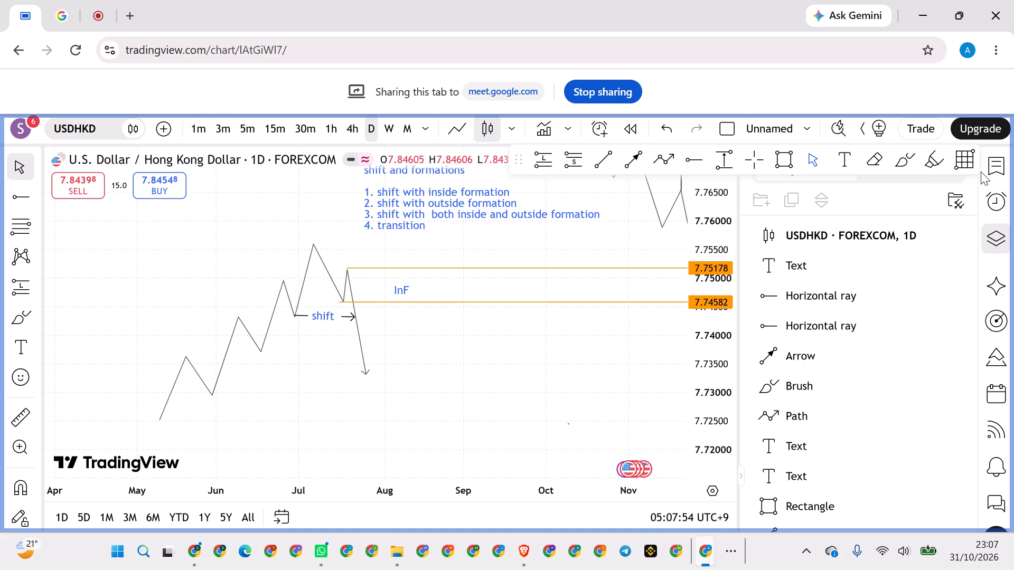
scroll(805, 348, up, 20)
scroll(805, 348, up, 20)
scroll(805, 348, up, 5)
scroll(805, 348, down, 12)
scroll(805, 348, up, 1)
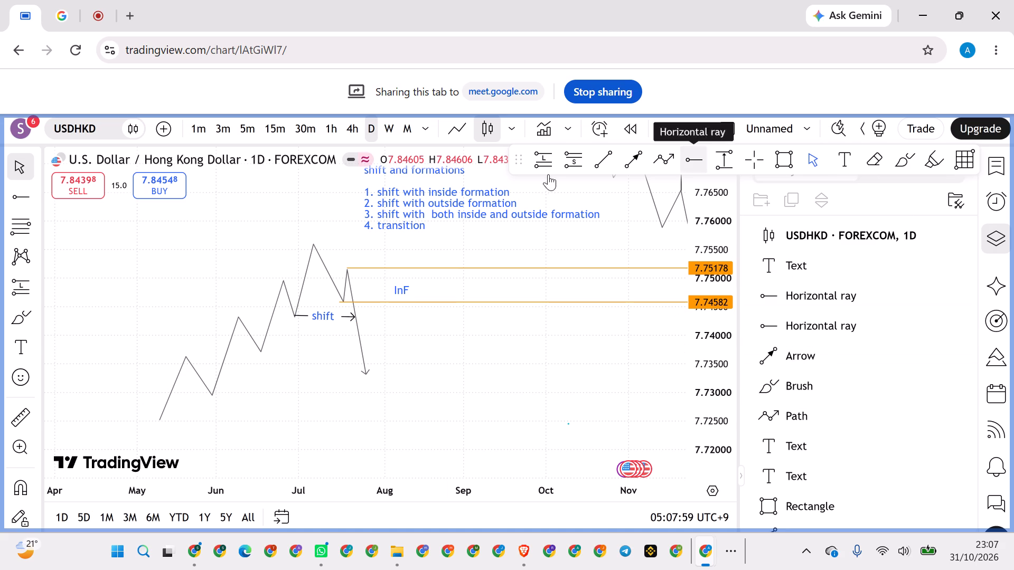
drag(520, 167, 533, 111)
click(891, 171)
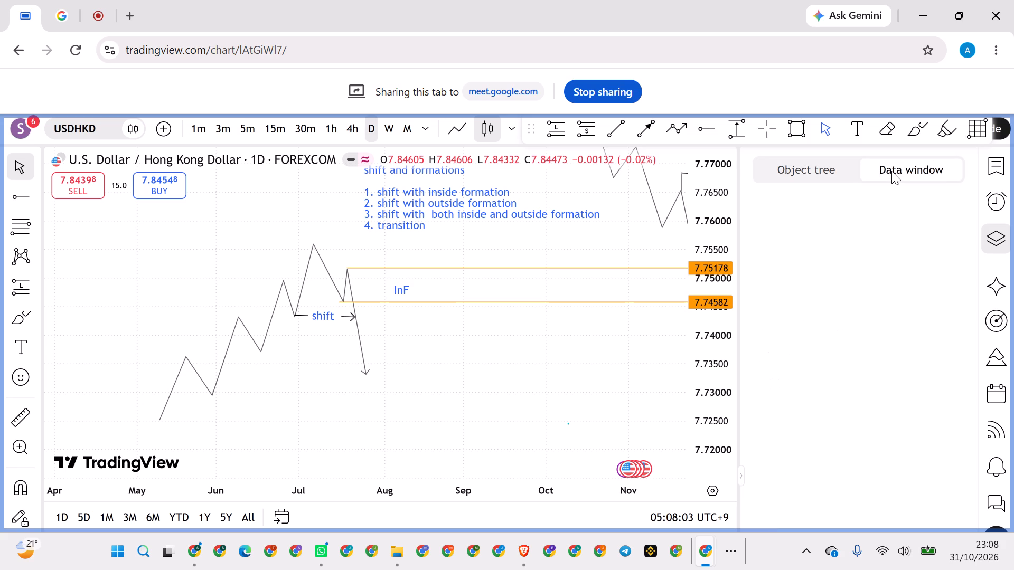
click(821, 168)
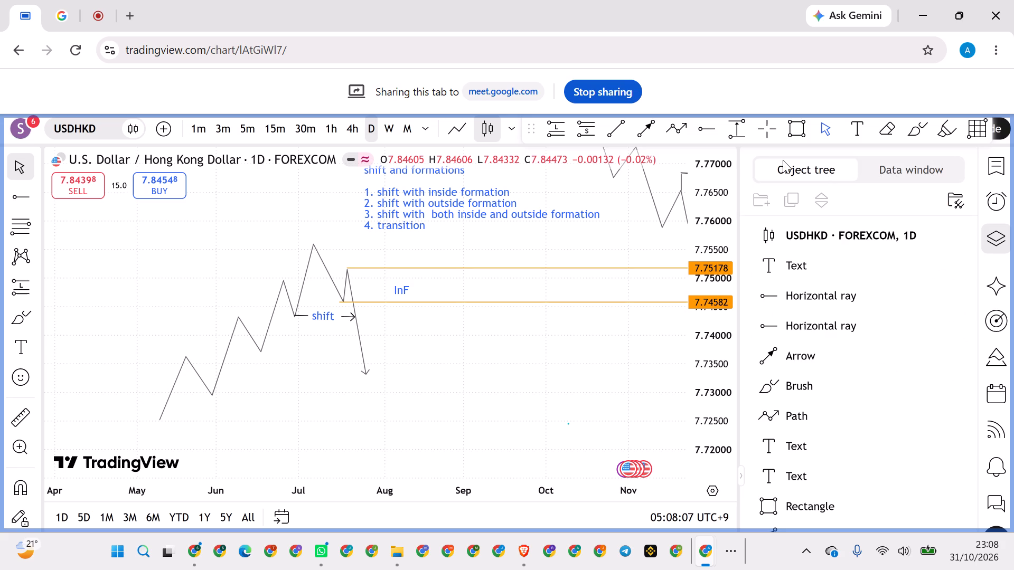
scroll(810, 403, down, 20)
scroll(810, 403, down, 20)
scroll(810, 403, down, 20)
scroll(807, 431, up, 20)
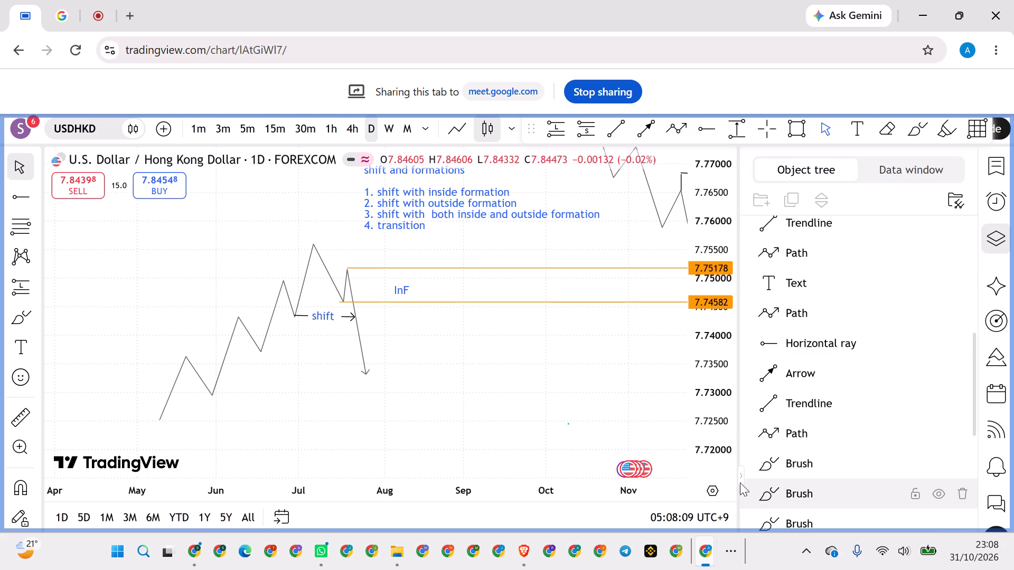
Bring back the watchlist beside the chart in place of the object tree.
click(738, 476)
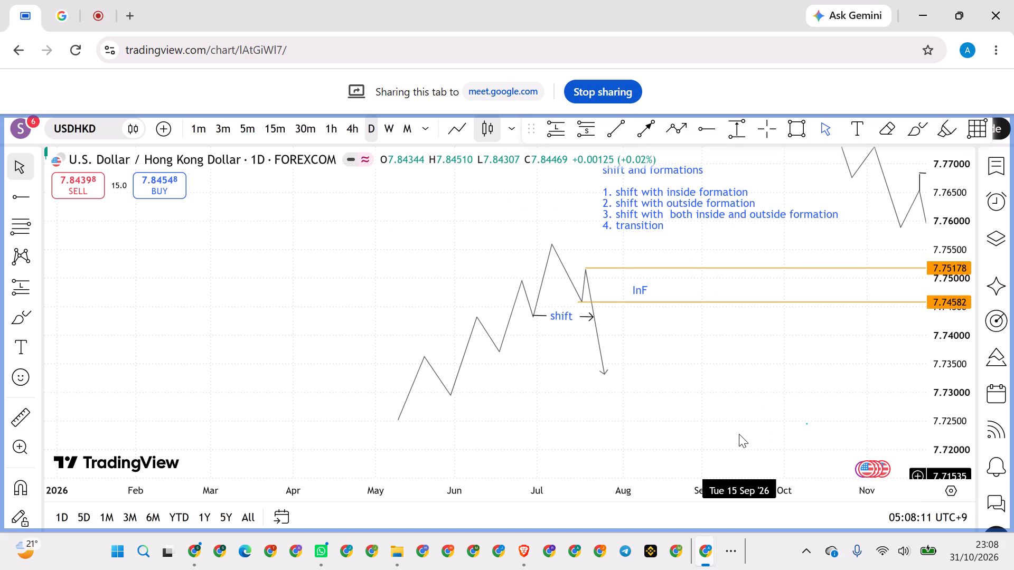
click(994, 164)
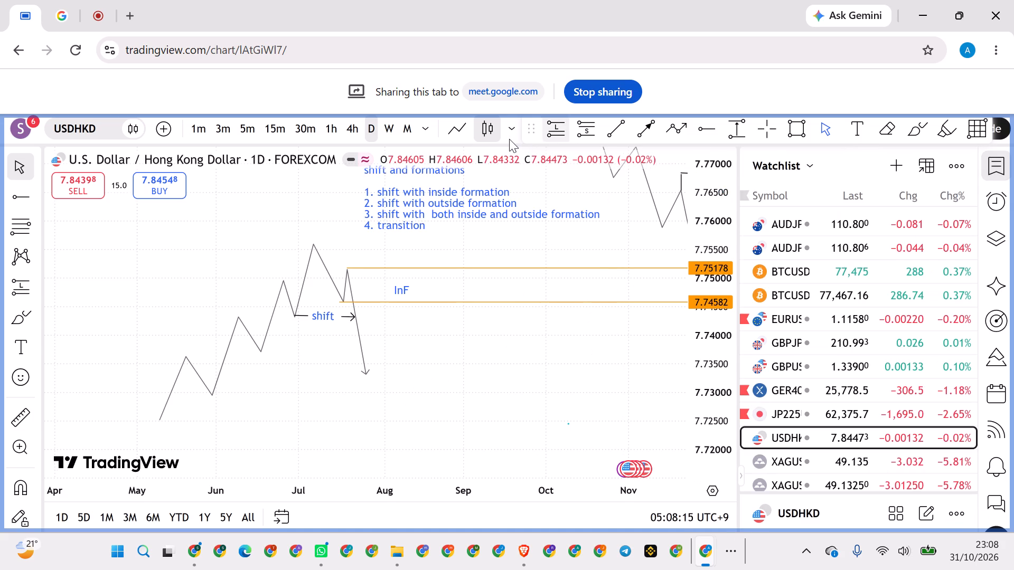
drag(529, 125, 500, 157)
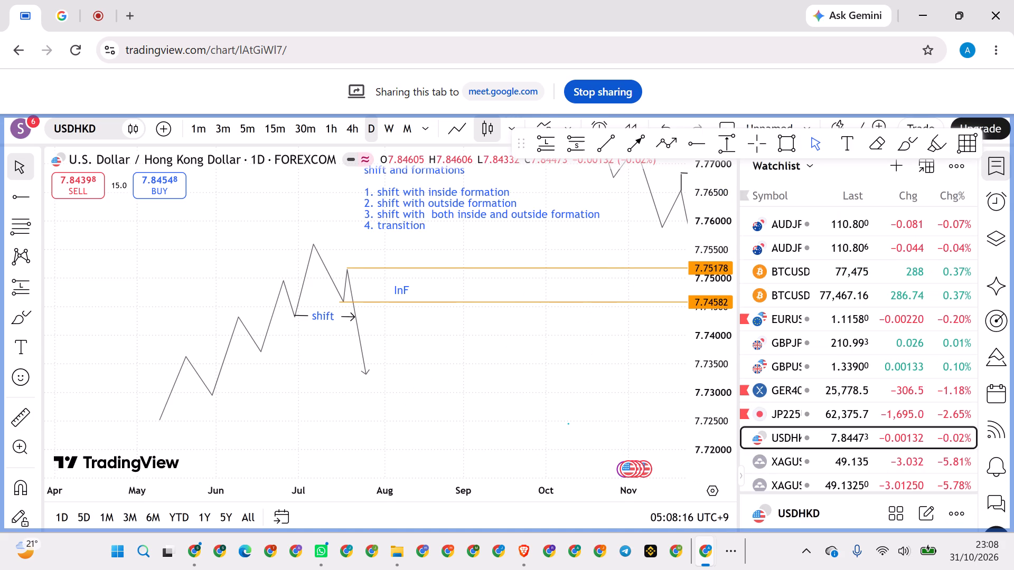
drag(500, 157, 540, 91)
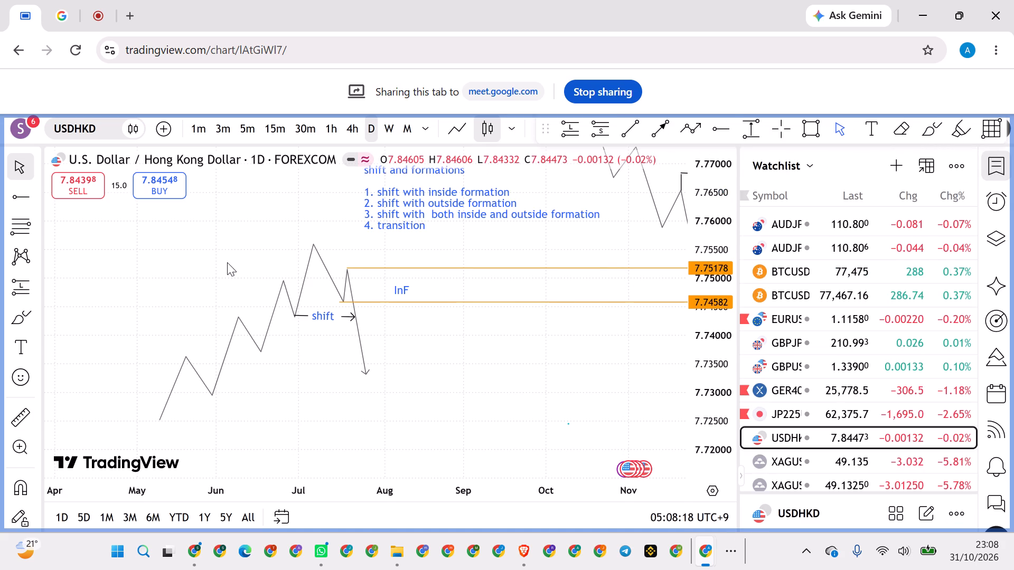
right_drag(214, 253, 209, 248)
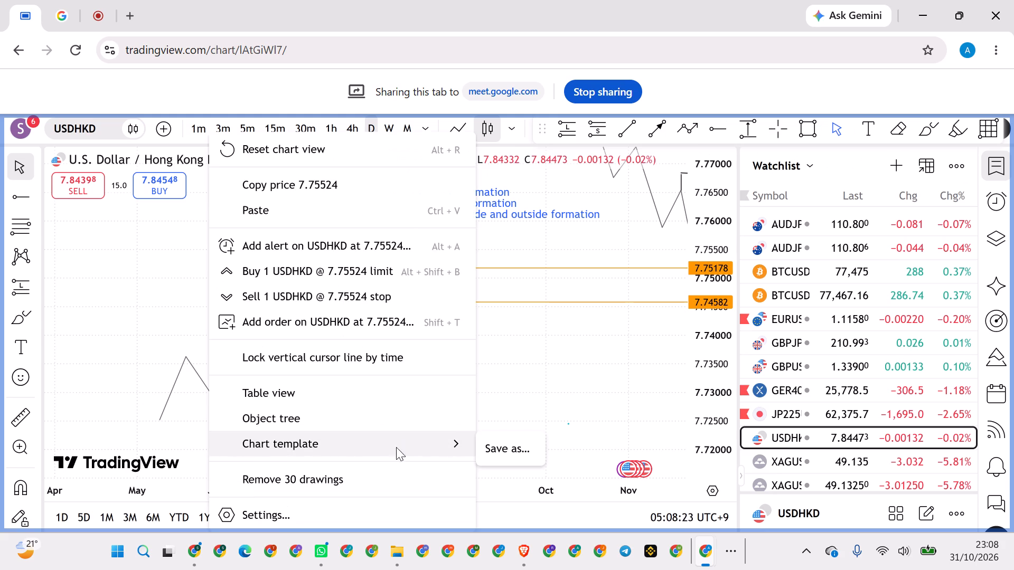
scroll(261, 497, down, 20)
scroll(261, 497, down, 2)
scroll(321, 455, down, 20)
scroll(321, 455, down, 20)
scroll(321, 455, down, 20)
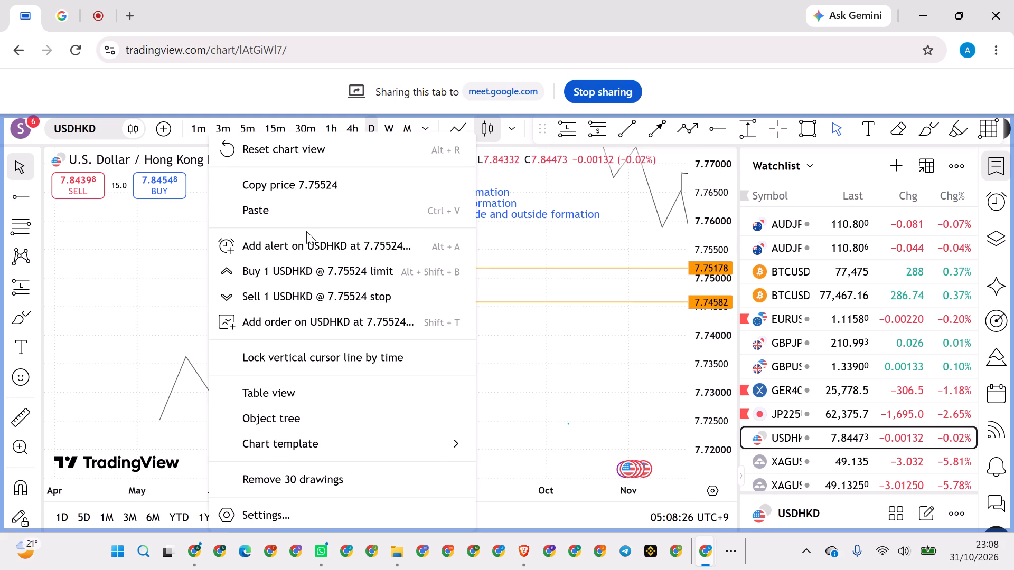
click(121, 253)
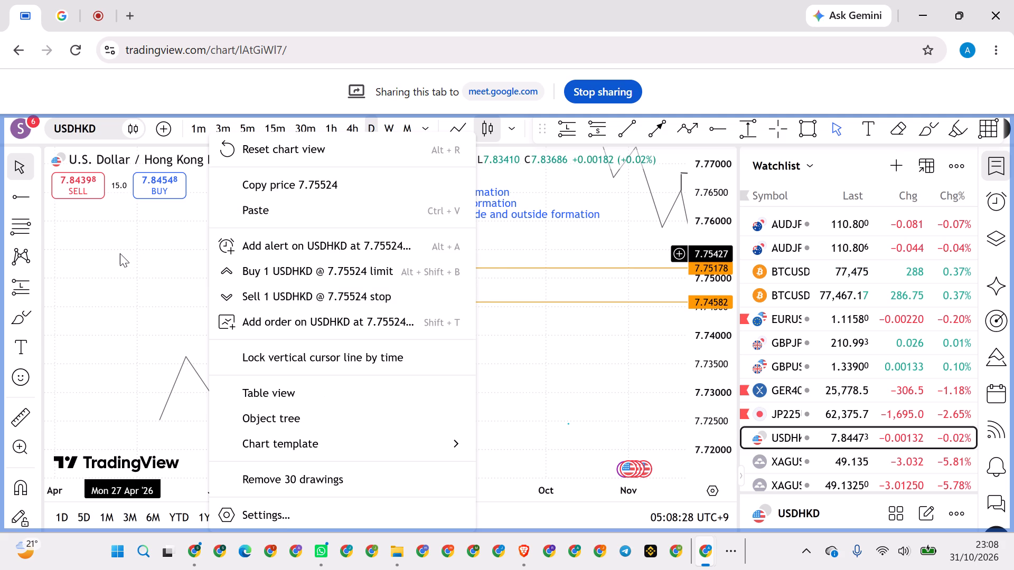
Draw a nine-point zigzag path below the first, rising from about 7.699 in mid-May to 7.725 in early July, ending near 7.699 around 1 August.
drag(428, 347, 391, 351)
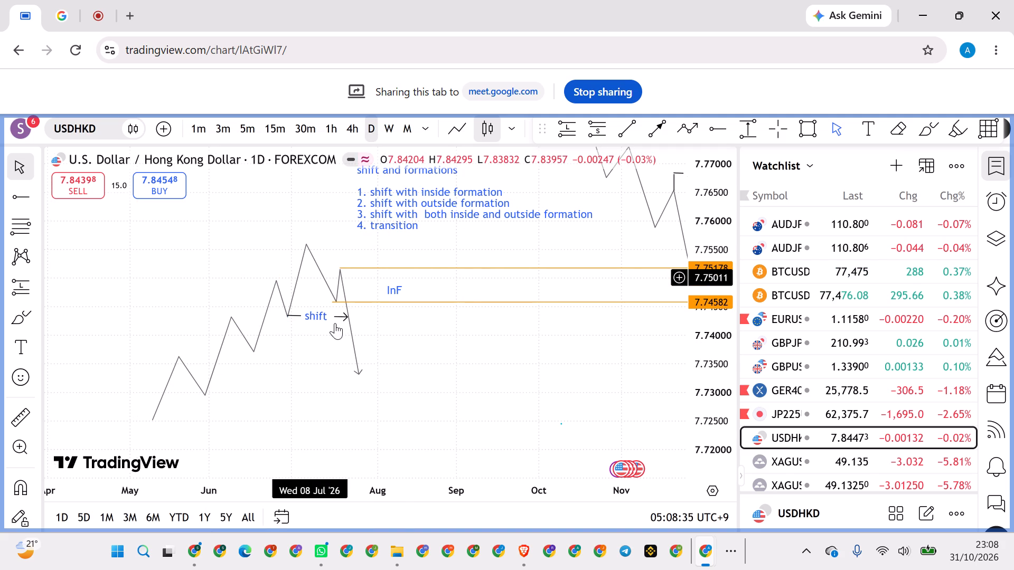
drag(409, 386, 425, 333)
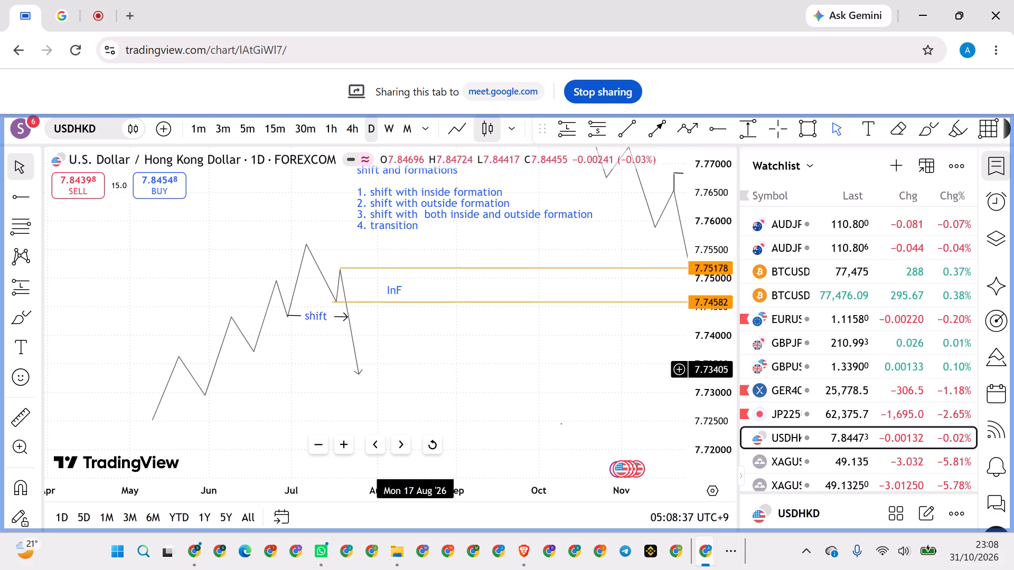
drag(425, 333, 448, 221)
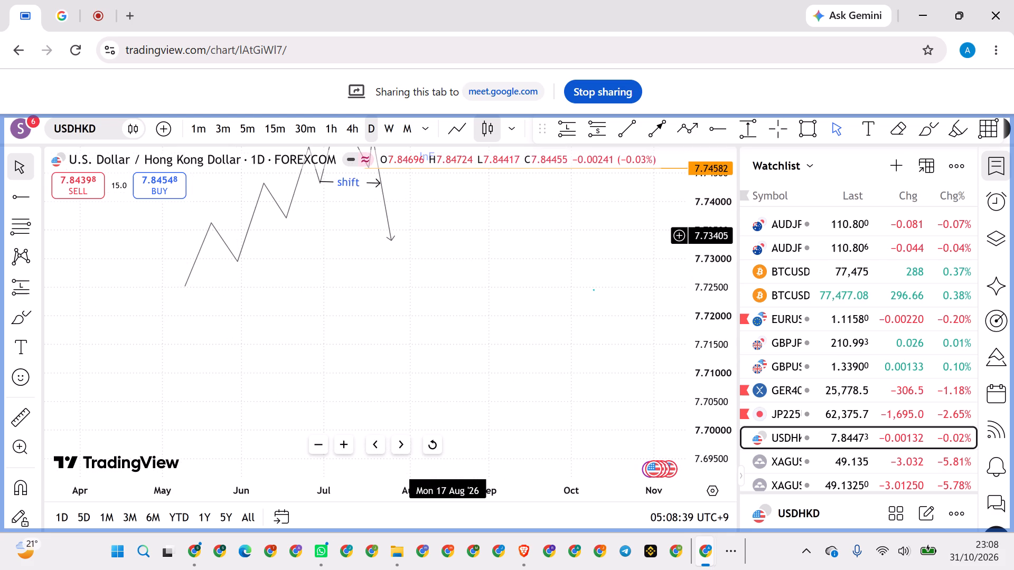
drag(448, 221, 453, 209)
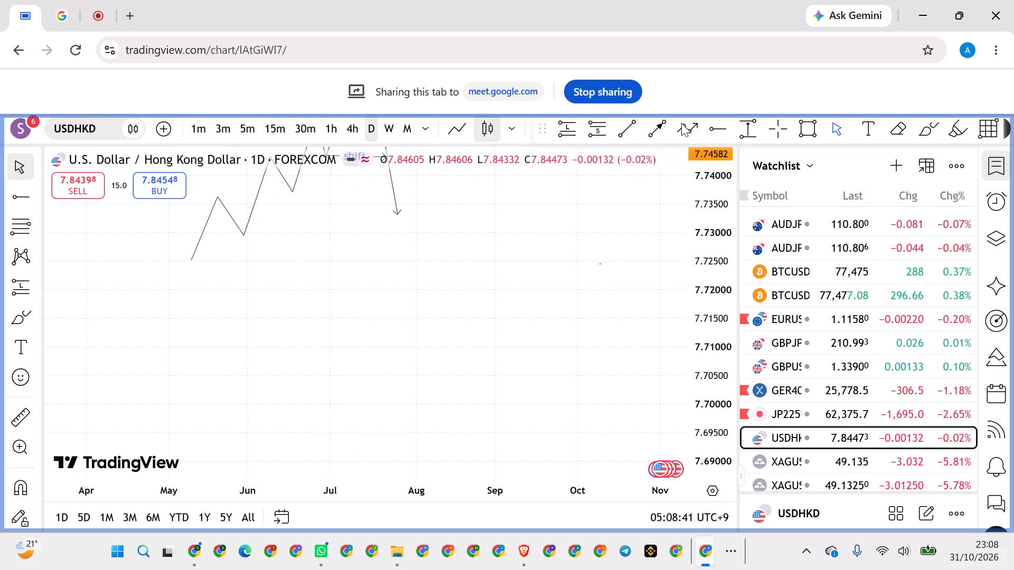
click(681, 123)
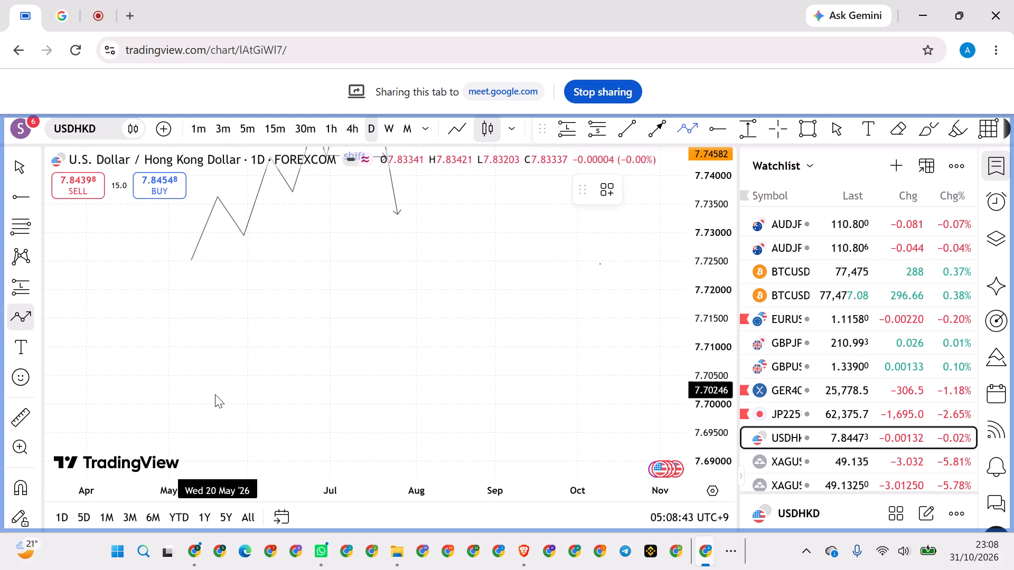
click(212, 408)
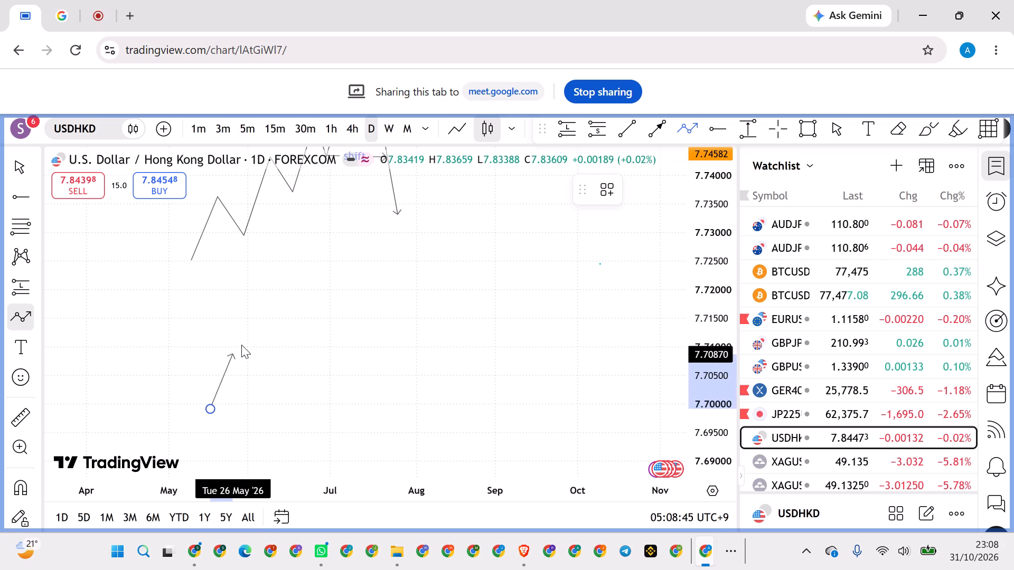
click(241, 345)
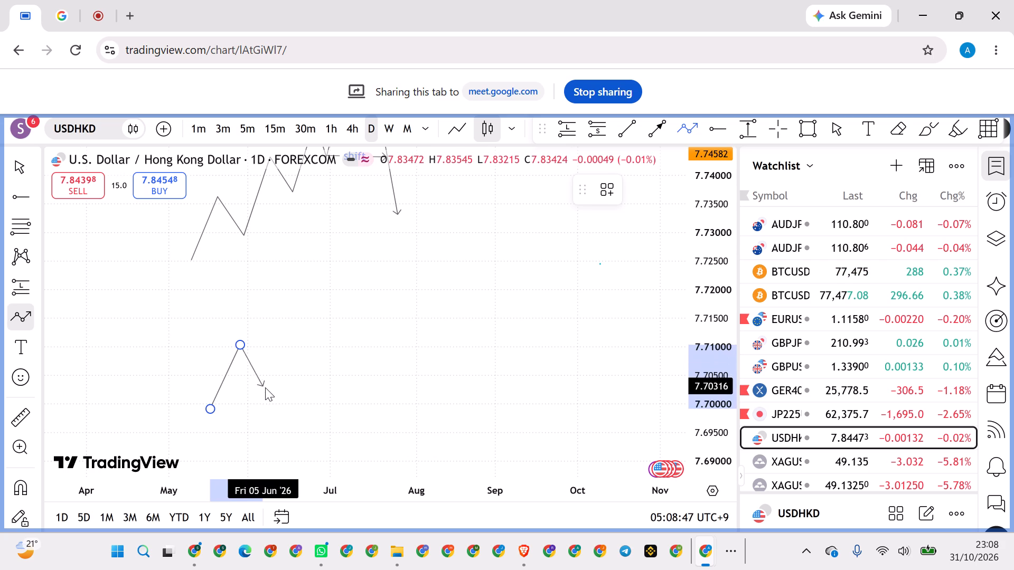
click(265, 387)
click(286, 311)
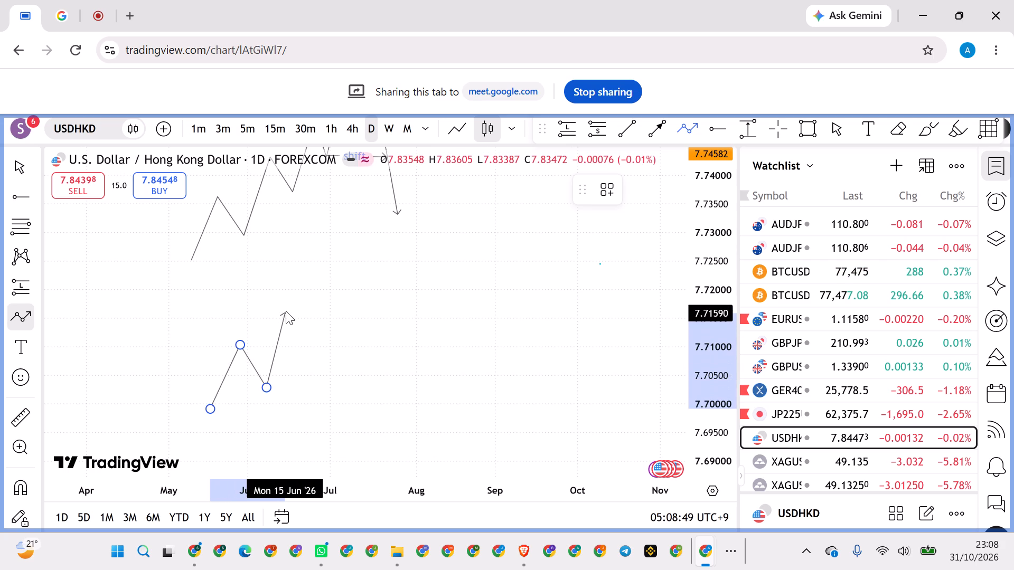
click(313, 352)
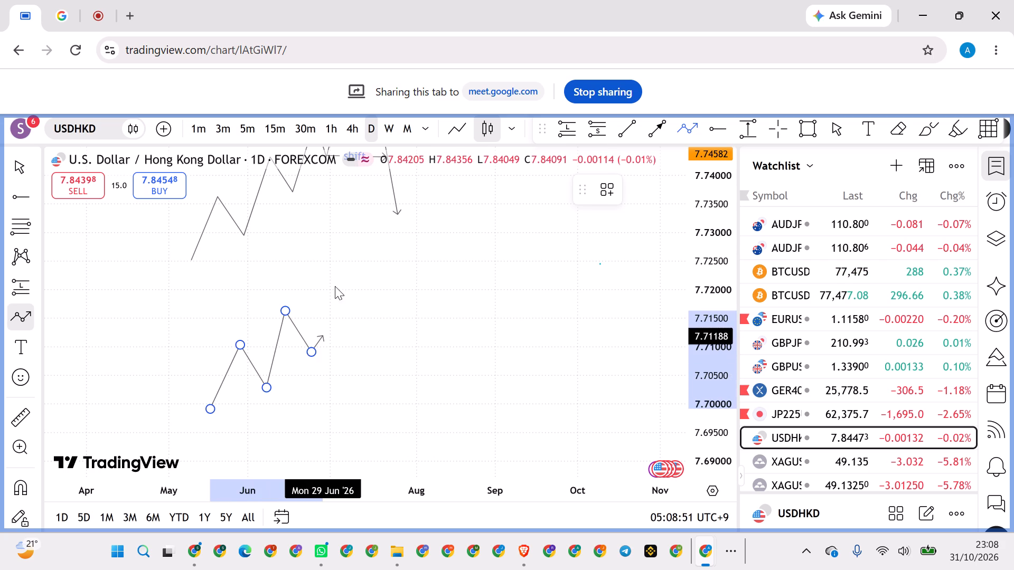
click(333, 261)
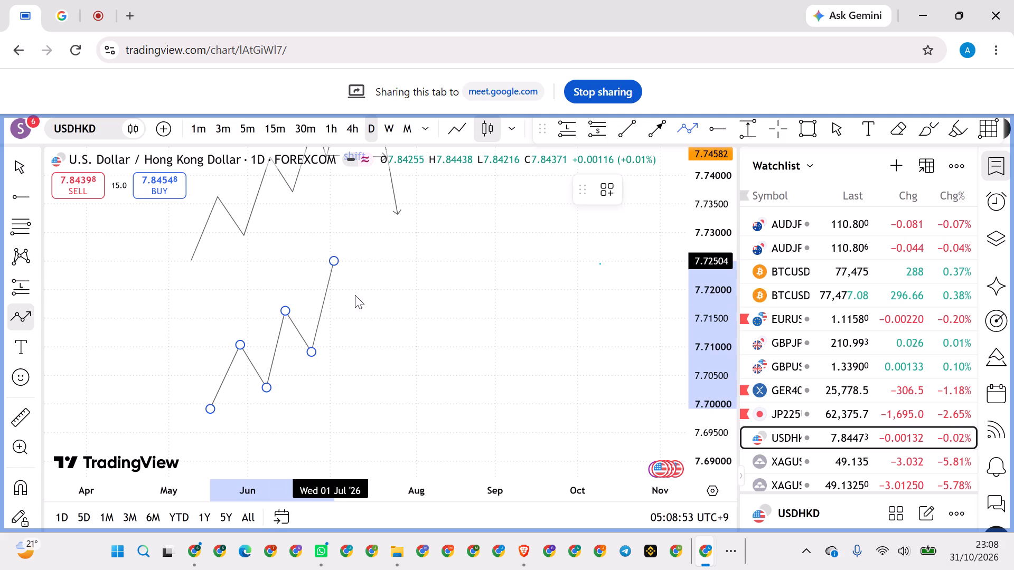
click(354, 310)
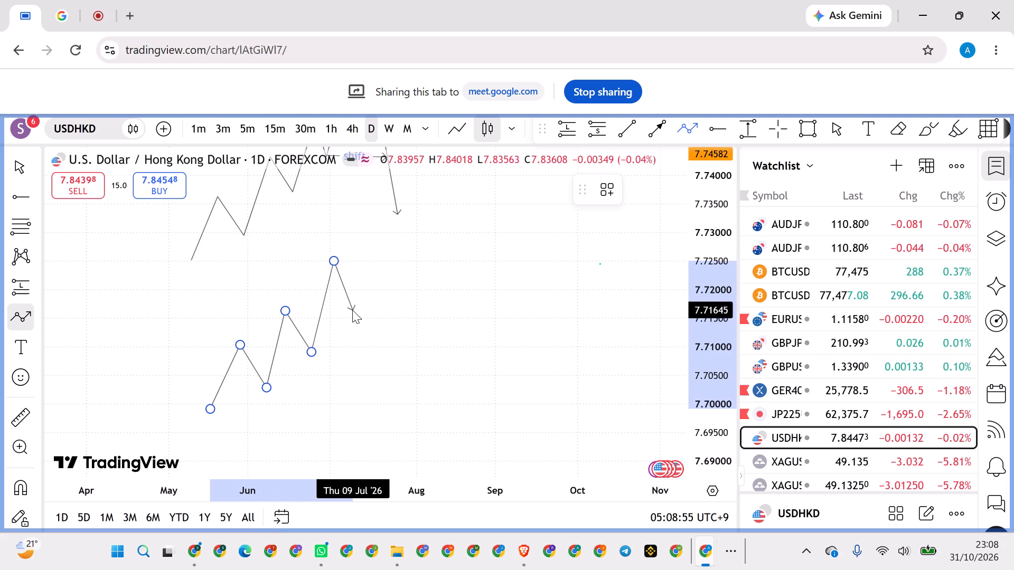
click(369, 274)
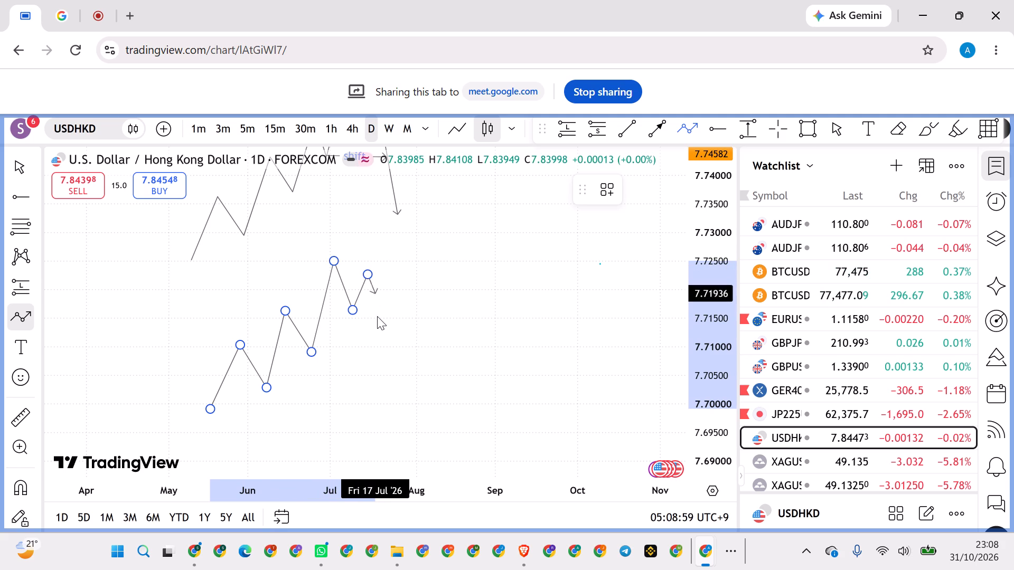
double_click(415, 410)
Reshape the new path's falling leg with its low at about 7.706, following swing high at about 7.710 and end at about 7.698.
click(371, 370)
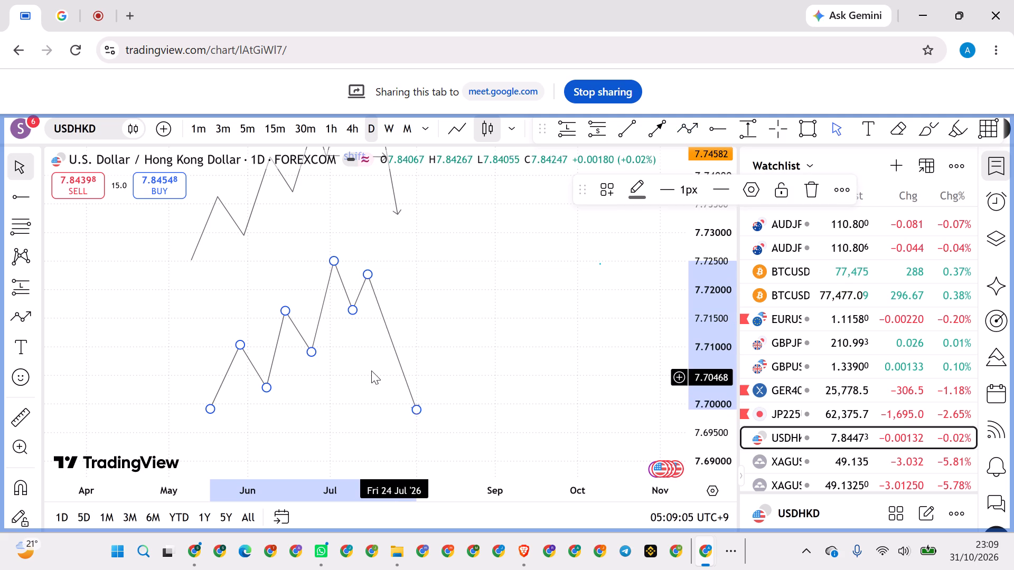
drag(361, 374, 361, 357)
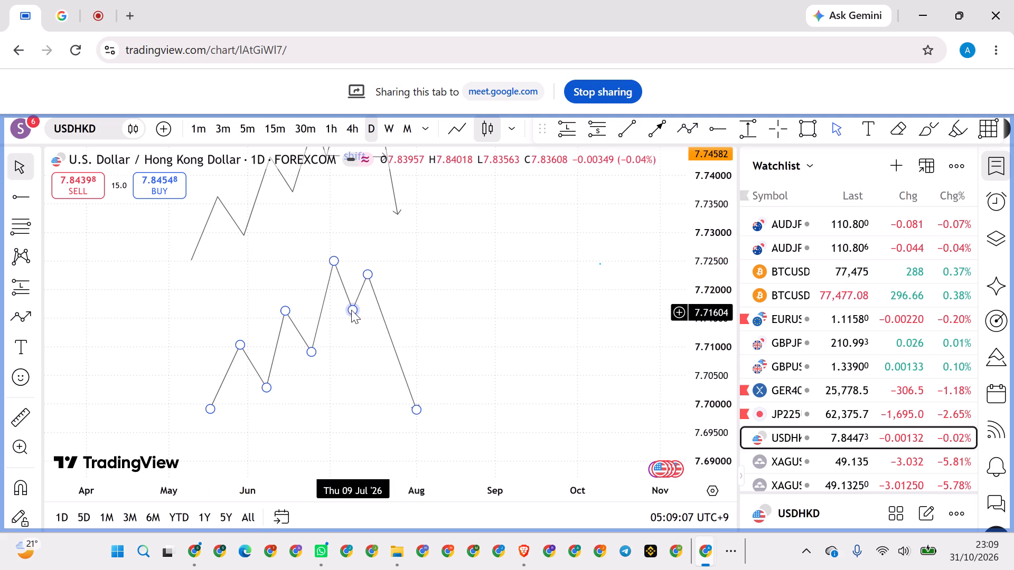
drag(351, 310, 367, 367)
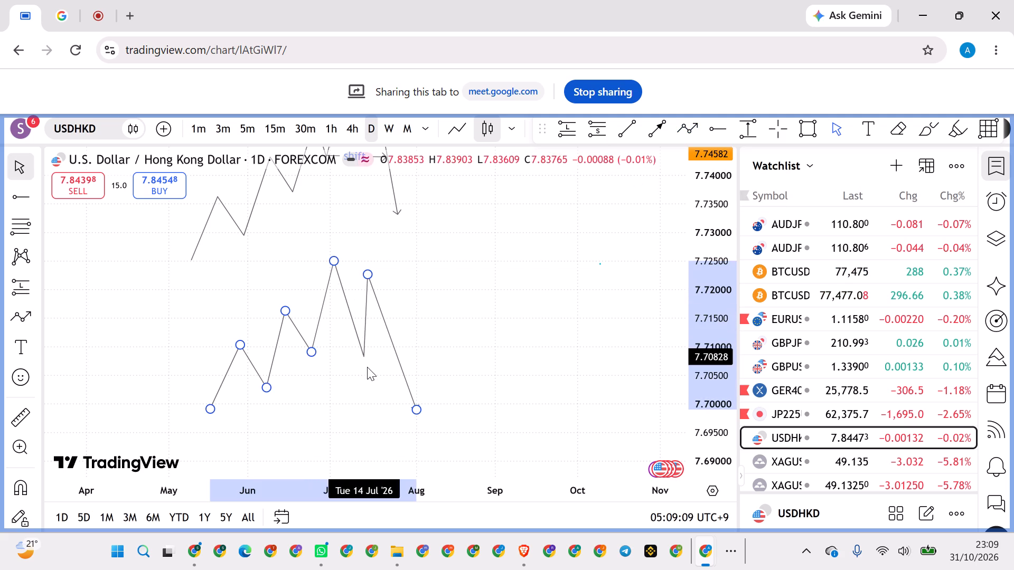
drag(367, 367, 369, 371)
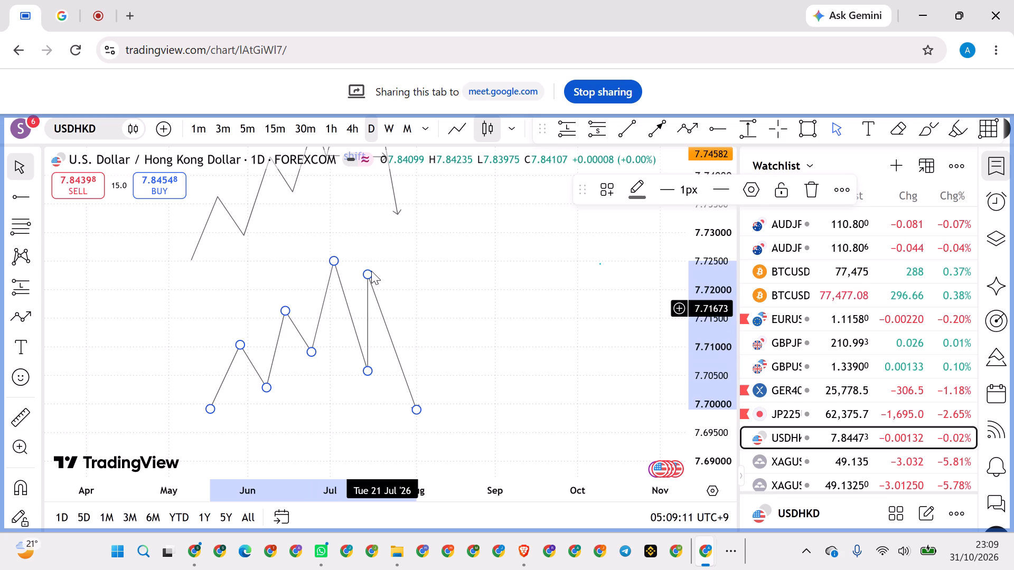
drag(363, 271, 400, 349)
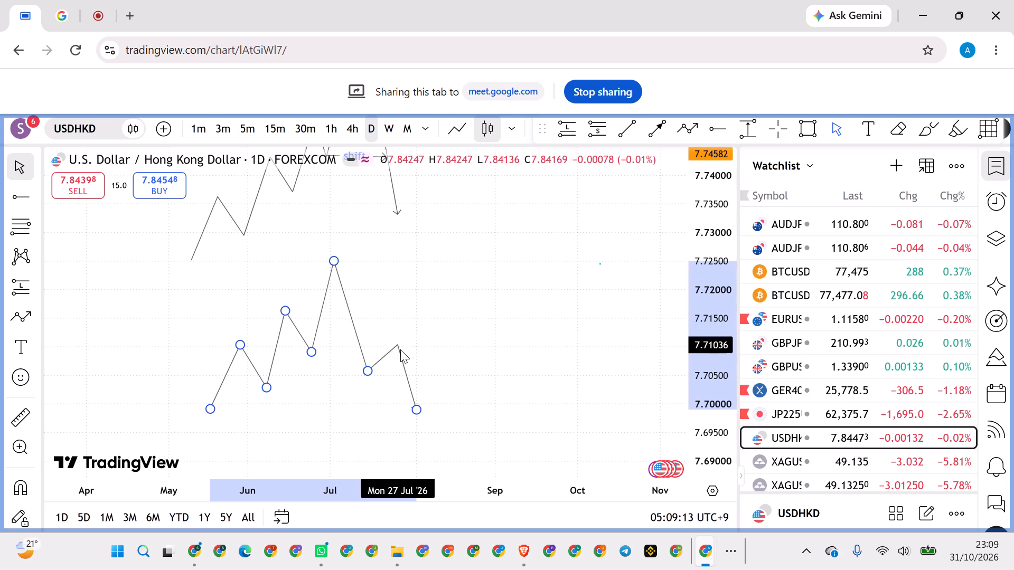
drag(400, 349, 380, 347)
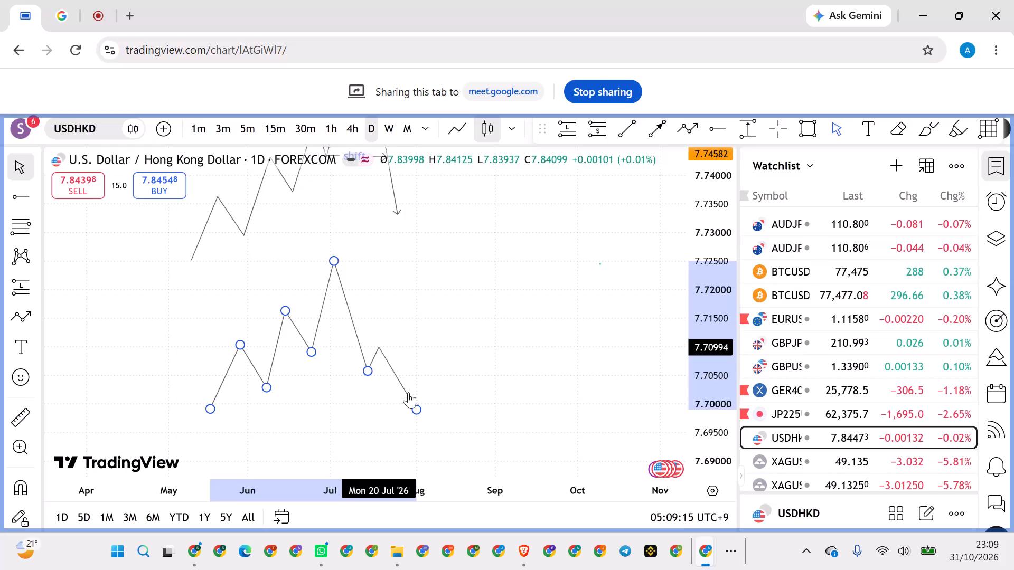
drag(415, 406, 401, 414)
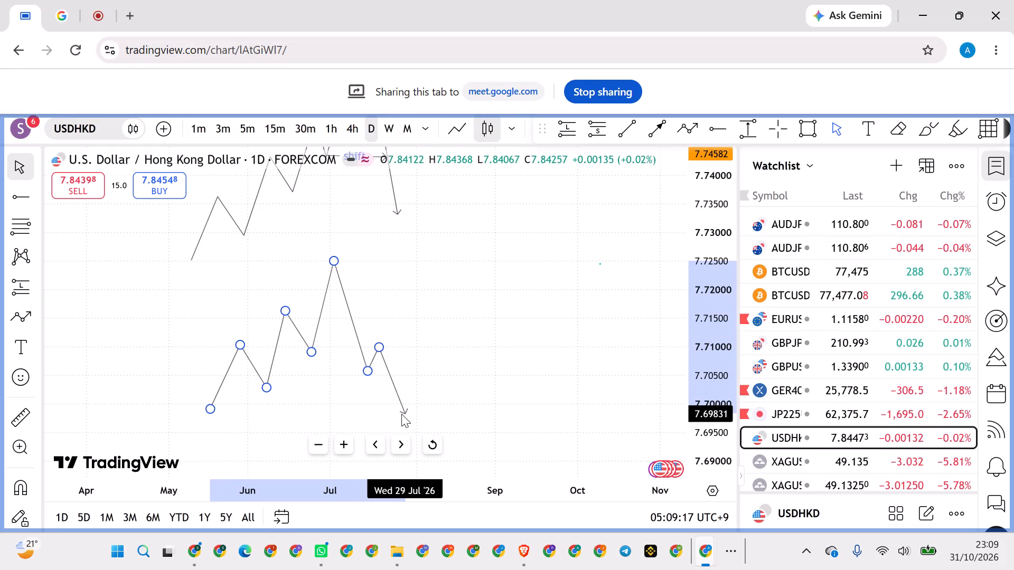
drag(401, 414, 397, 414)
click(478, 329)
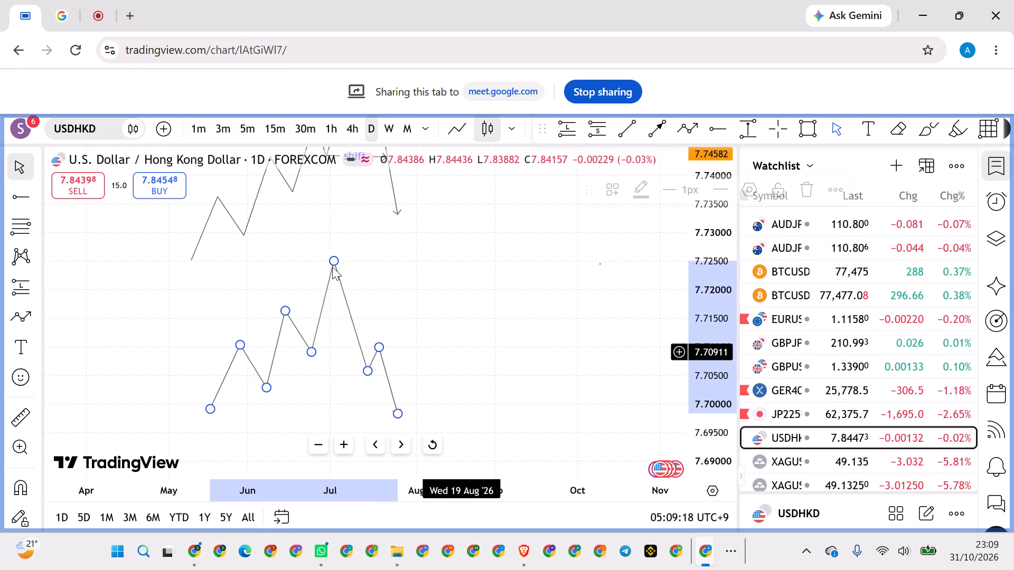
Reshape the lower path's rise with its peak at about 7.728, preceding swing low at about 7.715 and swing high at about 7.722.
drag(332, 261, 356, 241)
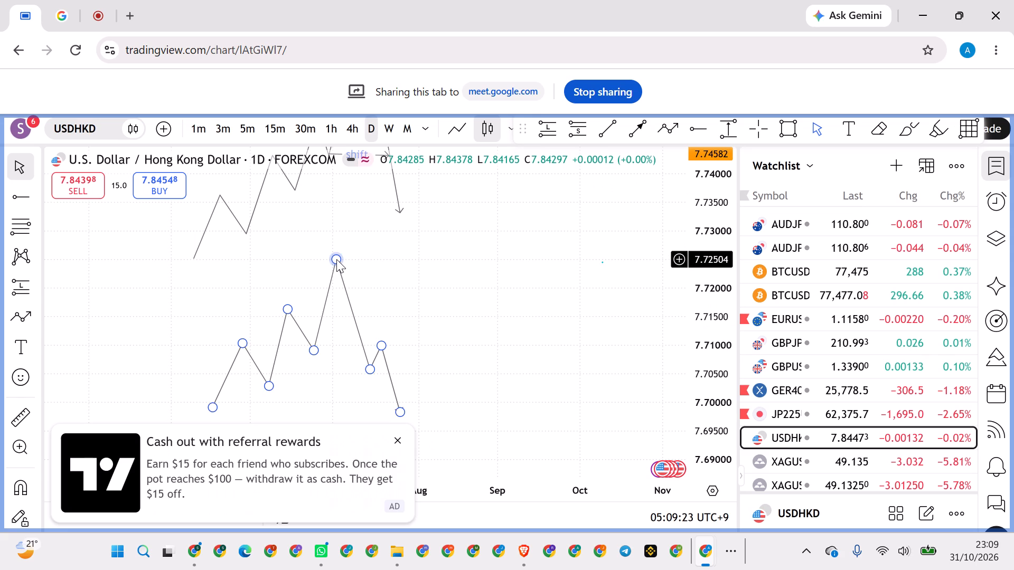
drag(335, 259, 348, 242)
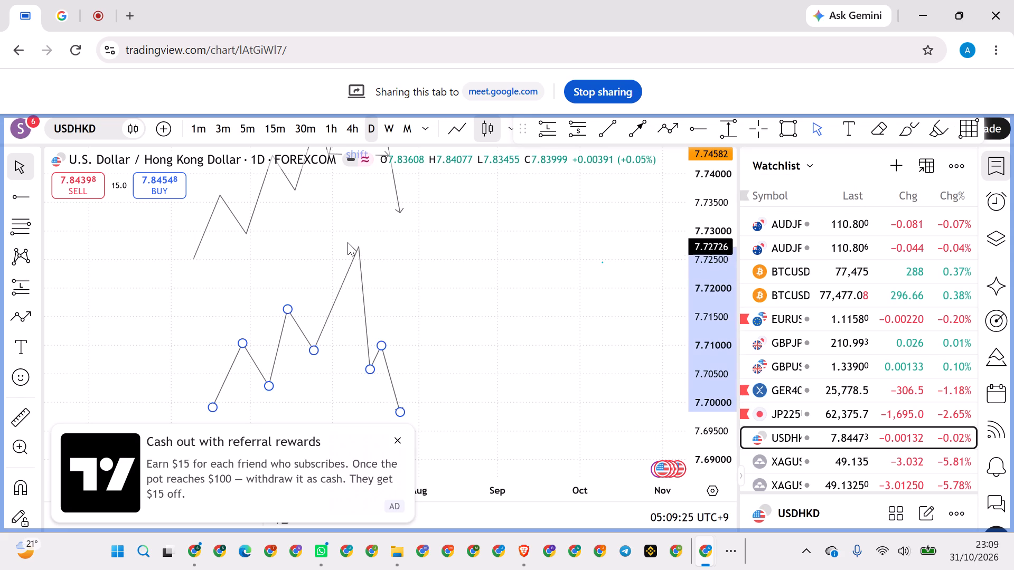
drag(348, 242, 341, 240)
drag(311, 348, 322, 313)
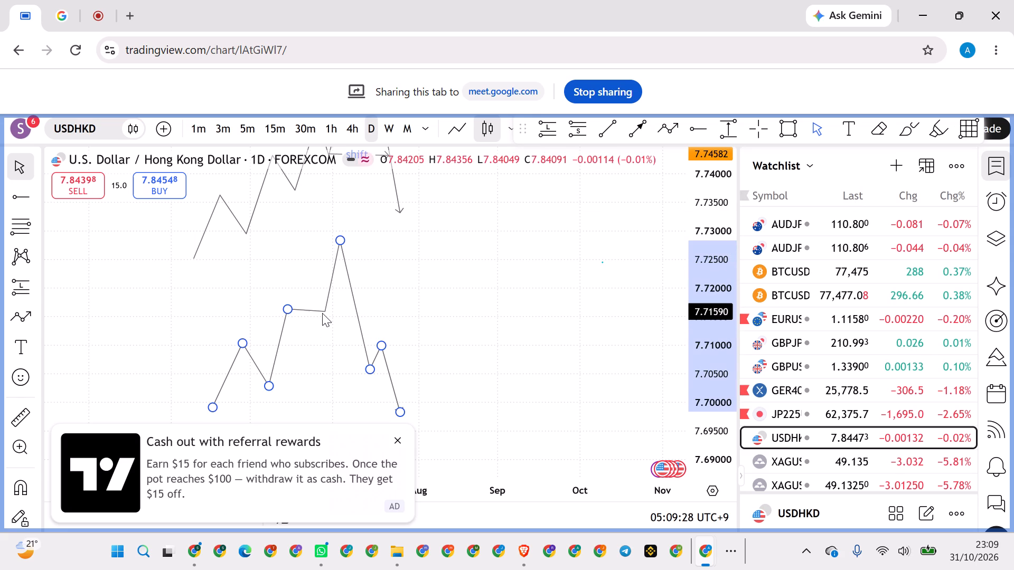
drag(322, 313, 320, 315)
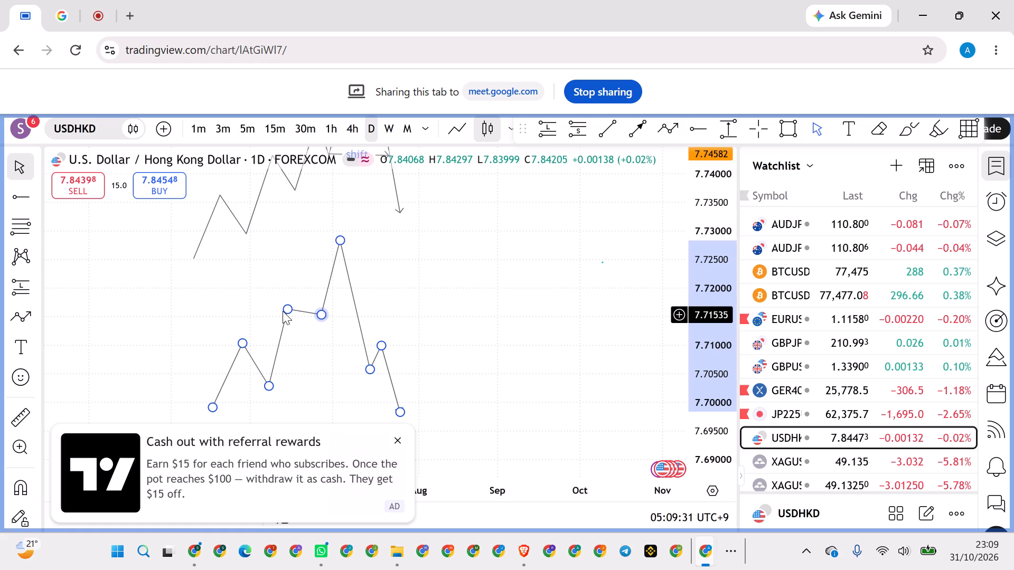
drag(285, 308, 312, 279)
click(404, 281)
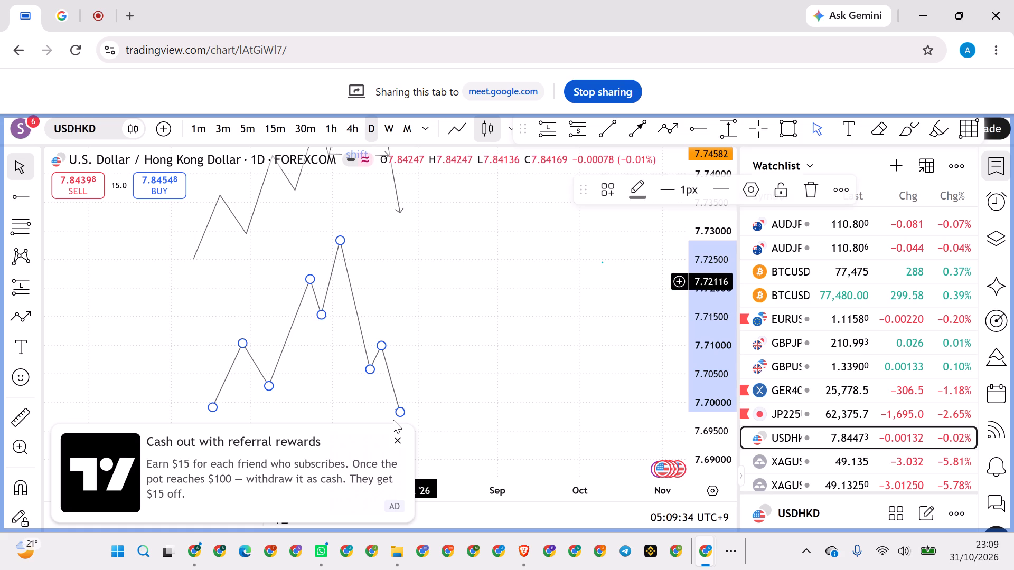
click(394, 440)
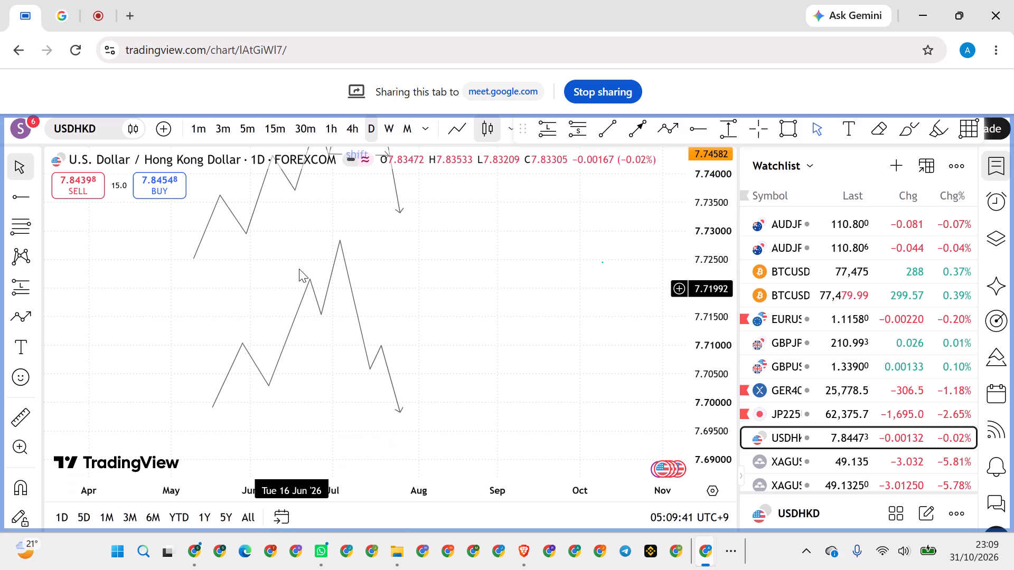
Draw an arrow from the lower path's last swing low before the peak across to the falling leg at about 7.716, labelled "Shift".
click(631, 136)
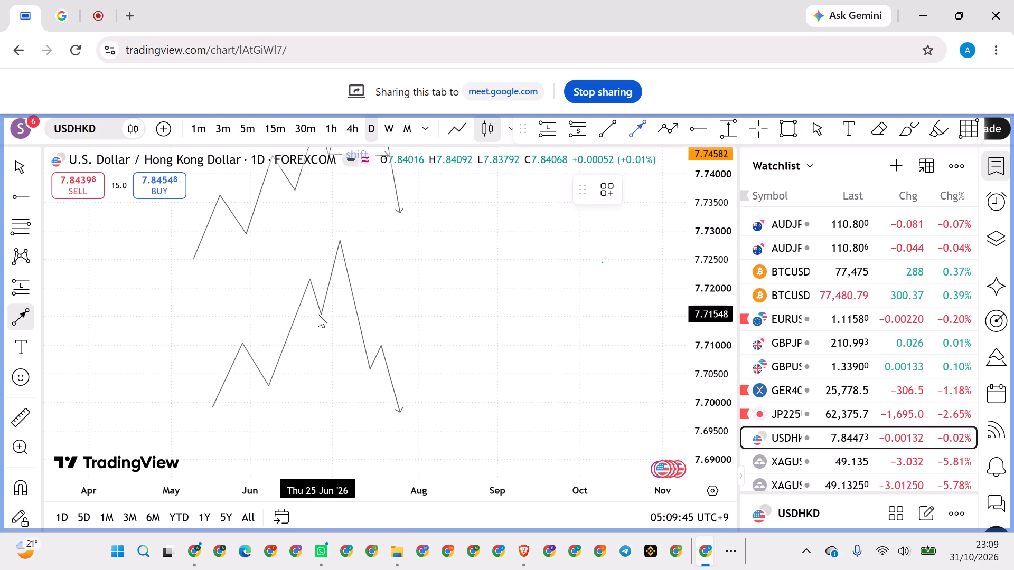
click(320, 314)
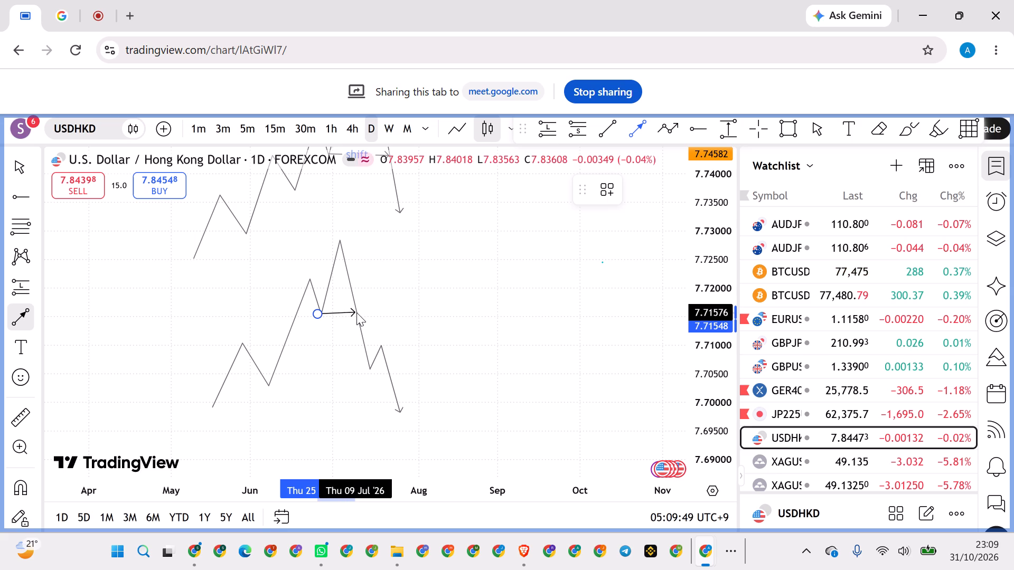
click(356, 312)
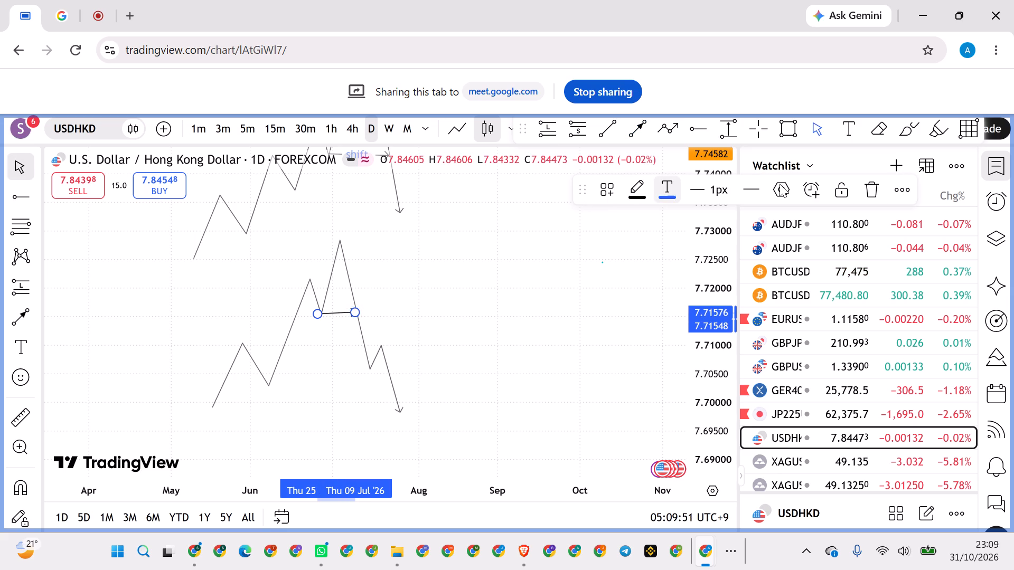
click(780, 184)
click(396, 310)
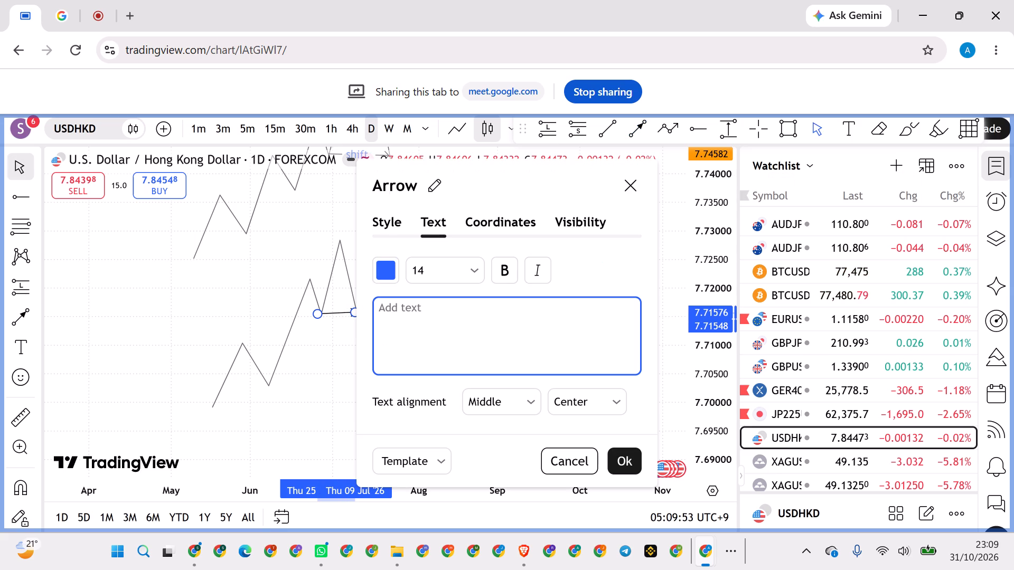
key(s)
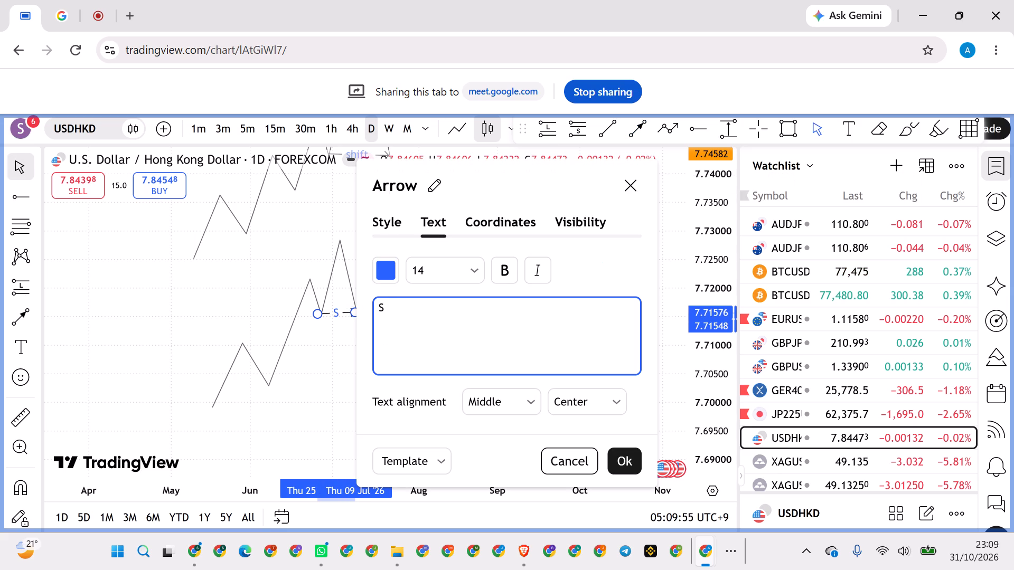
text(hu)
key(BackSpace)
text(ift)
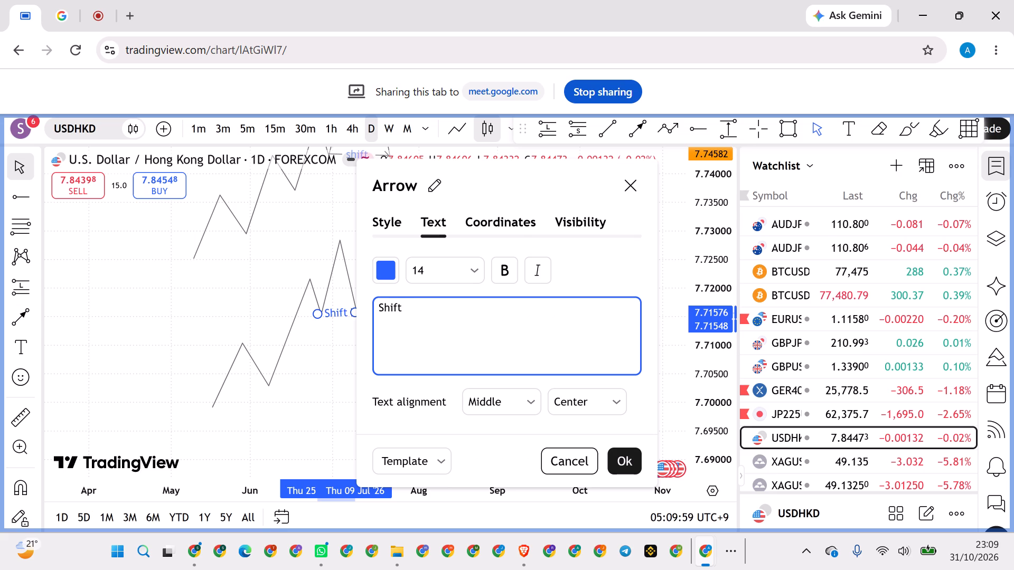
click(624, 459)
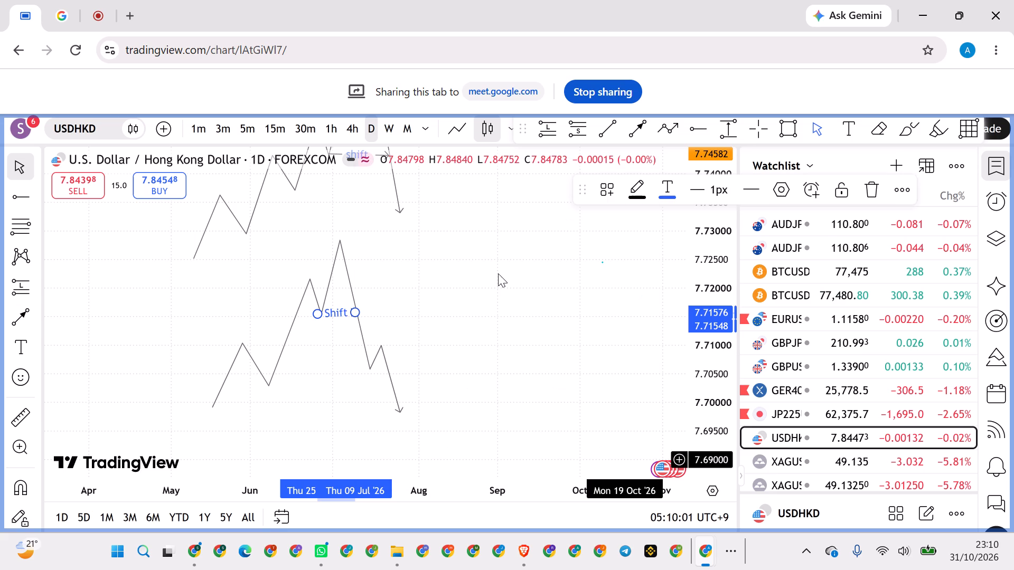
click(496, 273)
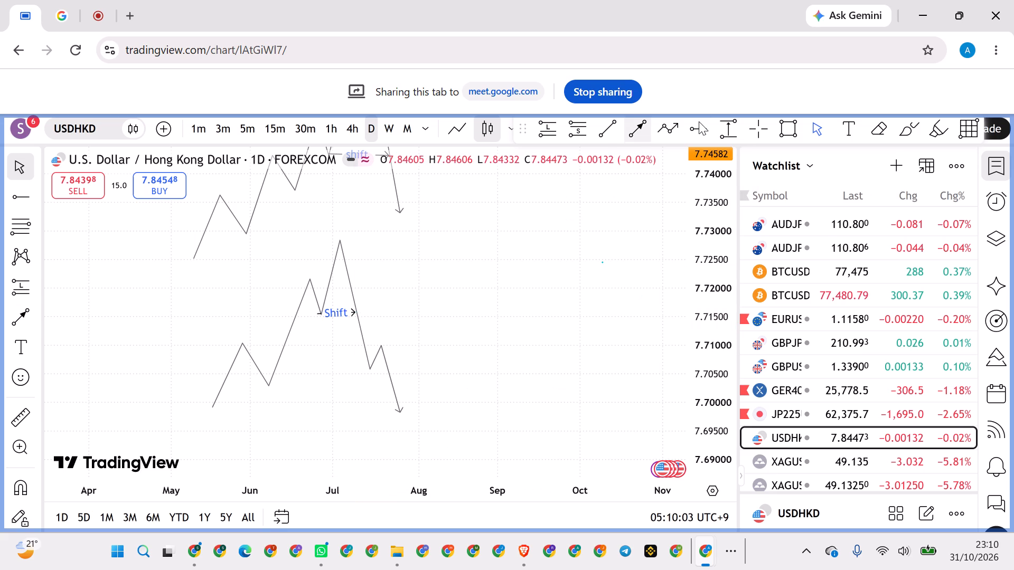
Add horizontal rays from the falling leg's swing low at about 7.706 and its following swing high at about 7.710.
click(699, 121)
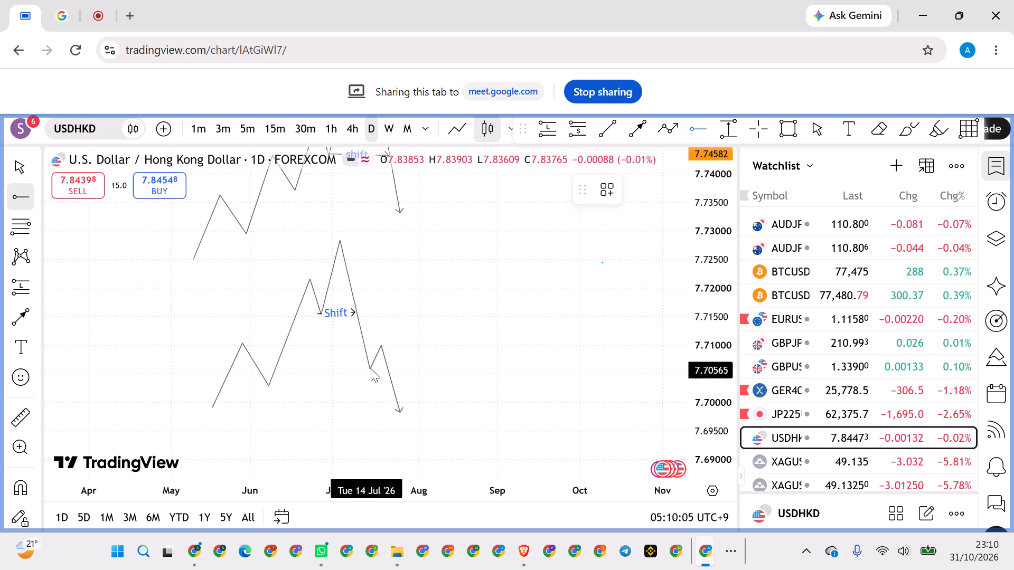
click(368, 368)
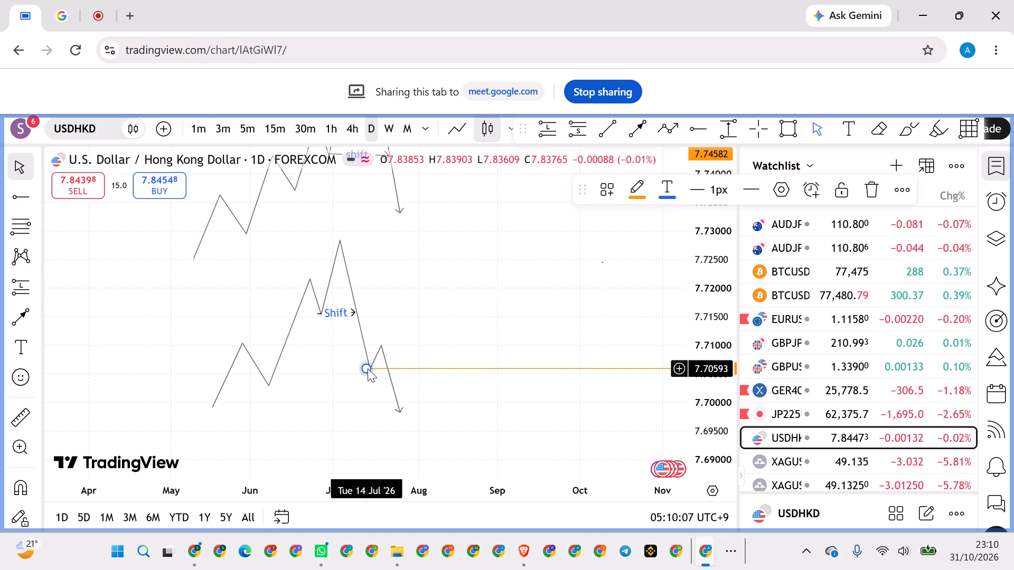
click(688, 128)
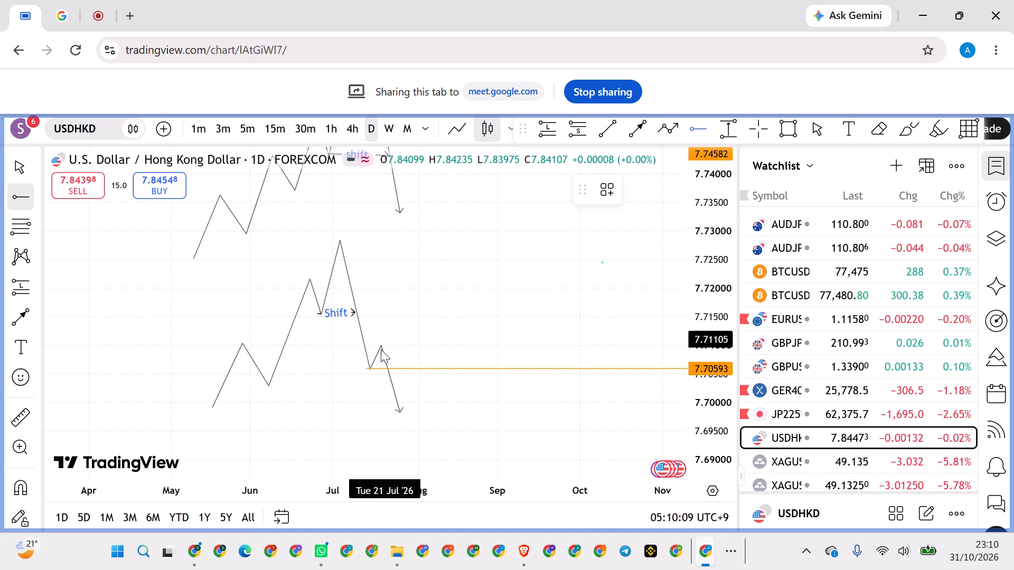
click(379, 344)
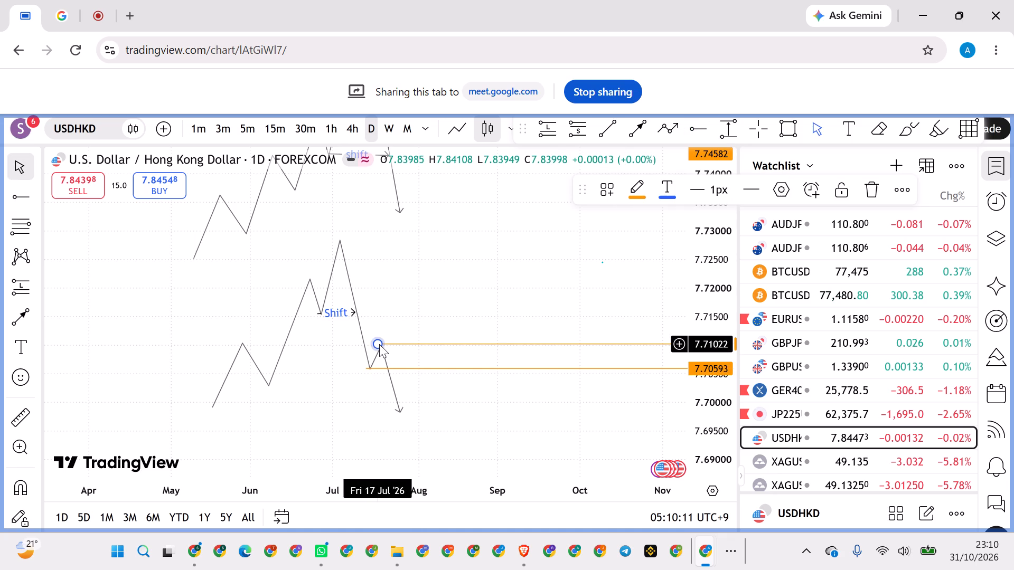
Add the text label "OuF" and position it between the two new horizontal rays in mid-August.
click(843, 126)
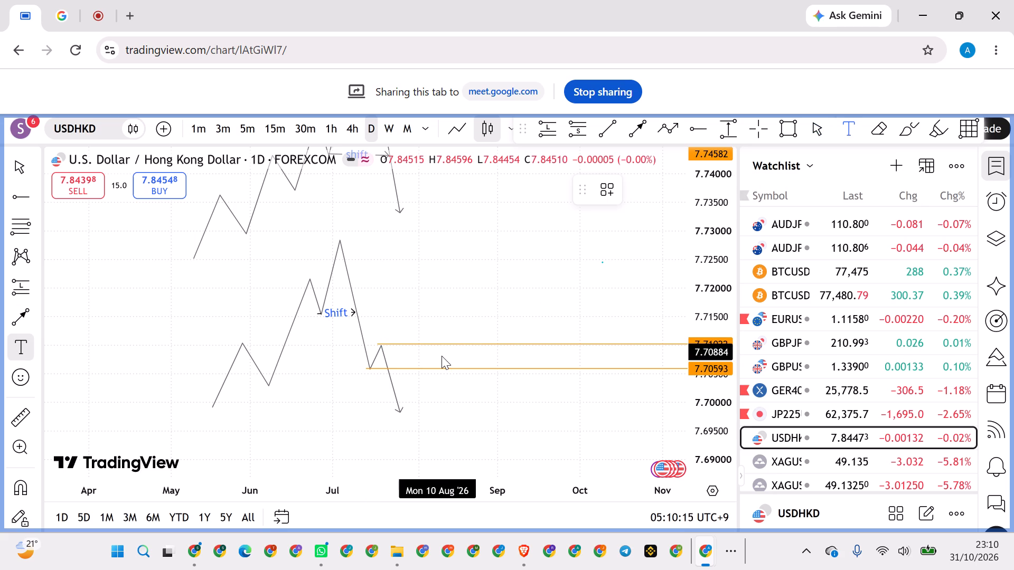
click(442, 356)
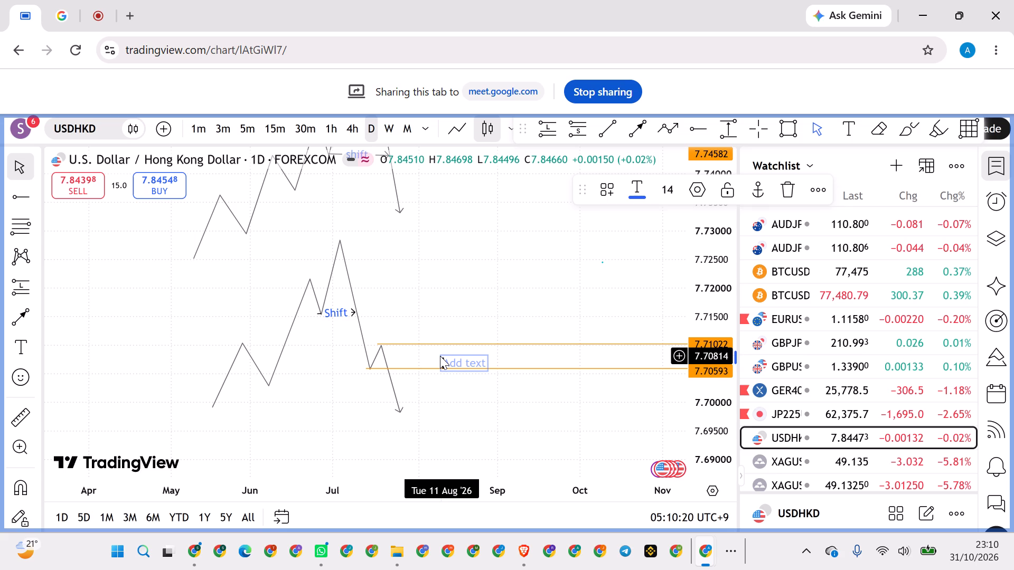
key(o)
key(u)
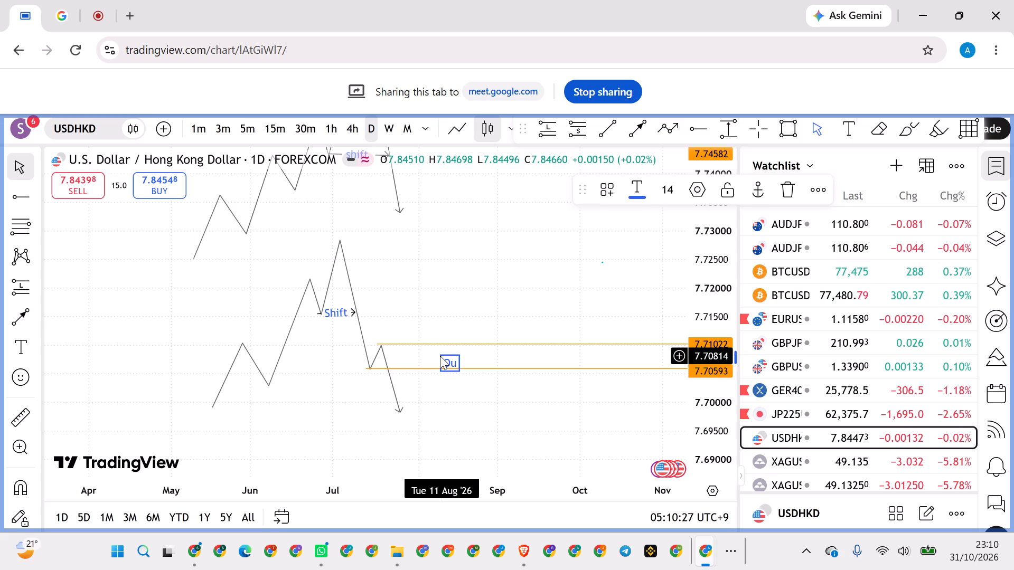
key(f)
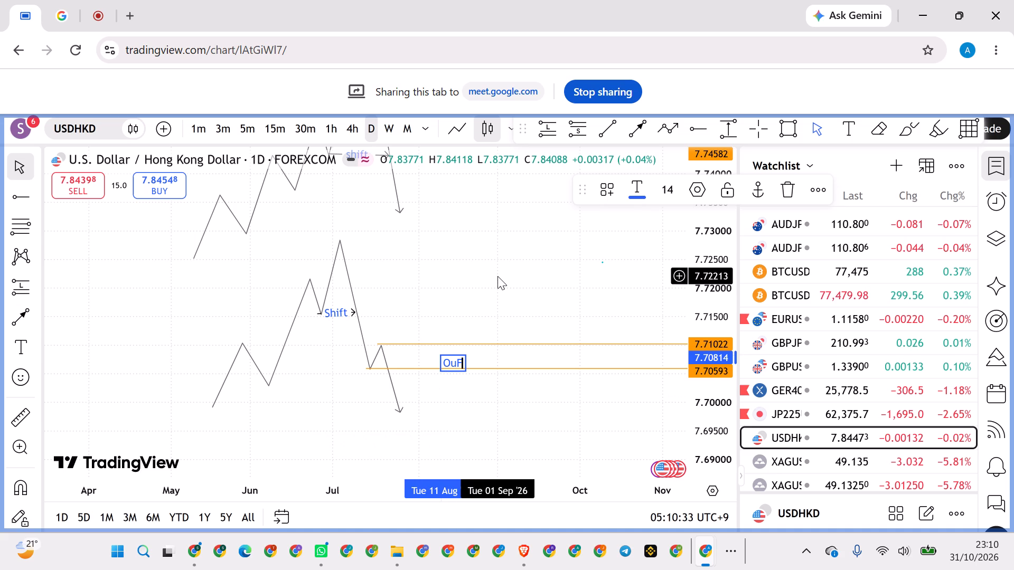
drag(449, 364, 453, 354)
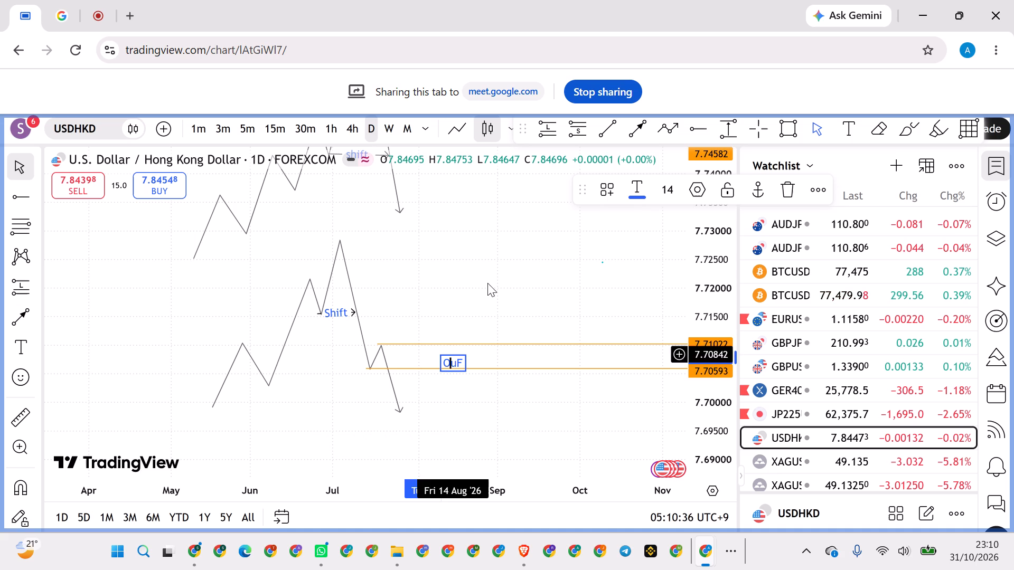
click(487, 271)
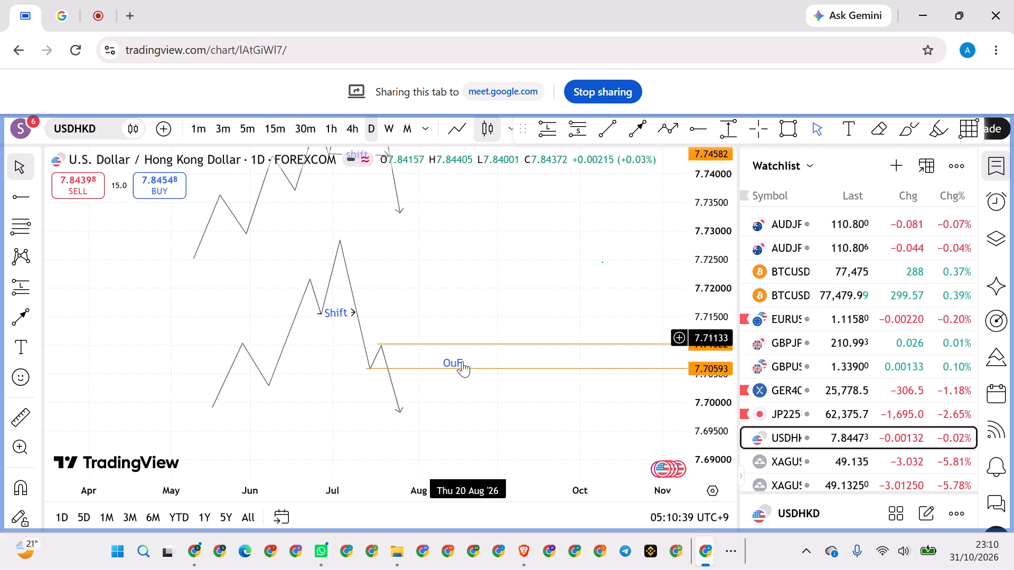
drag(464, 363, 473, 351)
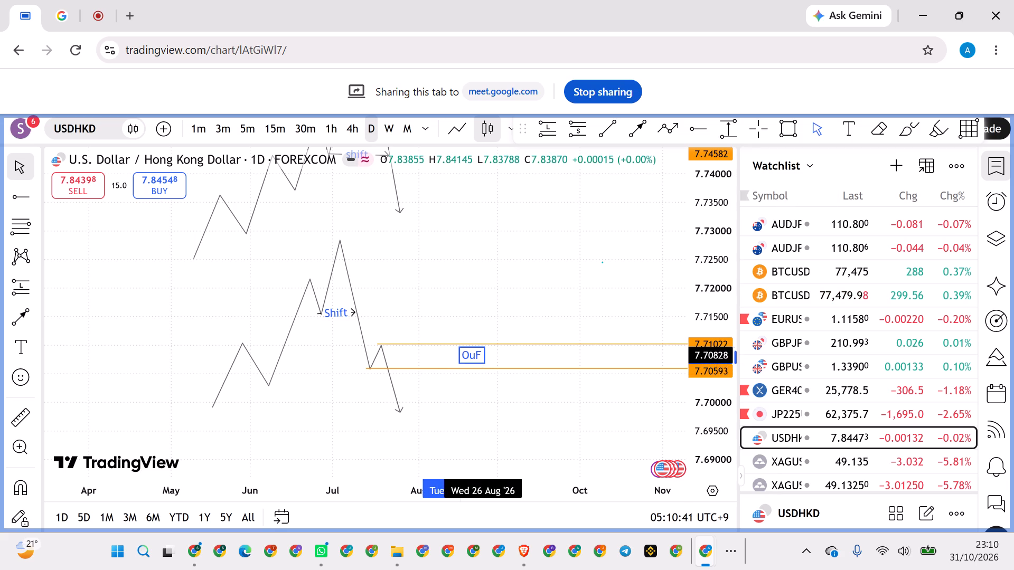
drag(473, 351, 468, 353)
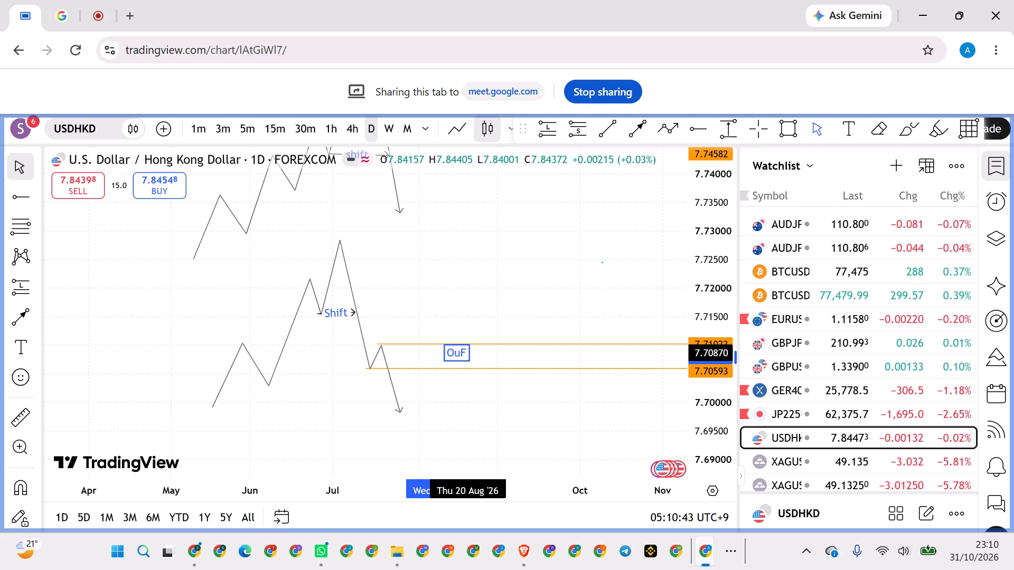
click(519, 256)
Draw the rising zigzag of a third path, from about 7.741 in late December to a peak at about 7.768 in late February.
drag(522, 203, 508, 256)
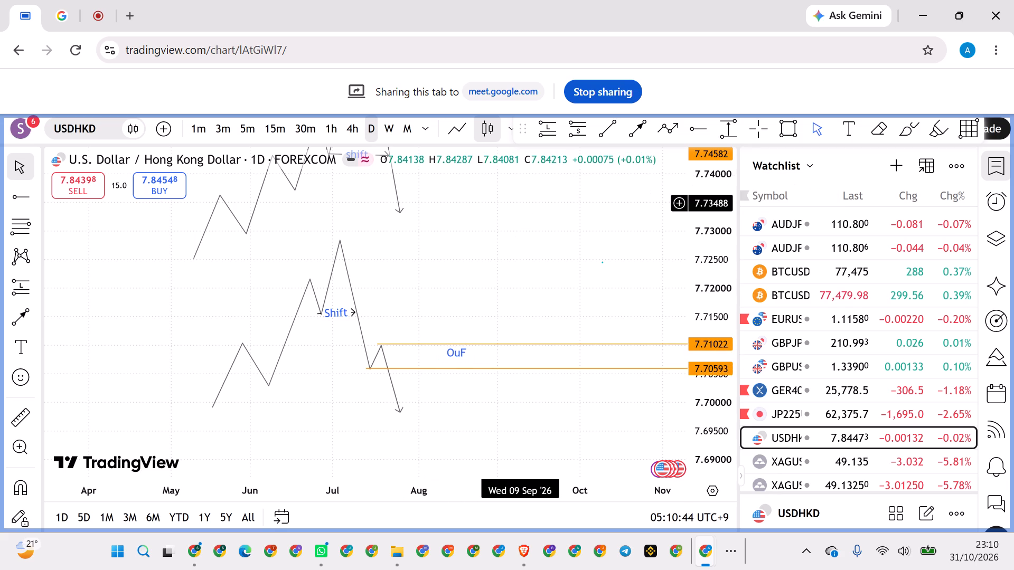
drag(508, 256, 489, 482)
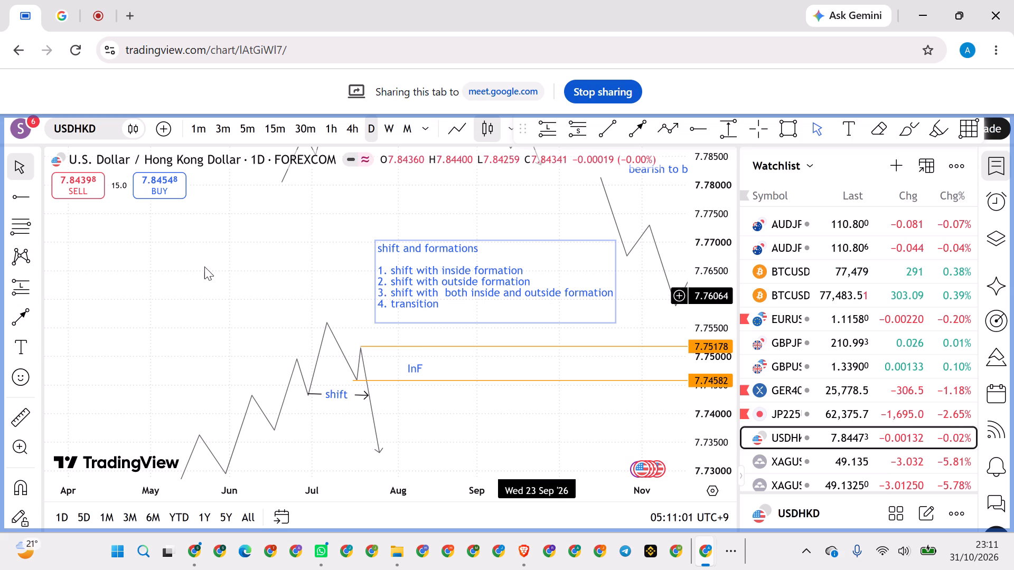
drag(174, 262, 478, 271)
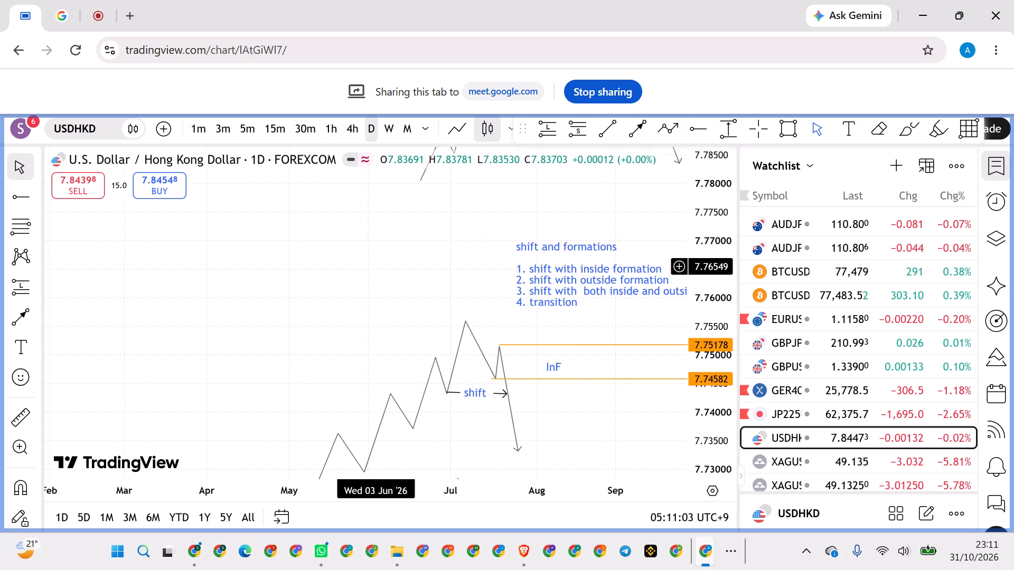
drag(478, 271, 568, 271)
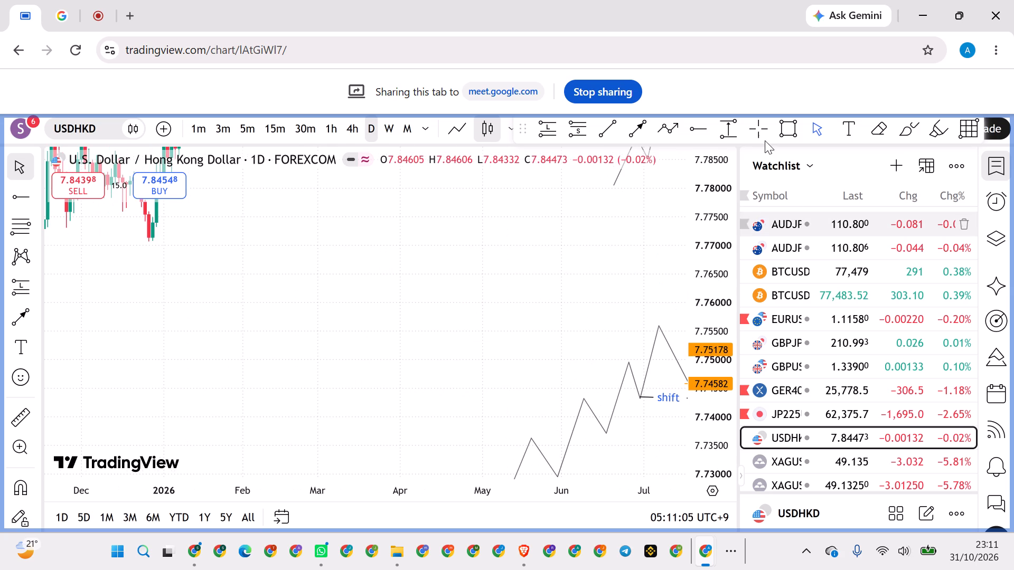
click(672, 129)
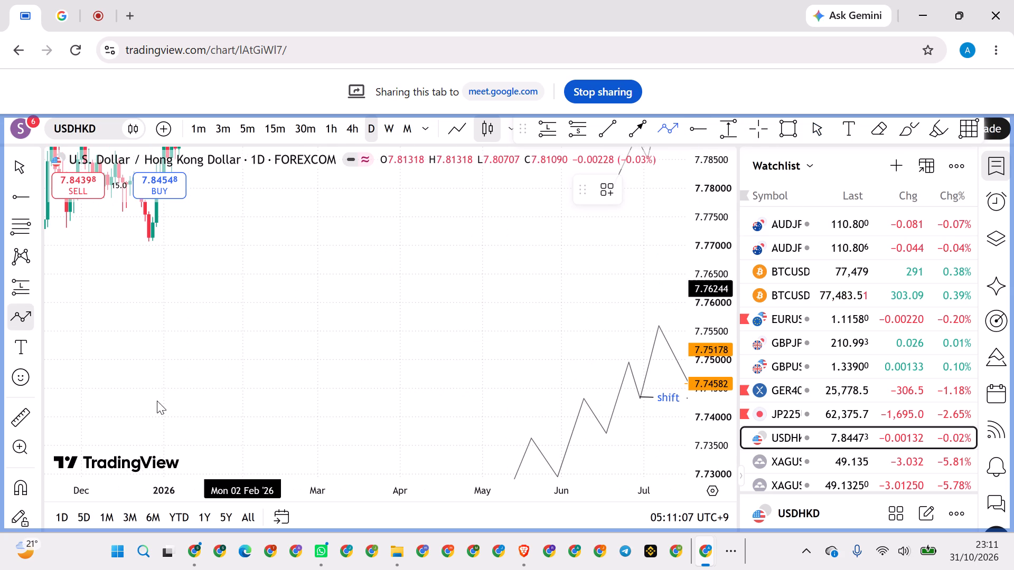
click(157, 411)
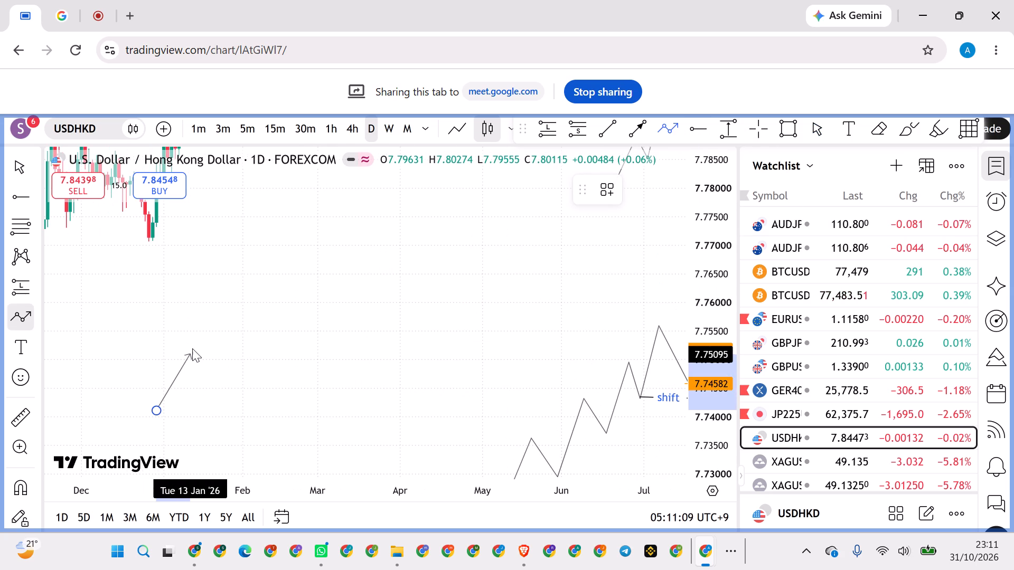
click(192, 348)
click(209, 386)
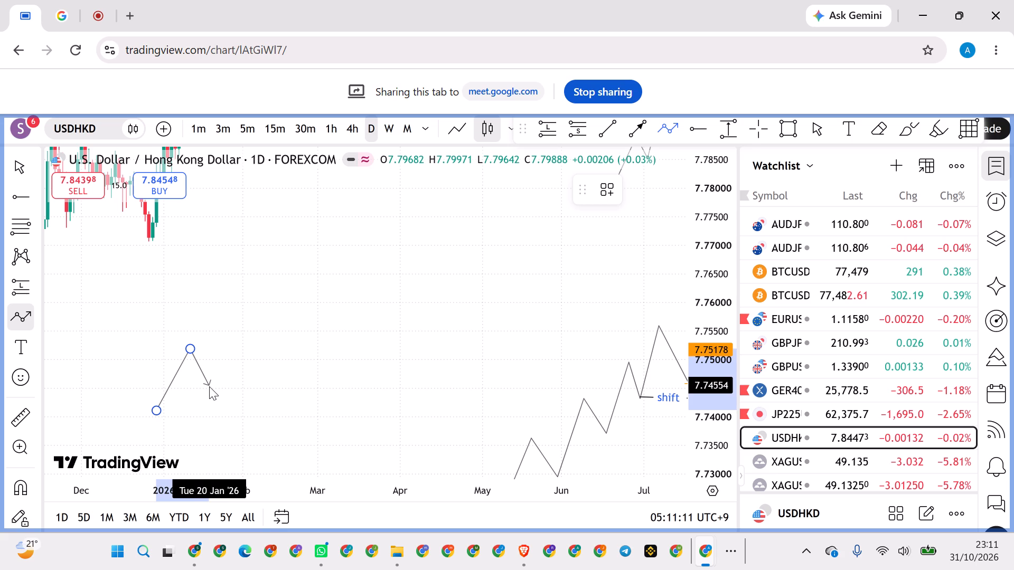
click(239, 311)
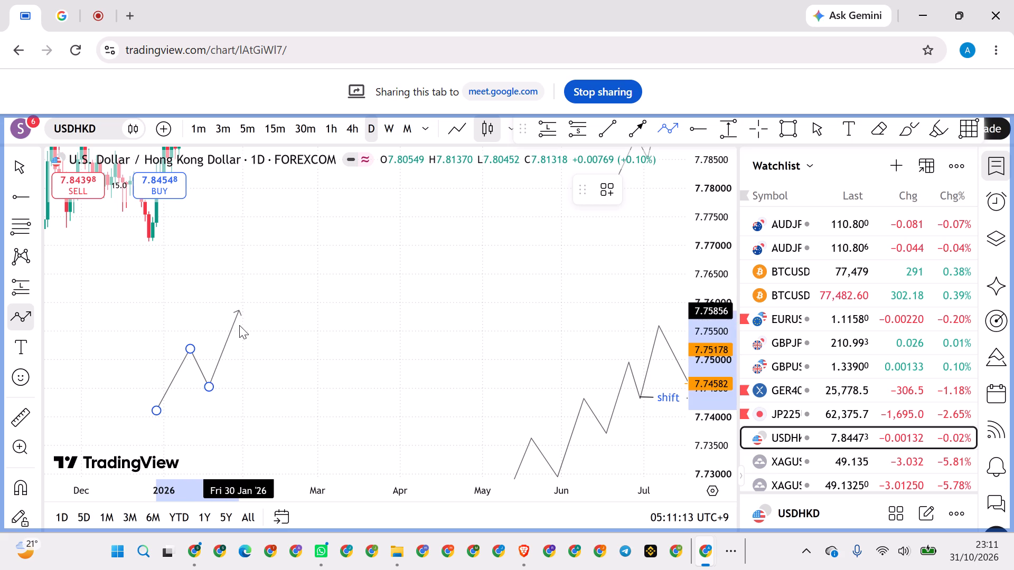
click(253, 349)
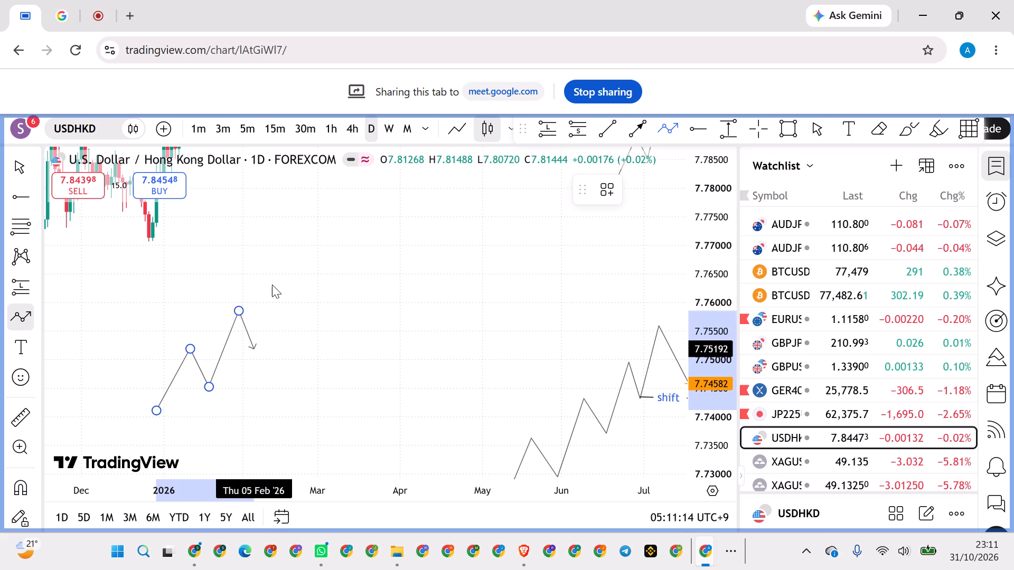
click(274, 279)
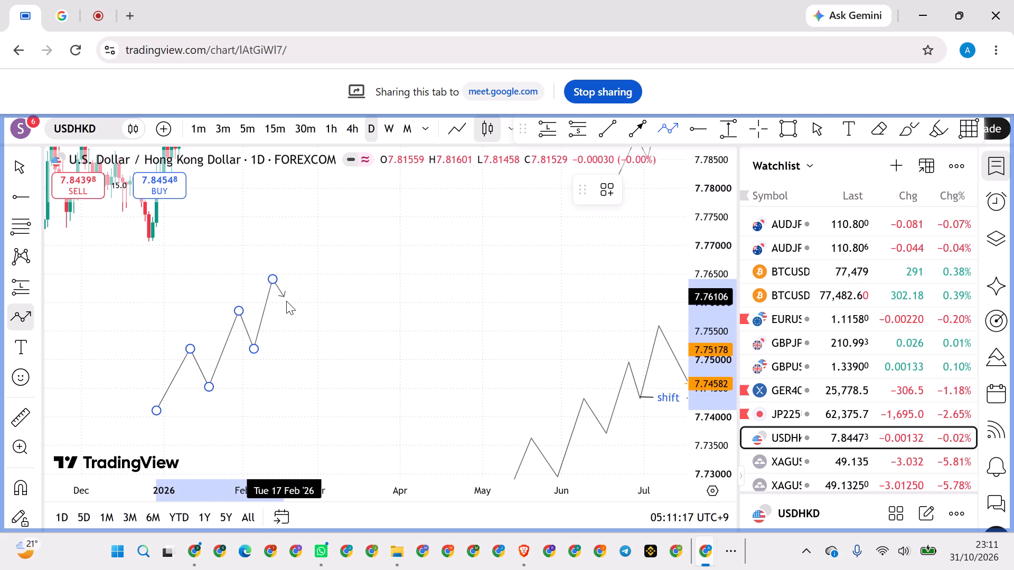
click(286, 301)
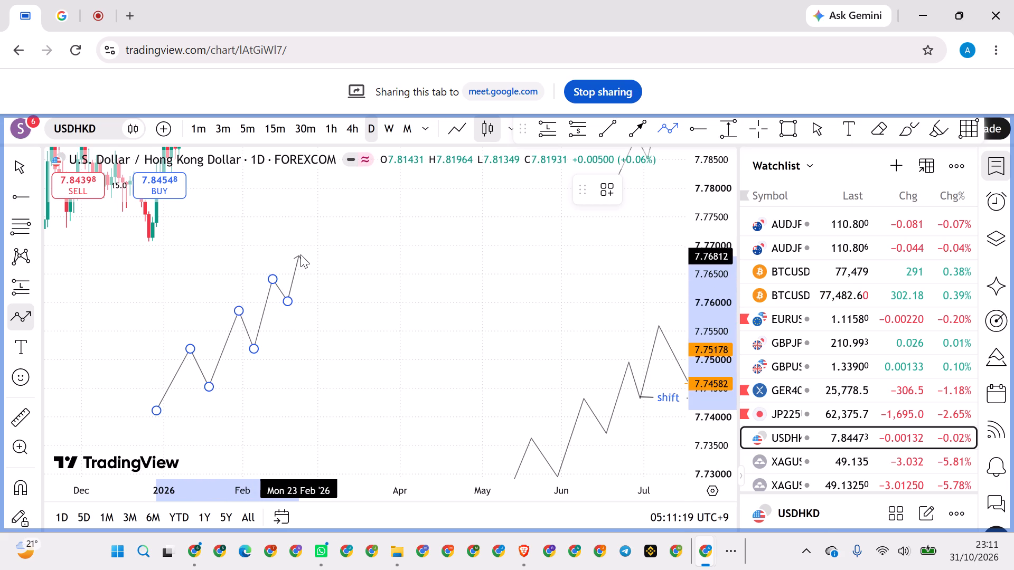
click(303, 254)
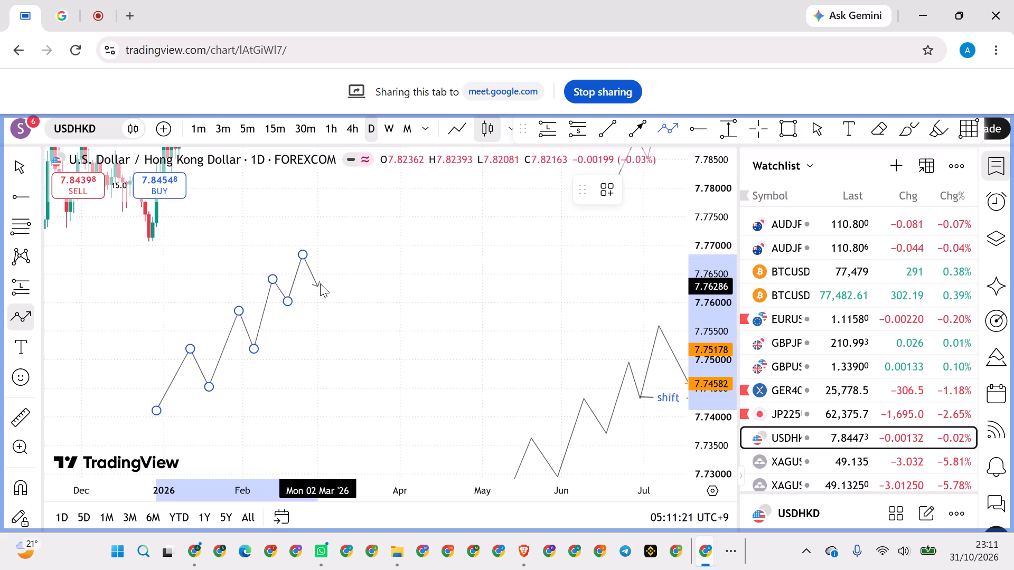
Continue the path downward through swing lows at about 7.763 and 7.756, and end it at about 7.7505 in late March.
click(320, 283)
click(329, 267)
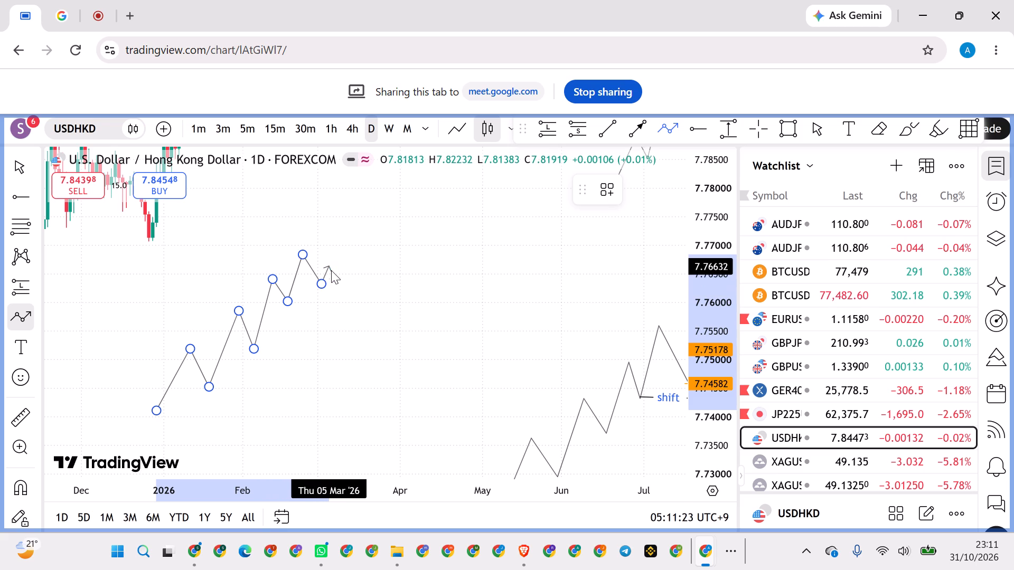
click(348, 325)
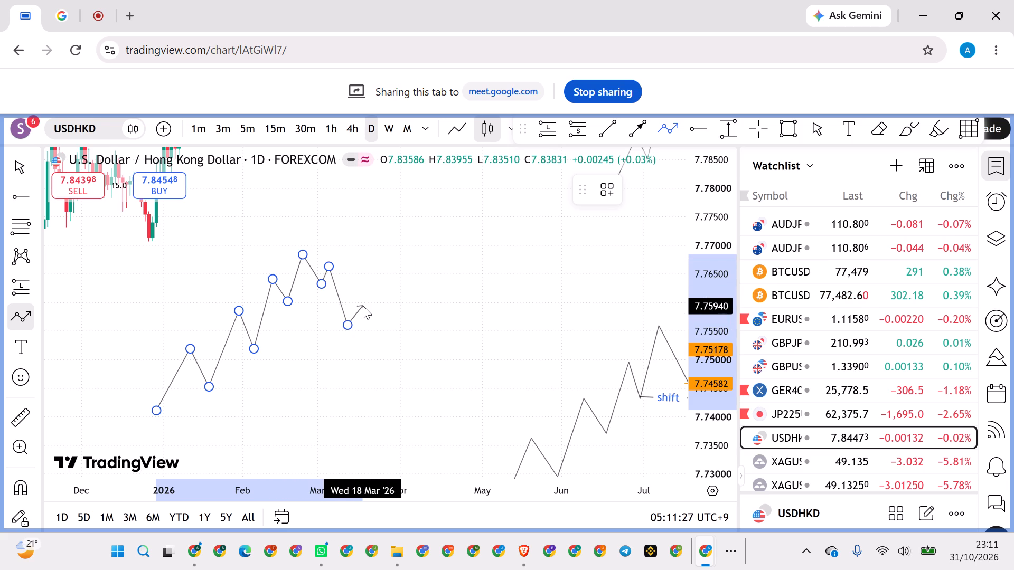
click(363, 306)
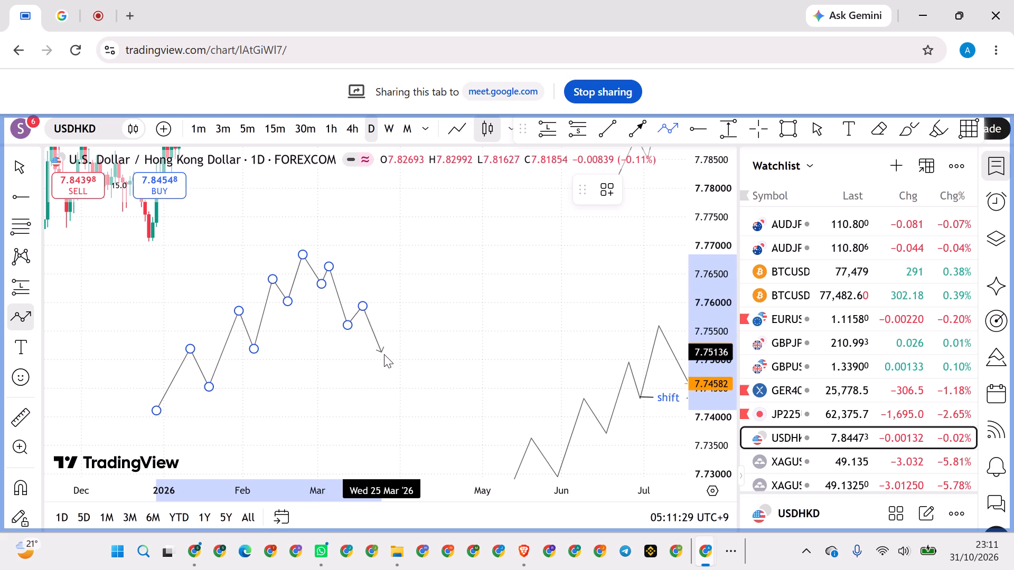
double_click(384, 356)
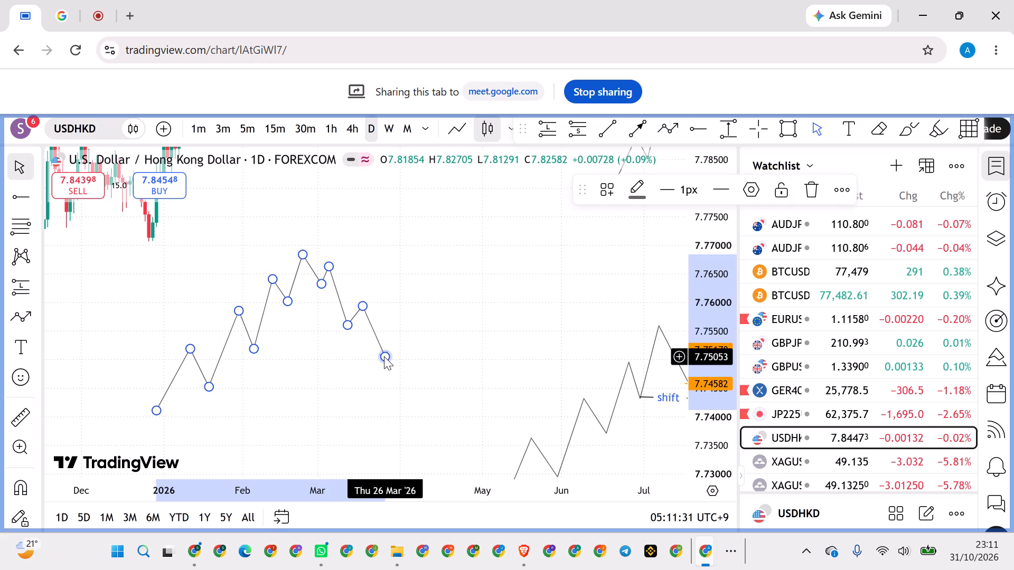
click(465, 319)
Move the third path's swing low at about 7.756 slightly later, to mid-March, closer to the following swing high.
scroll(512, 300, down, 4)
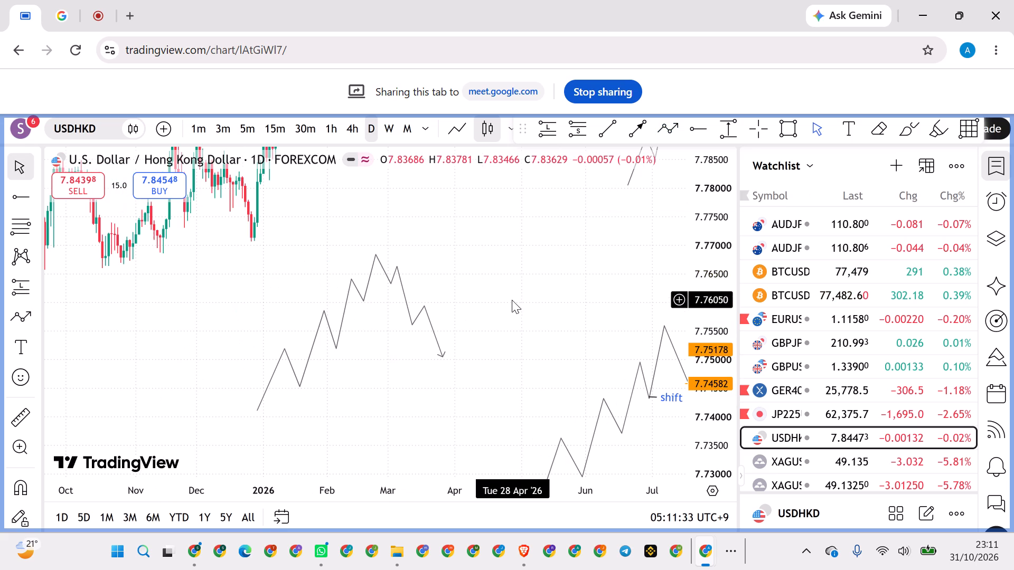
drag(411, 322, 419, 324)
click(452, 256)
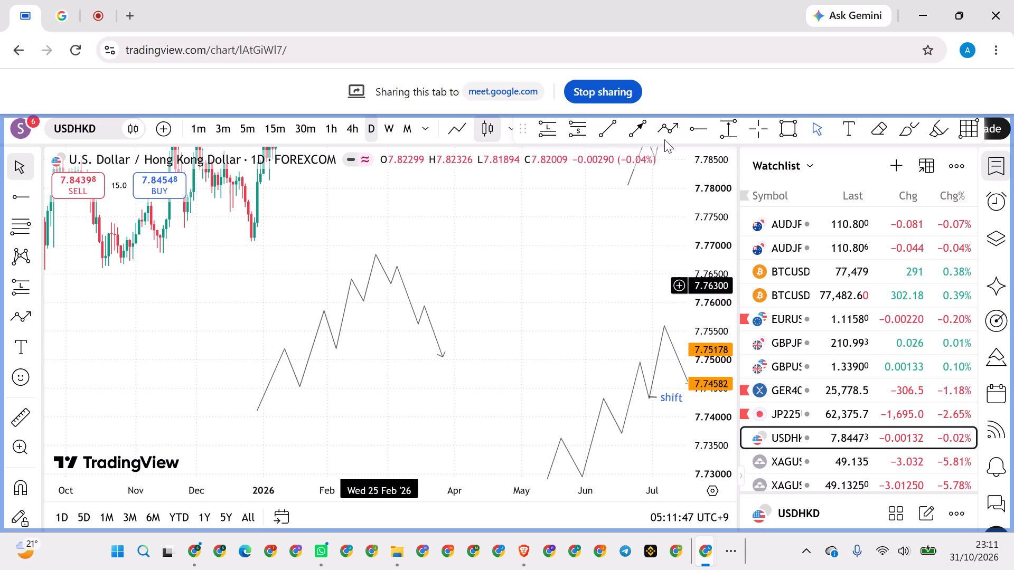
Draw a near-horizontal arrow from the third path's last swing low before the peak, at about 7.760, across to its falling leg.
click(634, 133)
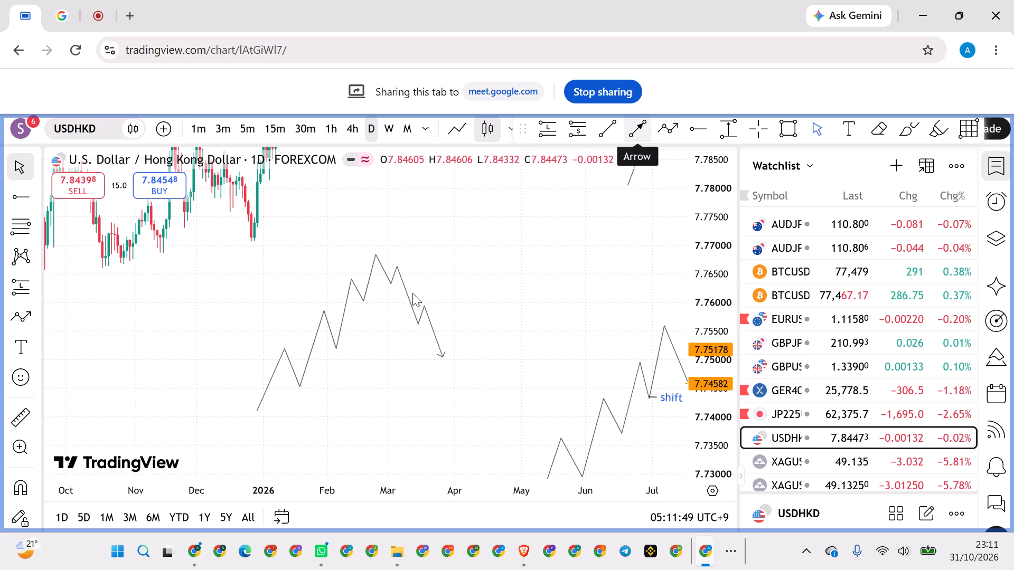
click(363, 300)
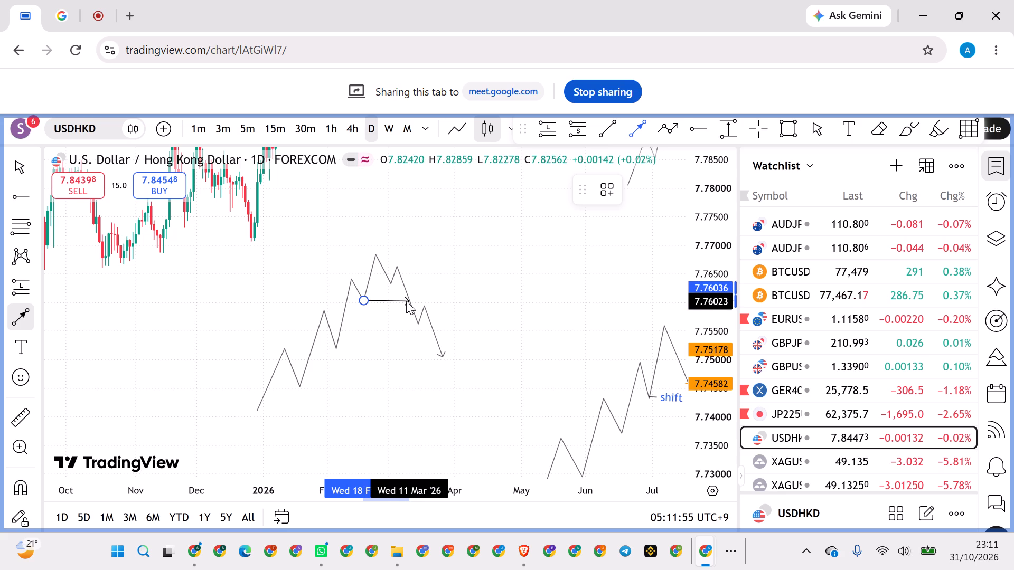
click(406, 301)
click(454, 268)
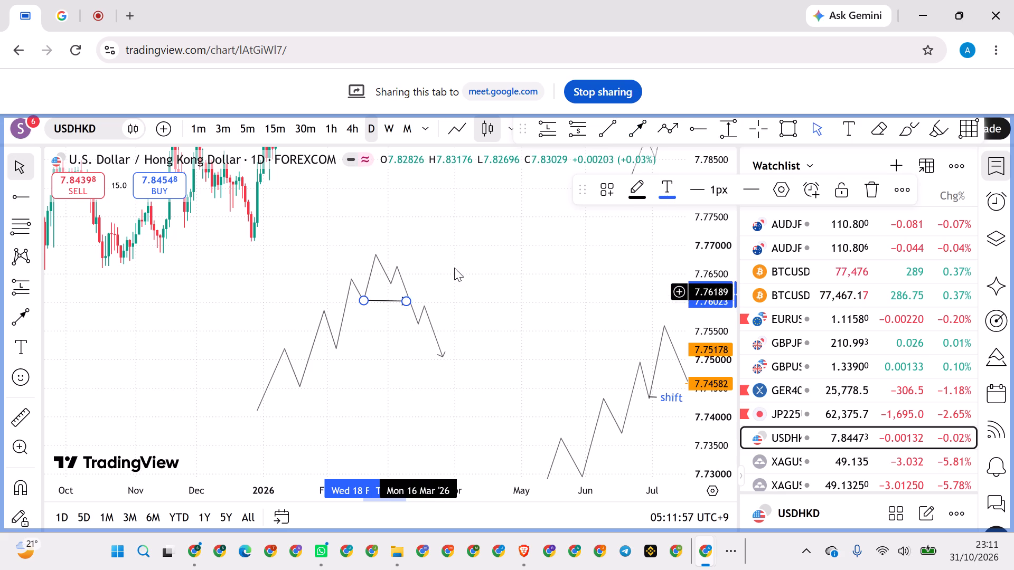
Add horizontal rays from the first swing high after the peak, at about 7.767, and the swing low before it, at about 7.763.
click(691, 127)
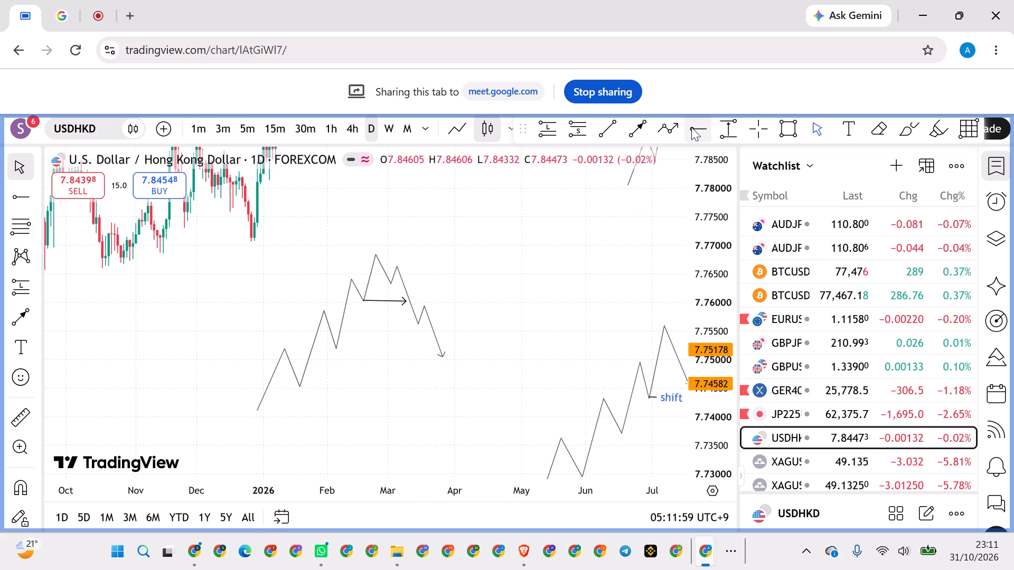
click(396, 264)
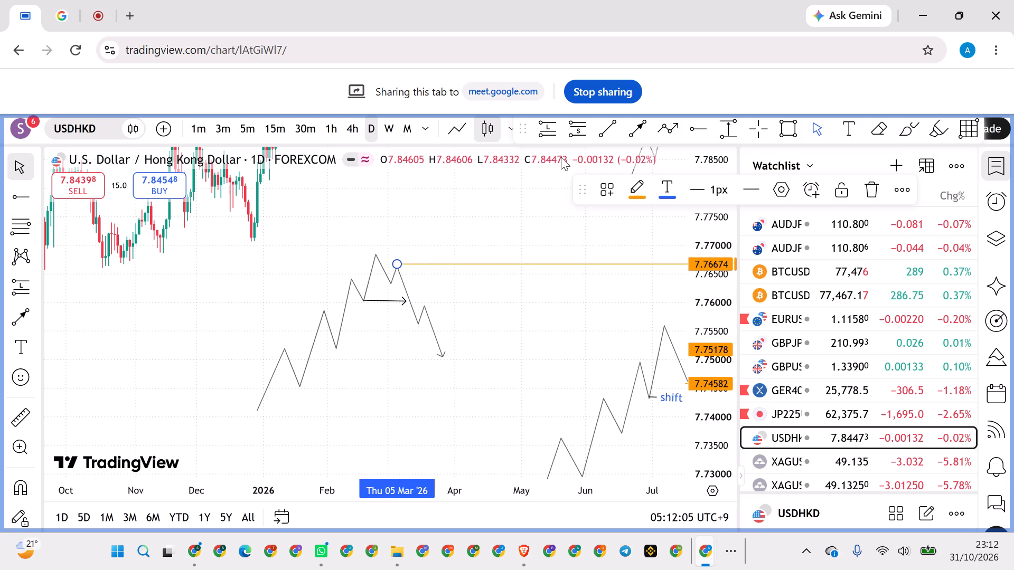
click(692, 127)
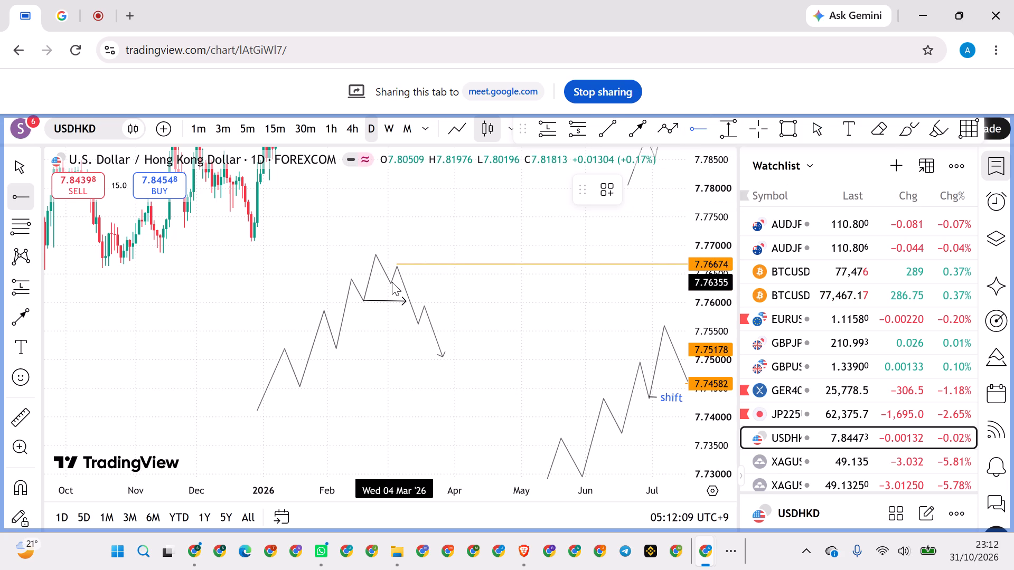
click(390, 283)
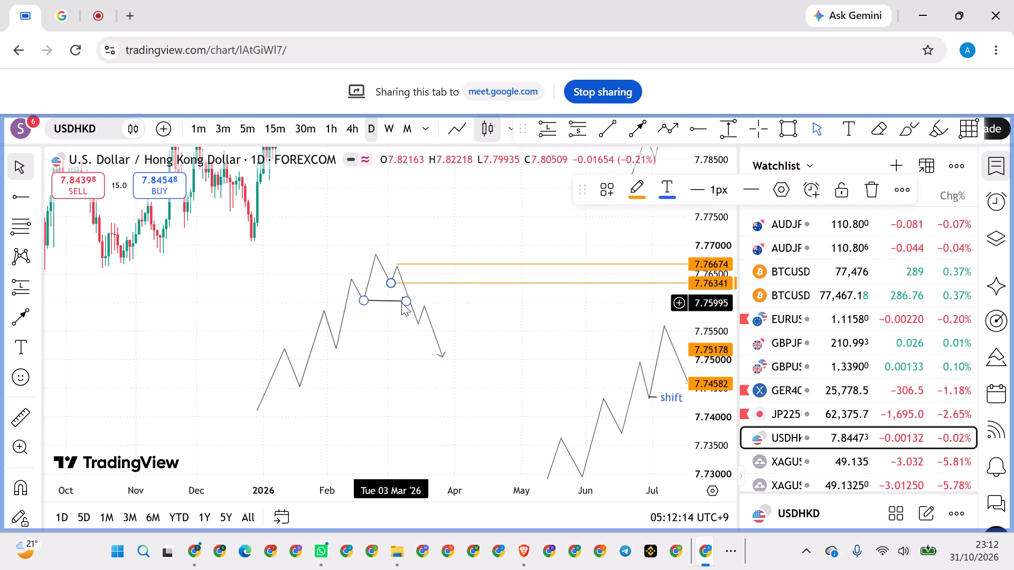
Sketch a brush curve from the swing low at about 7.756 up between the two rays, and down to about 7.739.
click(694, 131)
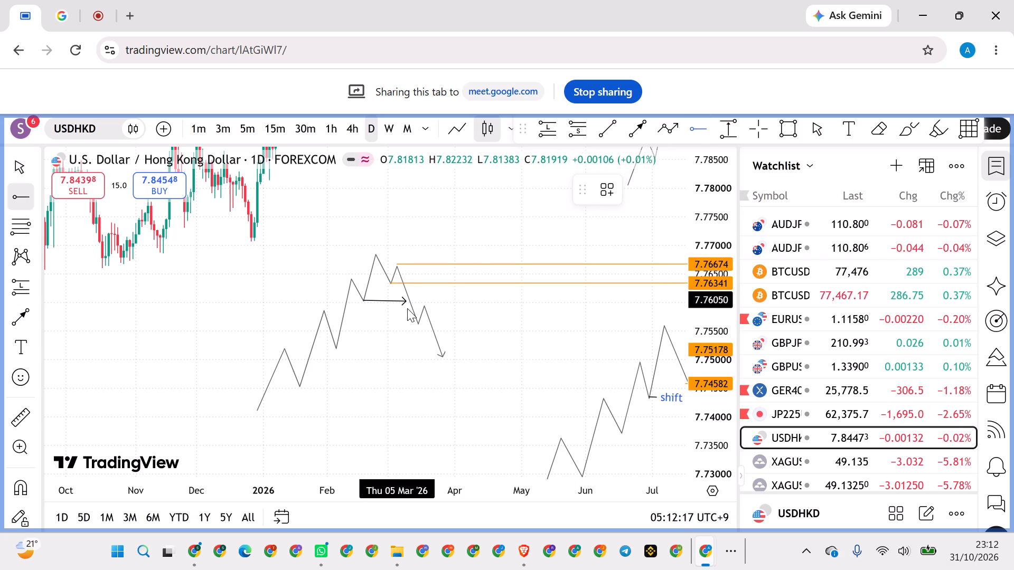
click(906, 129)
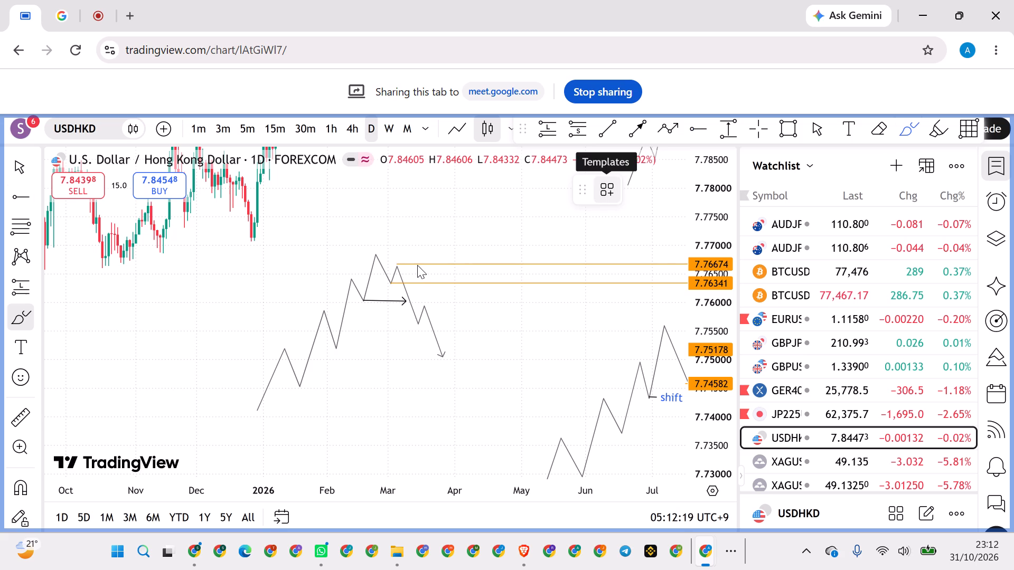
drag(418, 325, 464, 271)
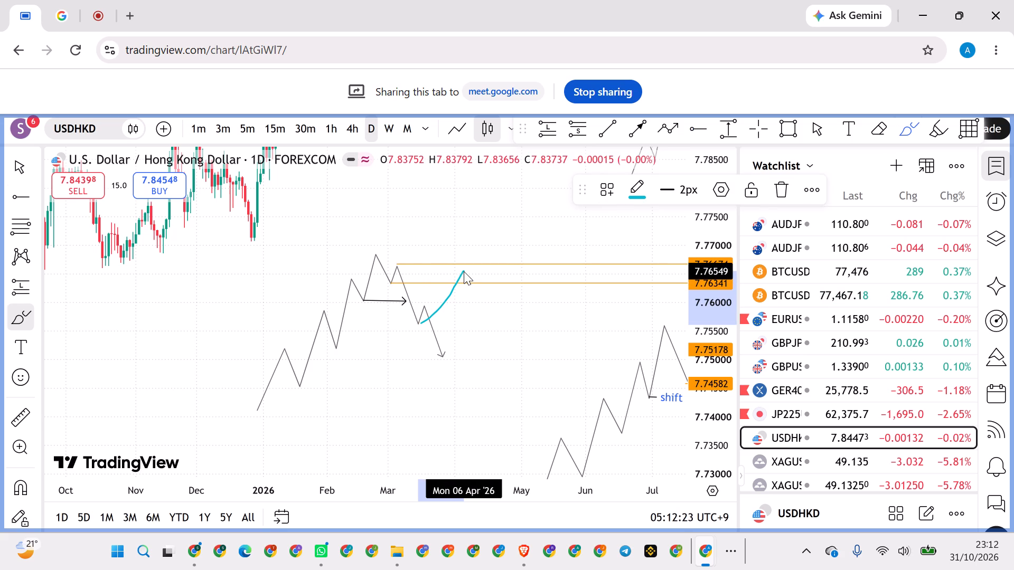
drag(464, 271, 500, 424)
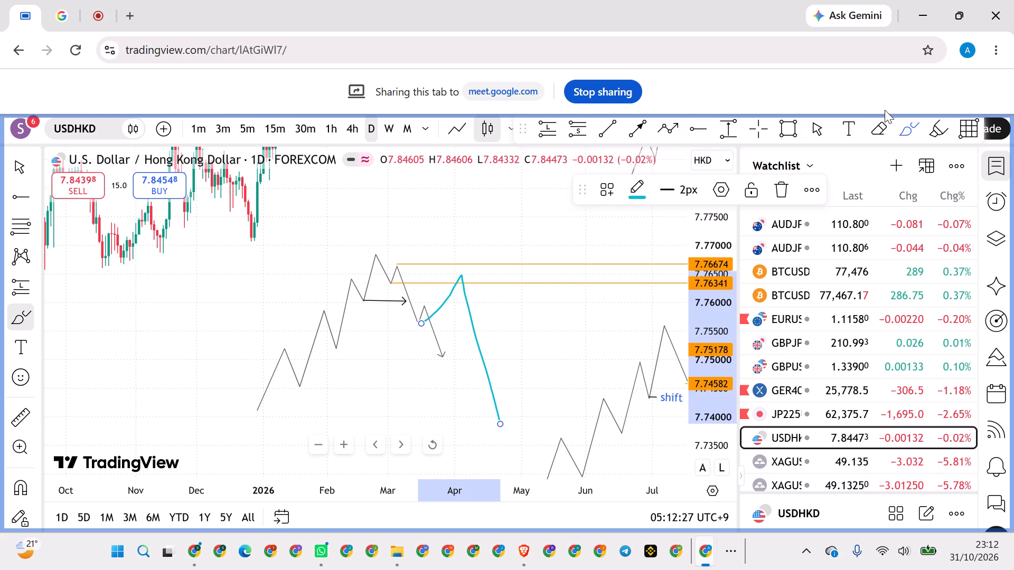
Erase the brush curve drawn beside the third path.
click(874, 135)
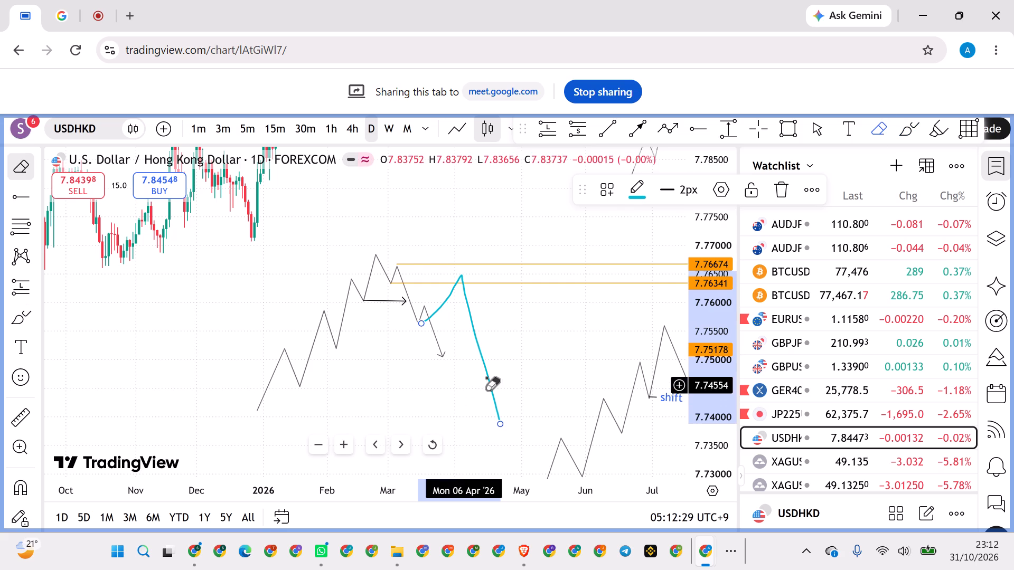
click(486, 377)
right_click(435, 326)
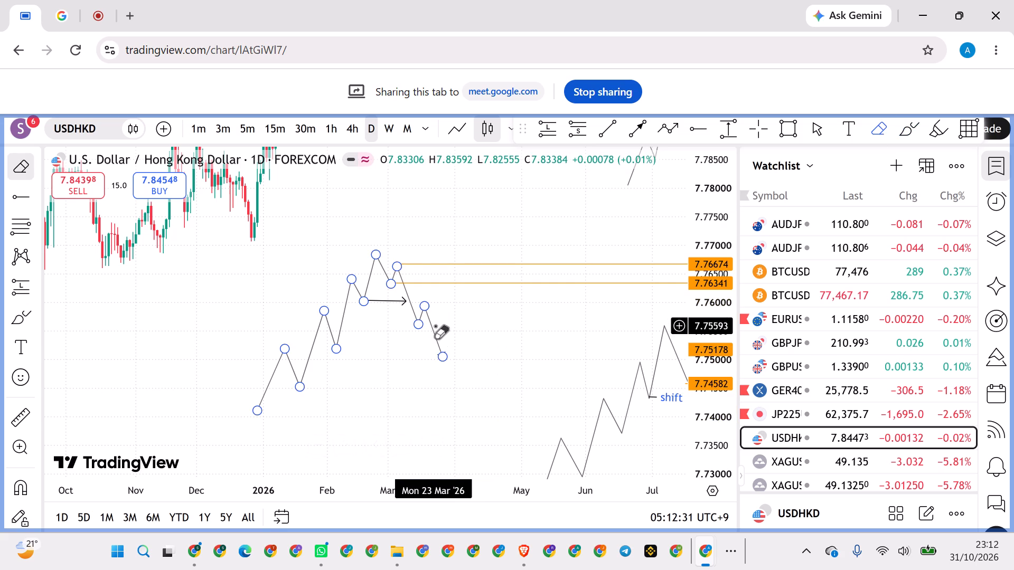
Add horizontal rays from the falling leg's second swing high at about 7.7595 and the swing low before it at about 7.756.
click(700, 129)
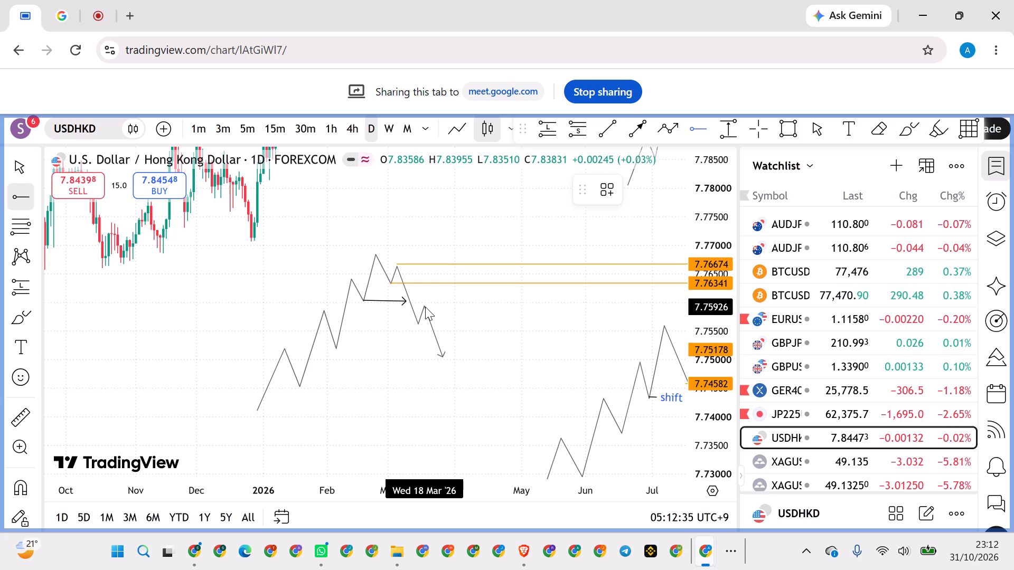
click(424, 305)
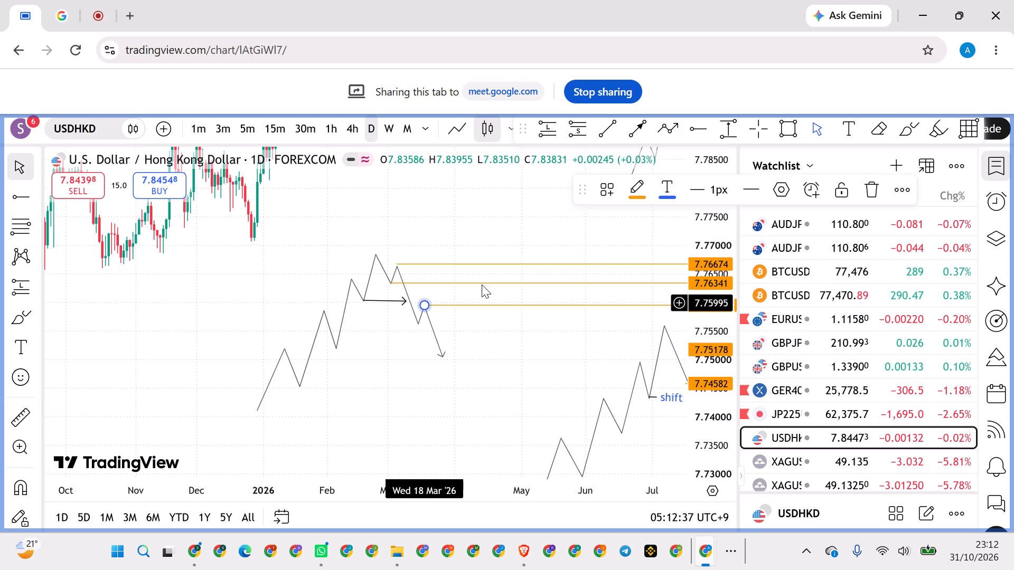
click(693, 125)
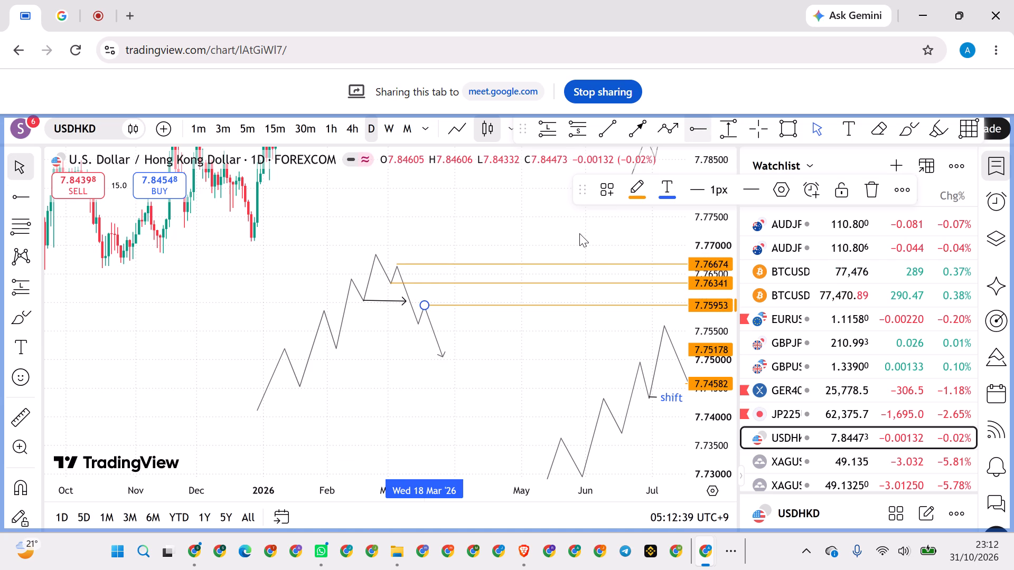
click(416, 324)
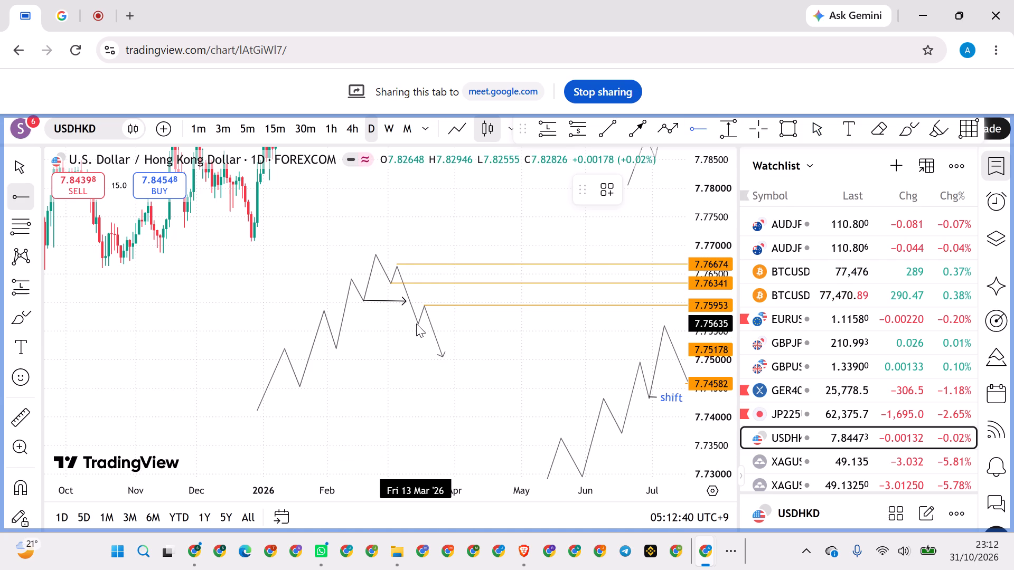
click(448, 211)
drag(466, 217, 447, 217)
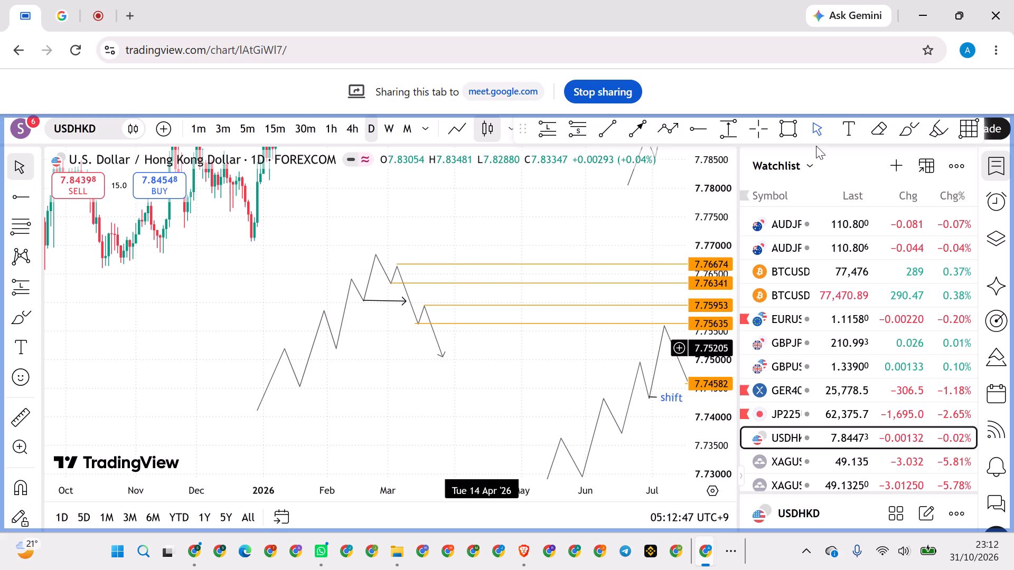
Sketch a brush curve from the third path's arrow tip up between the lower pair of rays, and back down to about 7.748.
click(906, 124)
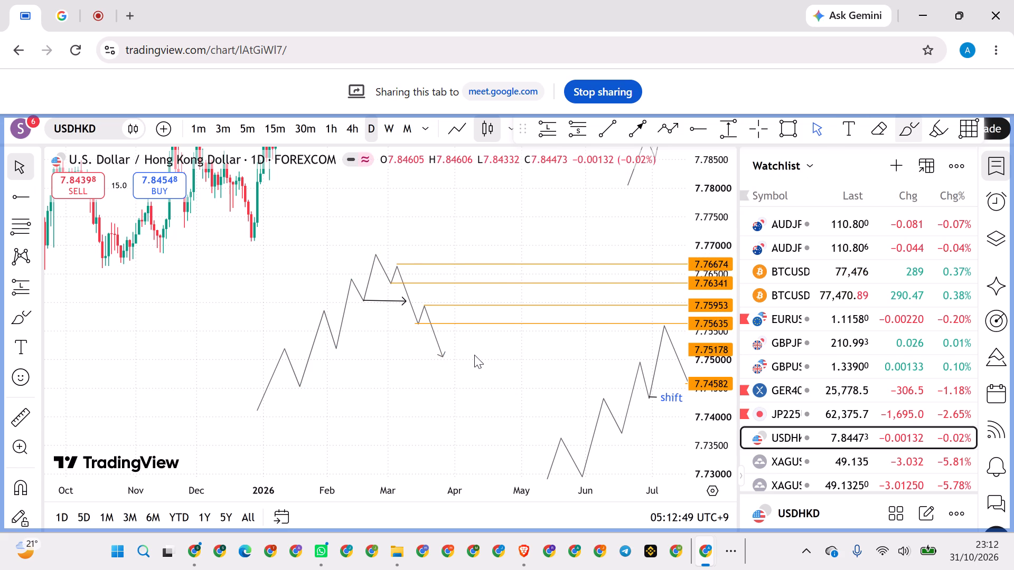
drag(444, 358, 477, 317)
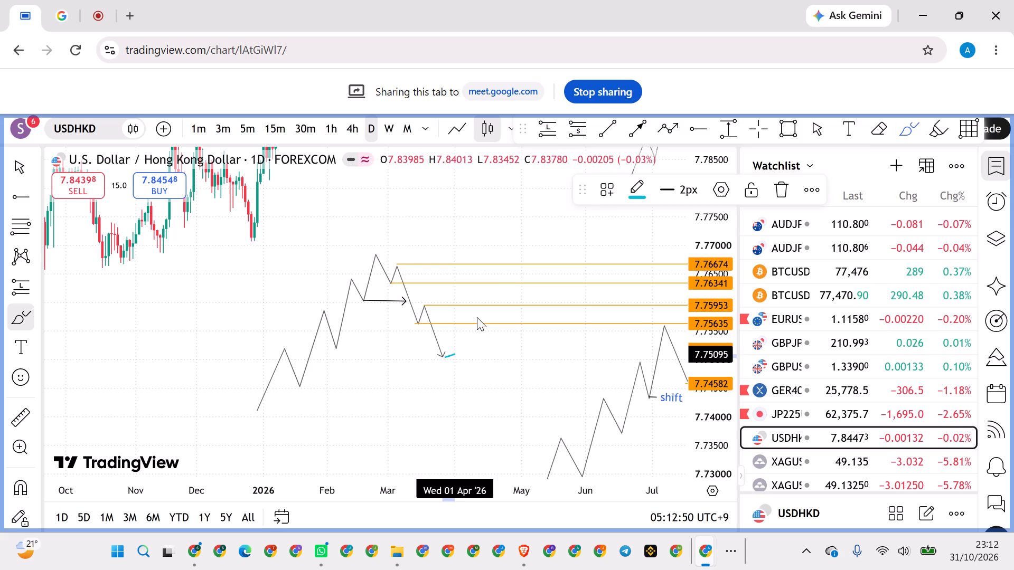
drag(477, 317, 499, 305)
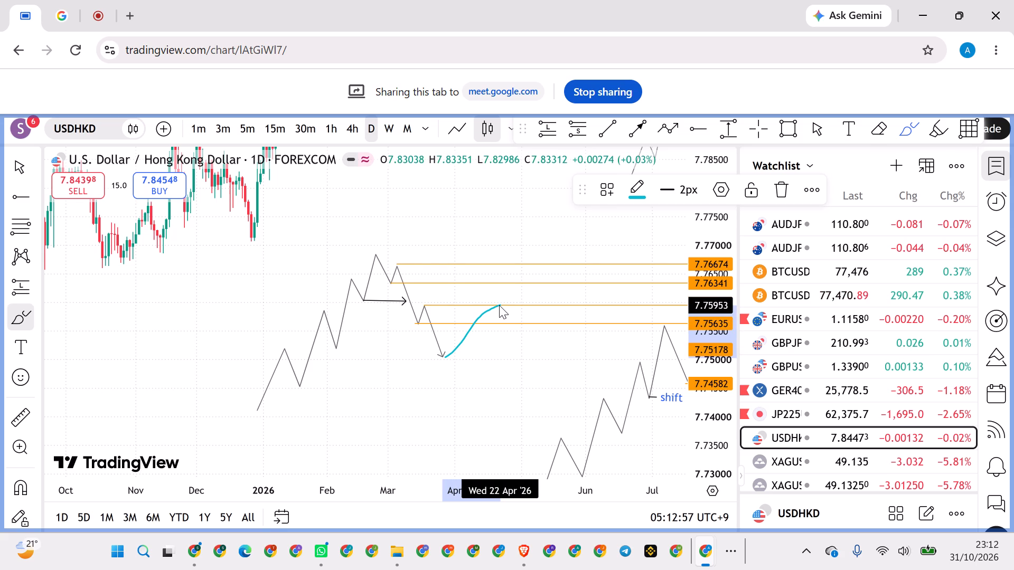
drag(499, 305, 521, 375)
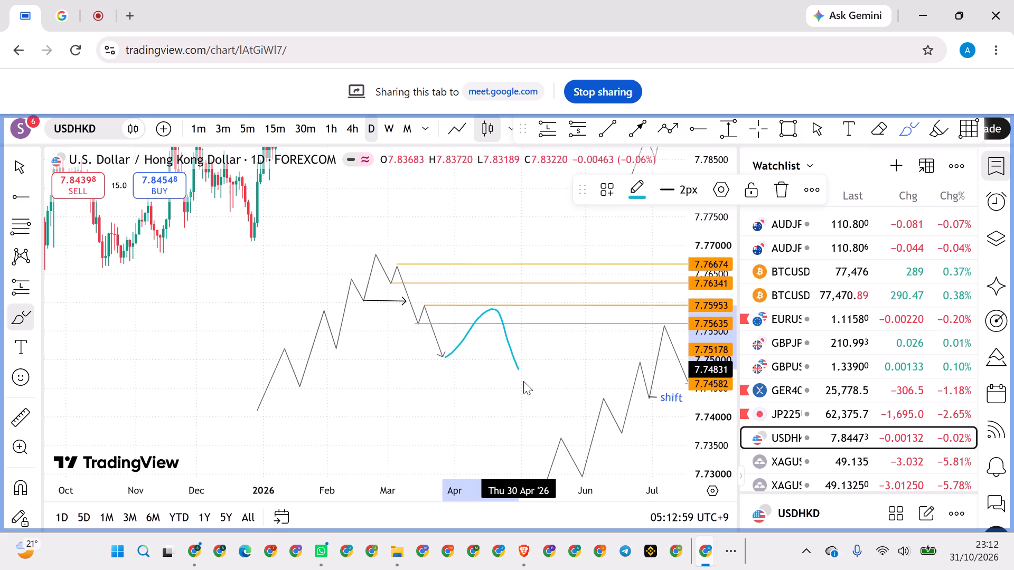
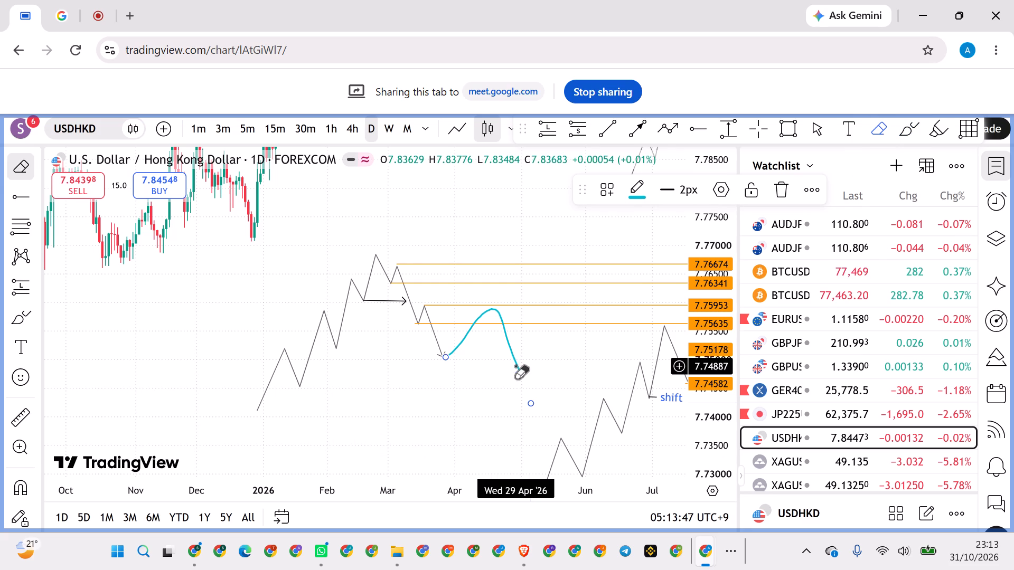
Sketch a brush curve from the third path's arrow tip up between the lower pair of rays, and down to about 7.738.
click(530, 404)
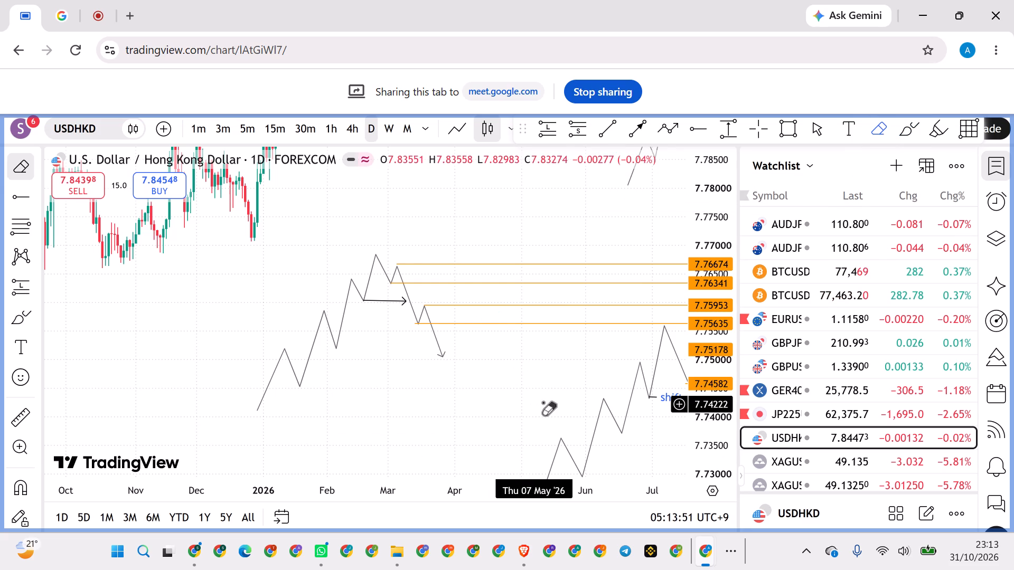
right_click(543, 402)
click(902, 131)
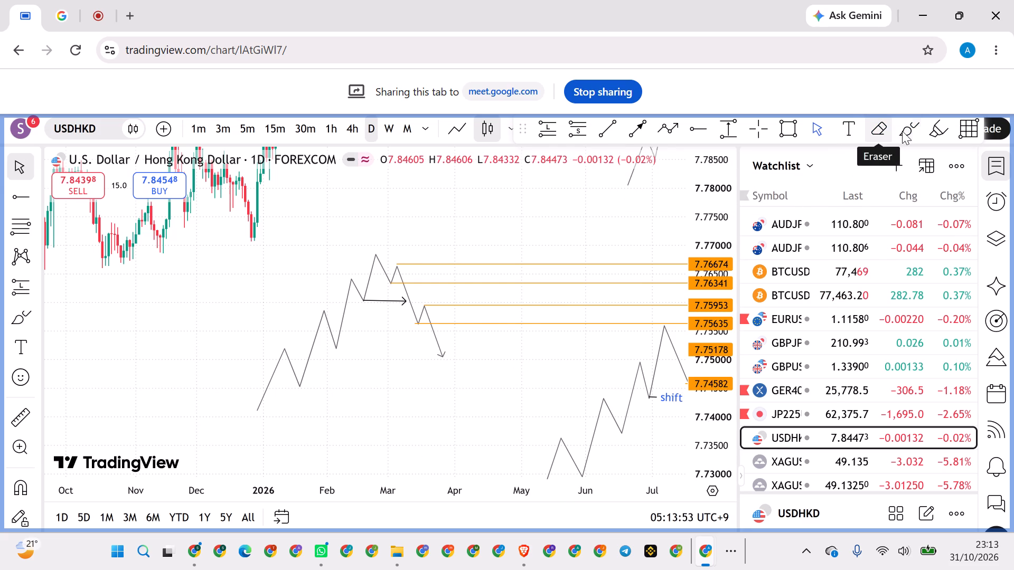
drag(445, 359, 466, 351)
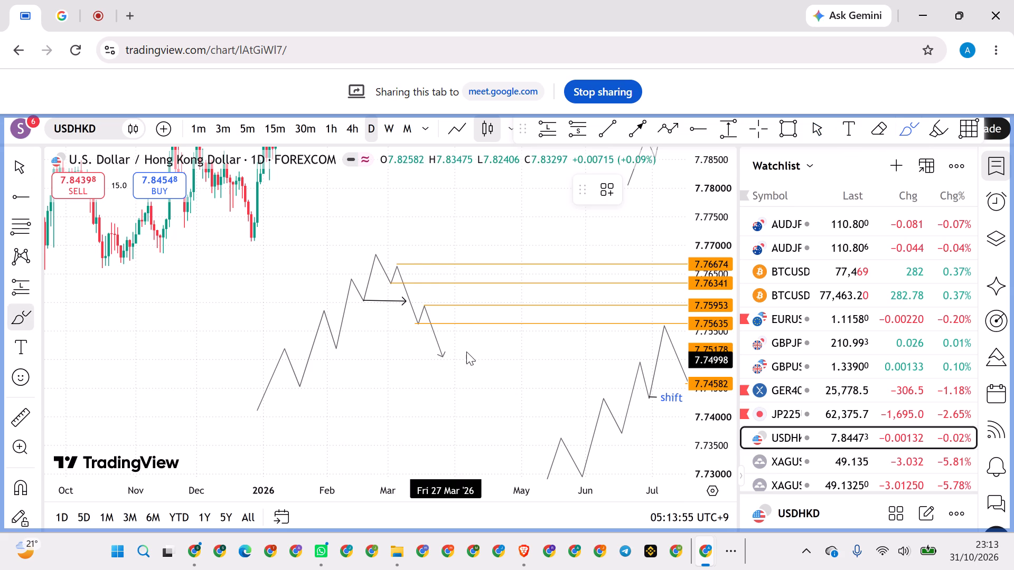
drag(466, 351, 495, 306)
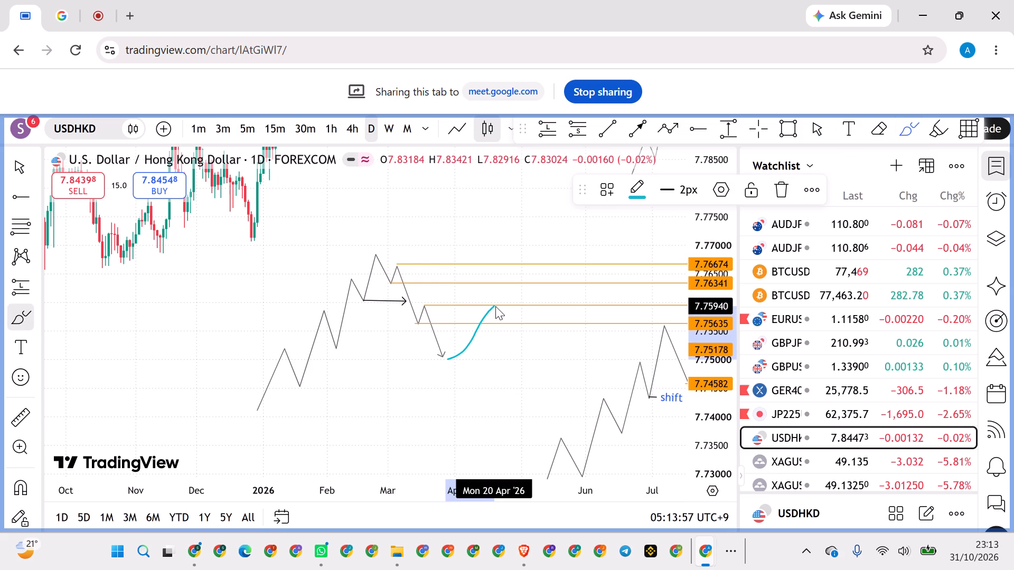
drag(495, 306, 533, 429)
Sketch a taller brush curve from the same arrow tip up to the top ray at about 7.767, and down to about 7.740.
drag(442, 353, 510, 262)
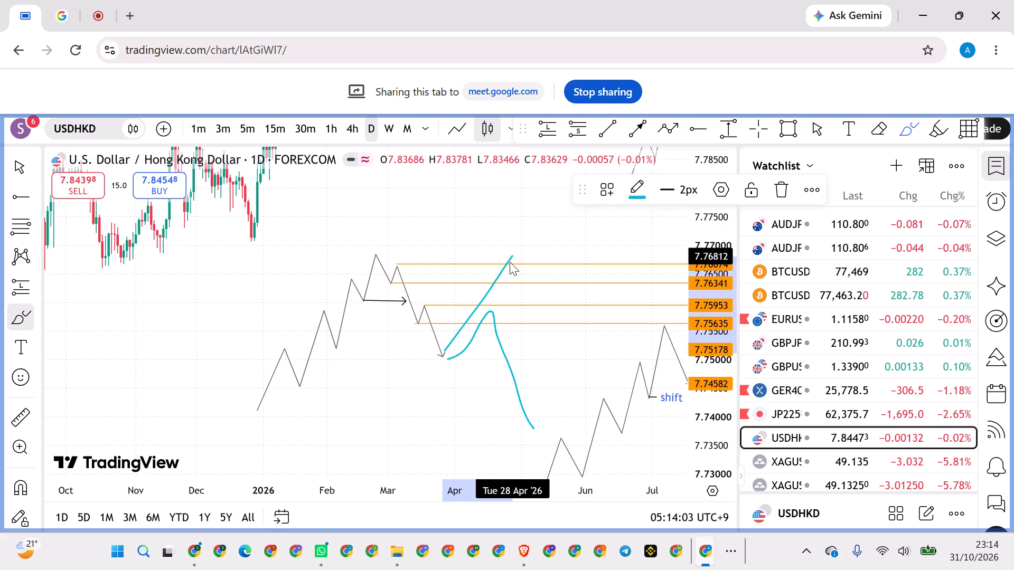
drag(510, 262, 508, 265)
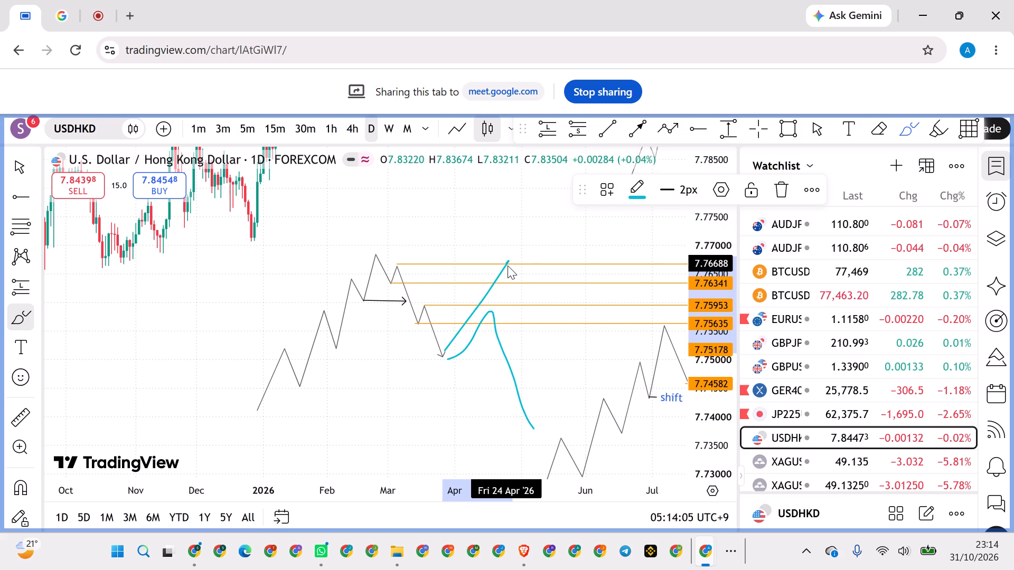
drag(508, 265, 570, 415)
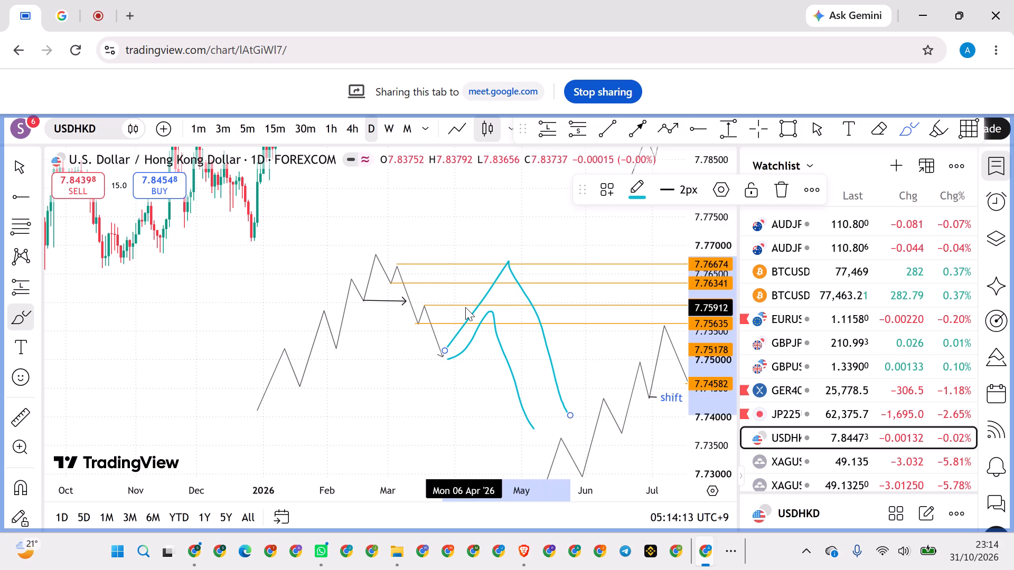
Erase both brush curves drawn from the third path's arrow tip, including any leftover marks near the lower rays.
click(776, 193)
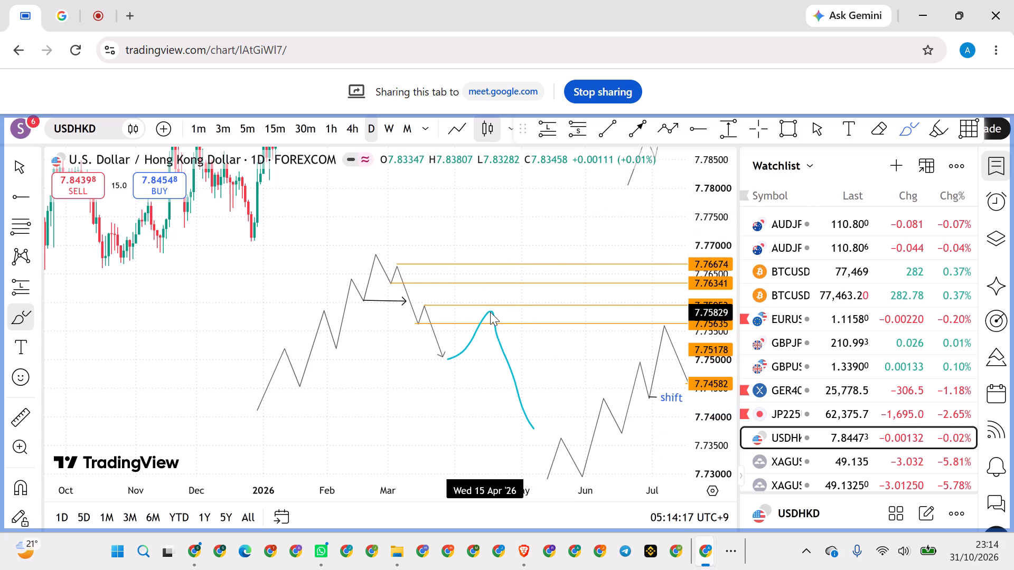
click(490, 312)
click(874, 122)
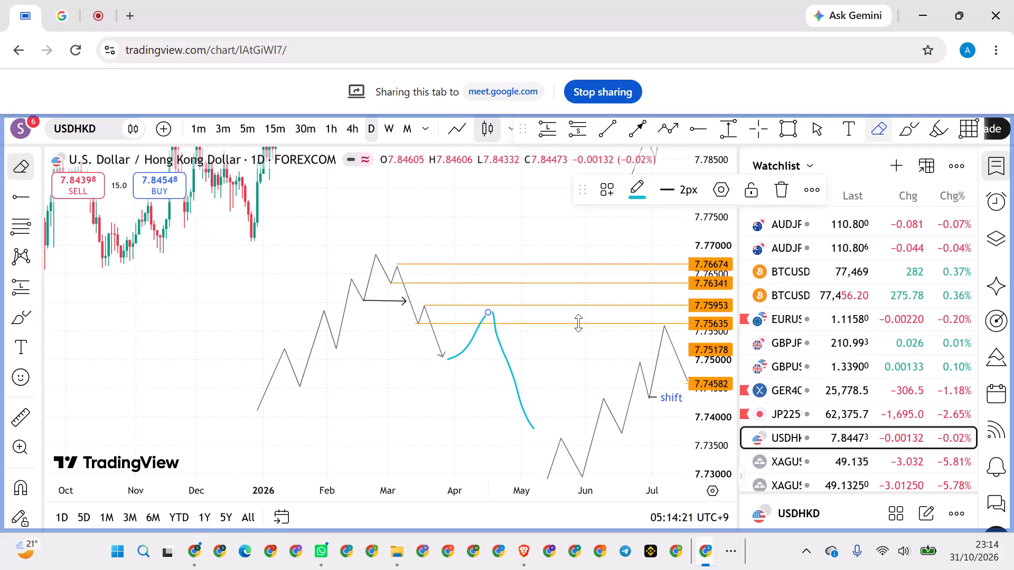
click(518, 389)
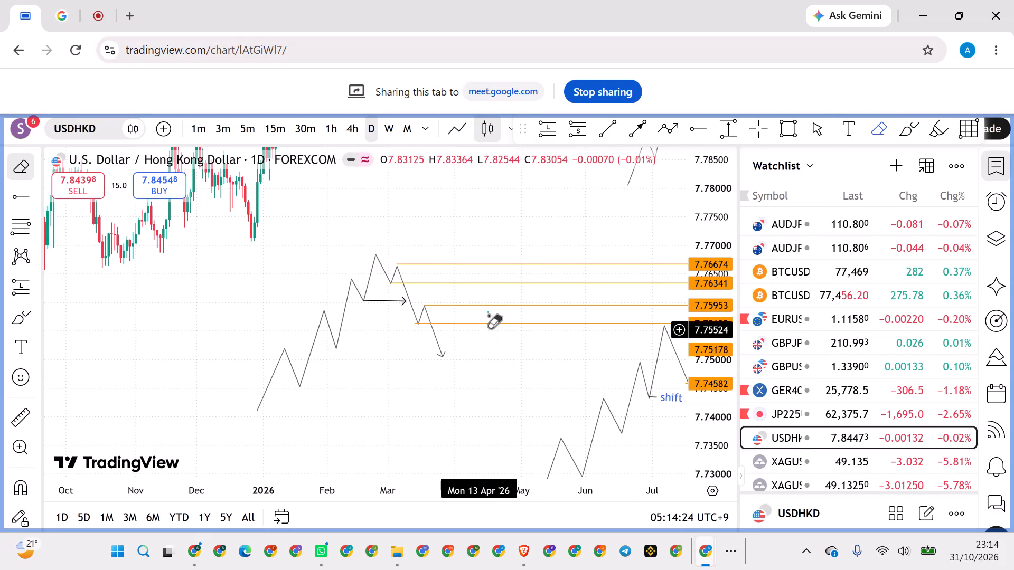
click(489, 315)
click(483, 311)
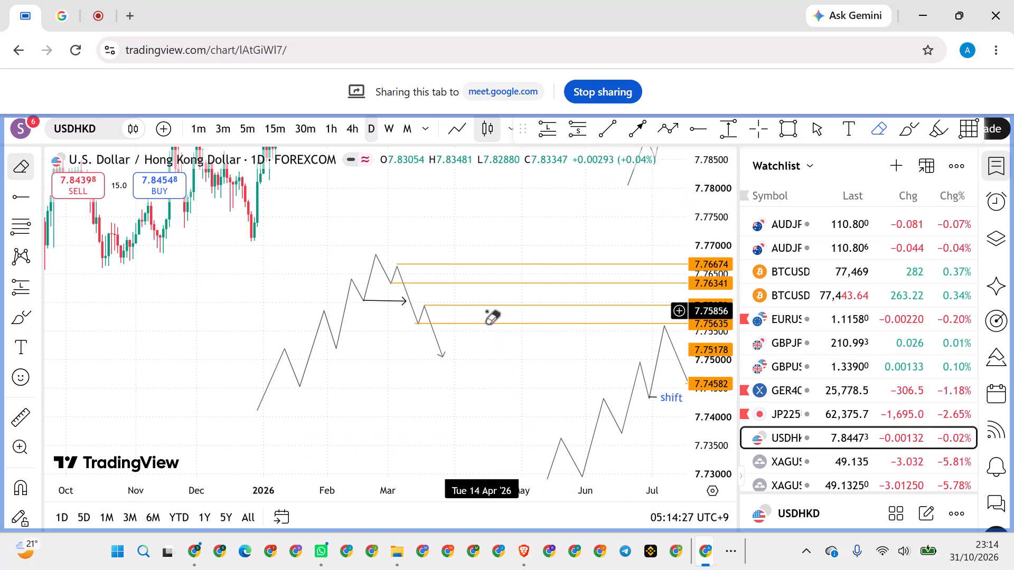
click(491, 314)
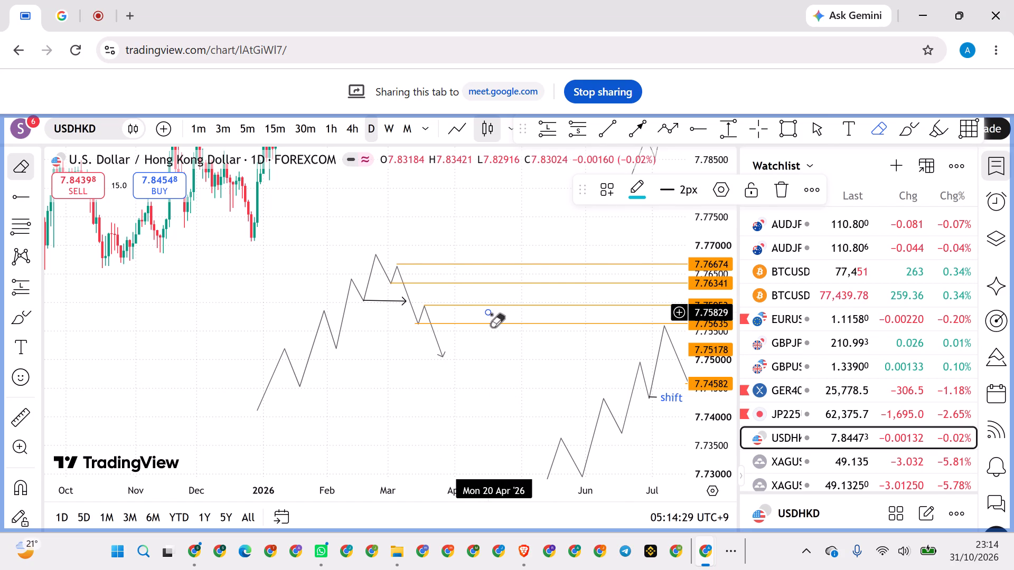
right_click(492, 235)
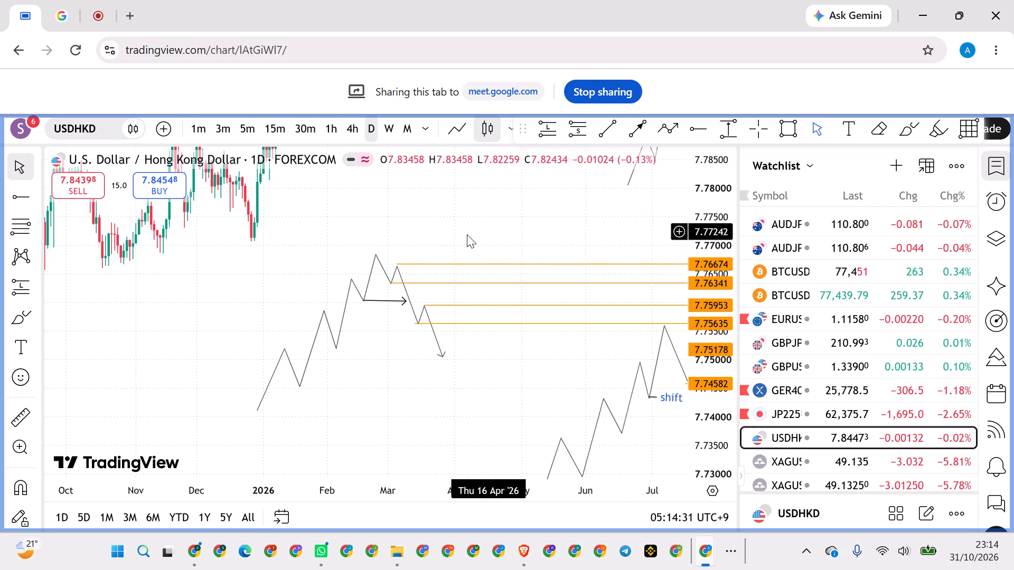
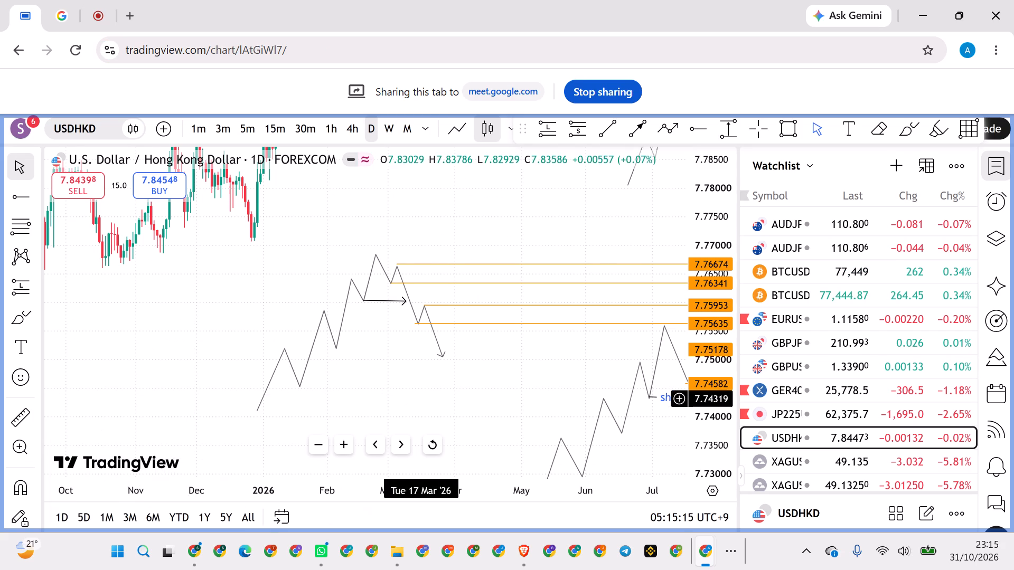
Draw a zigzag path in empty space from about 7.719 in August 2025 up through higher swings to about 7.740, ending down at about 7.715.
drag(480, 352, 627, 233)
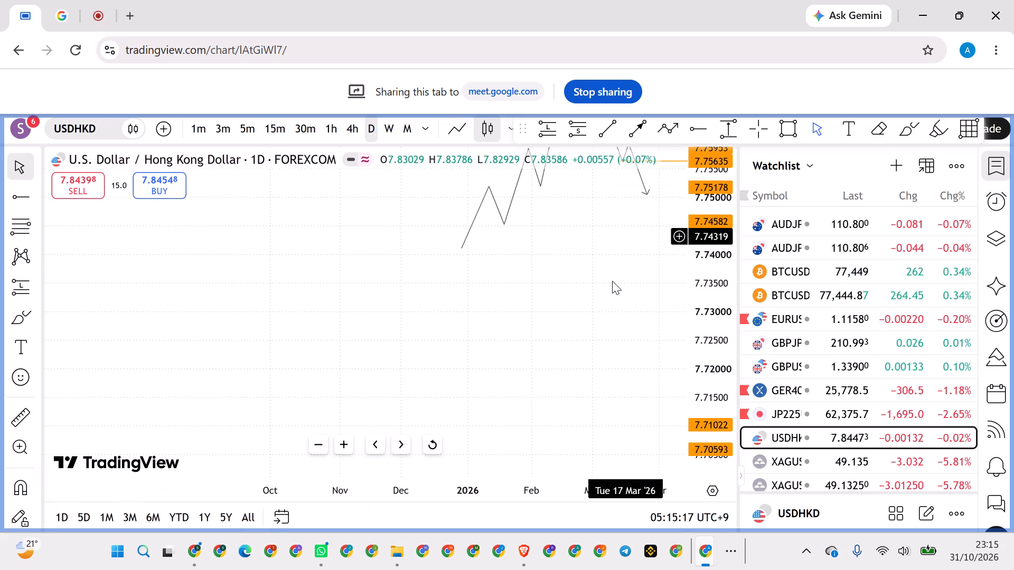
drag(542, 276, 631, 275)
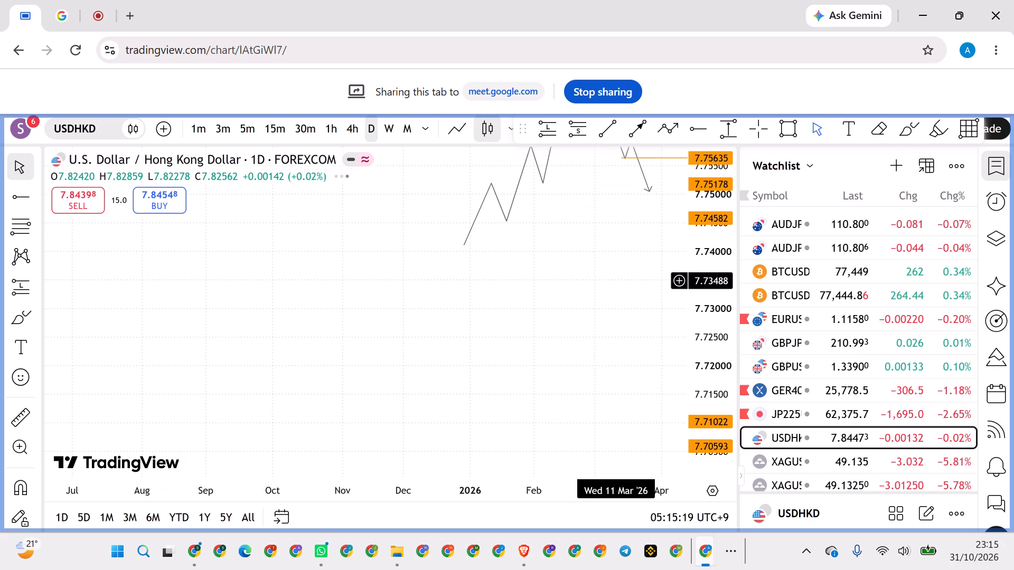
drag(631, 275, 633, 275)
click(661, 125)
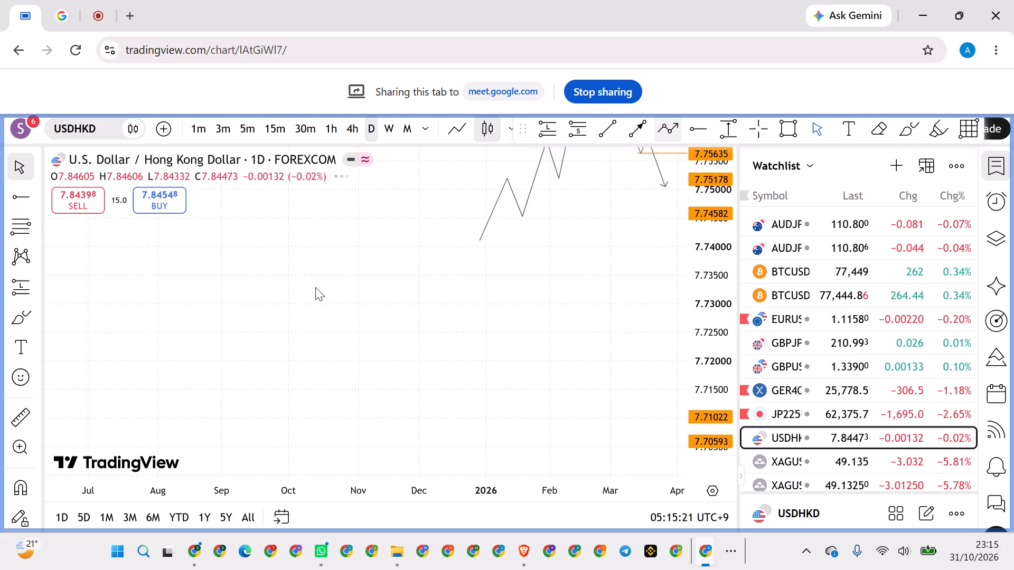
drag(196, 368, 201, 368)
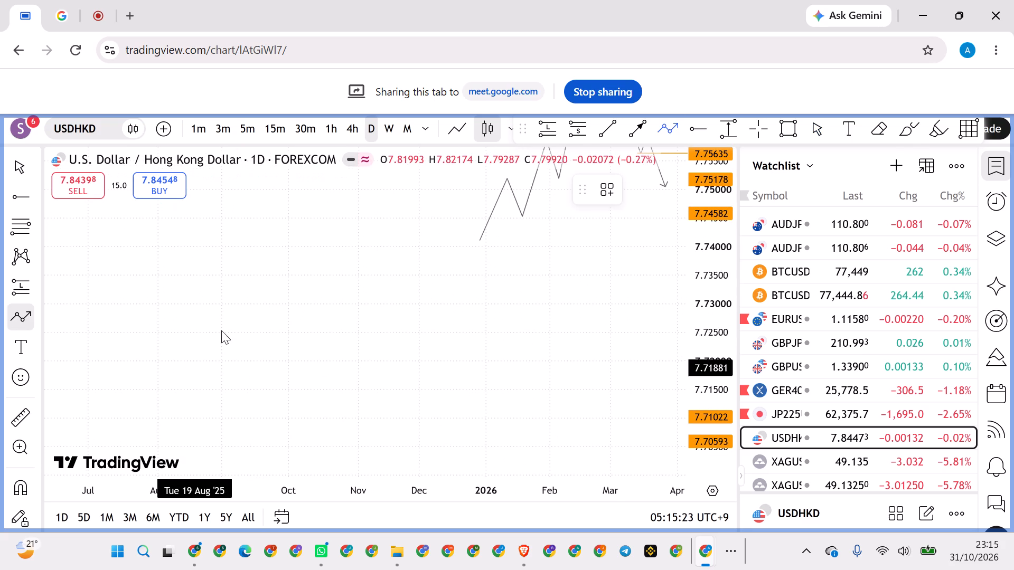
click(239, 307)
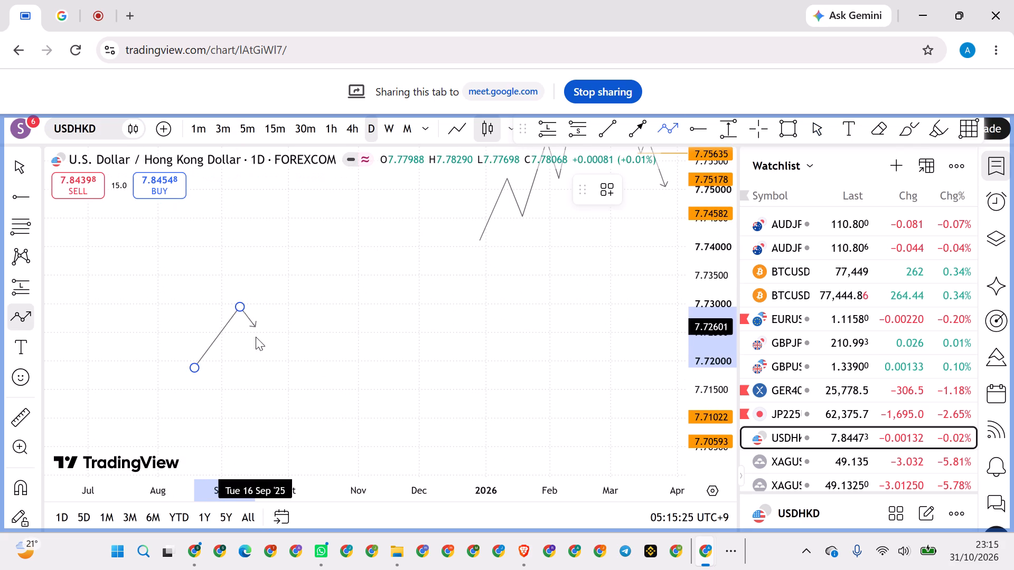
click(256, 340)
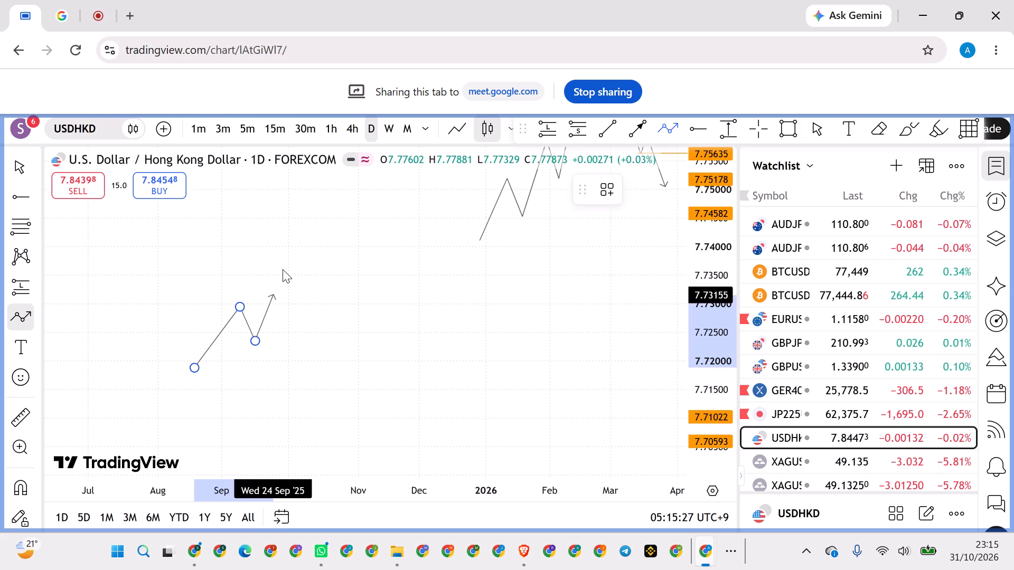
click(285, 267)
click(303, 294)
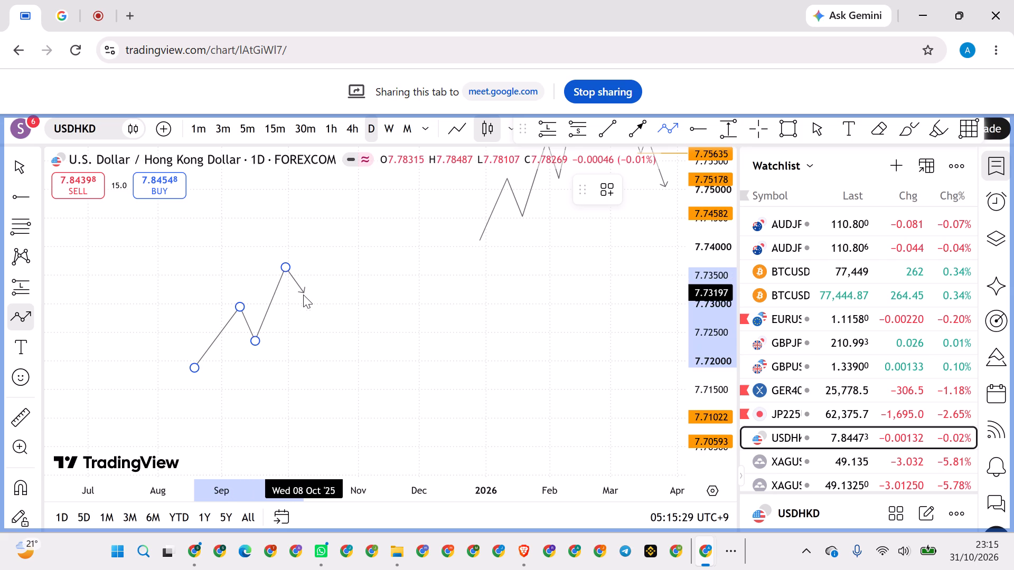
click(325, 246)
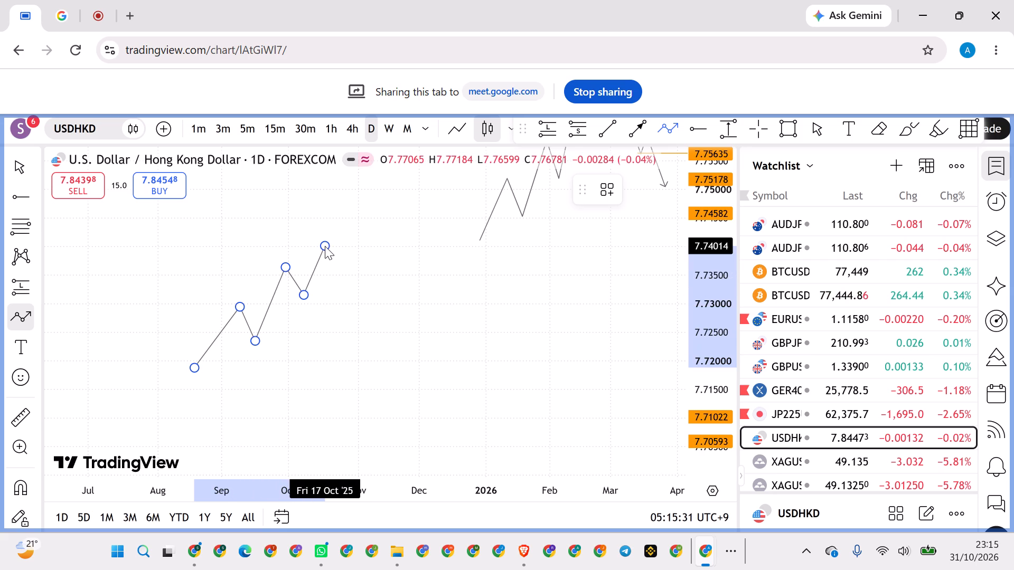
double_click(355, 389)
click(455, 345)
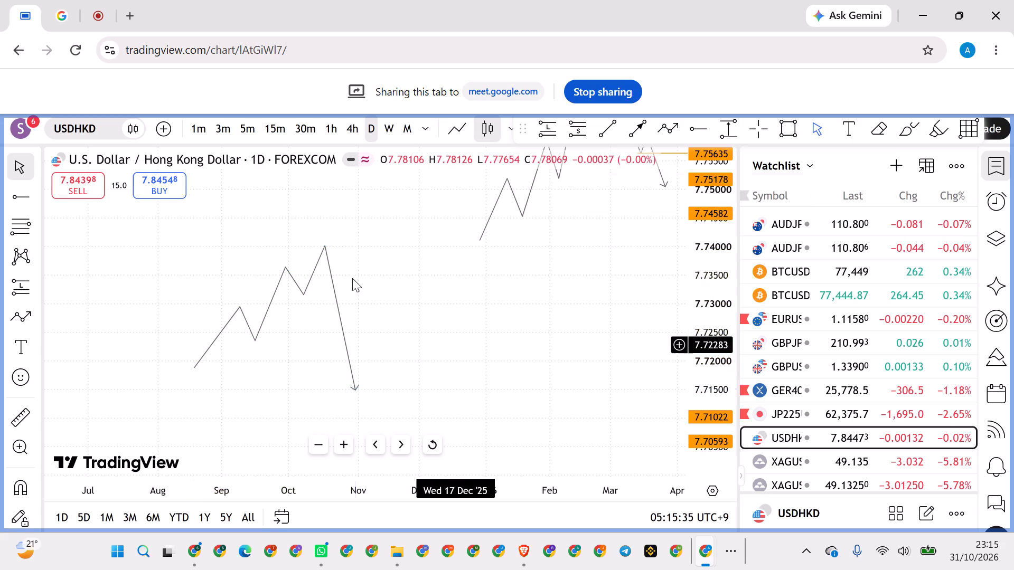
Draw a level arrow at about 7.732 from the new path's last swing low across to its falling leg.
click(633, 131)
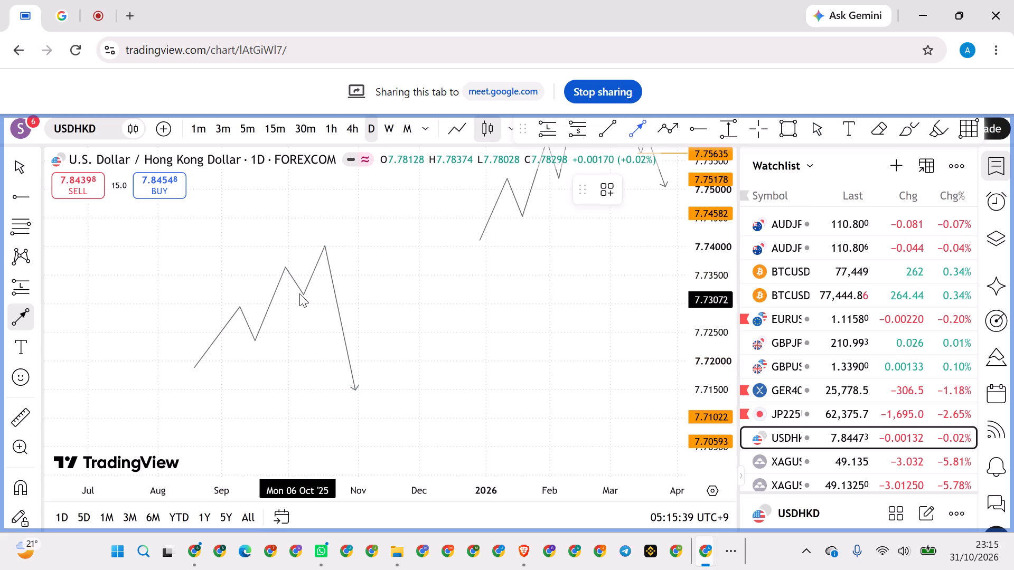
click(302, 293)
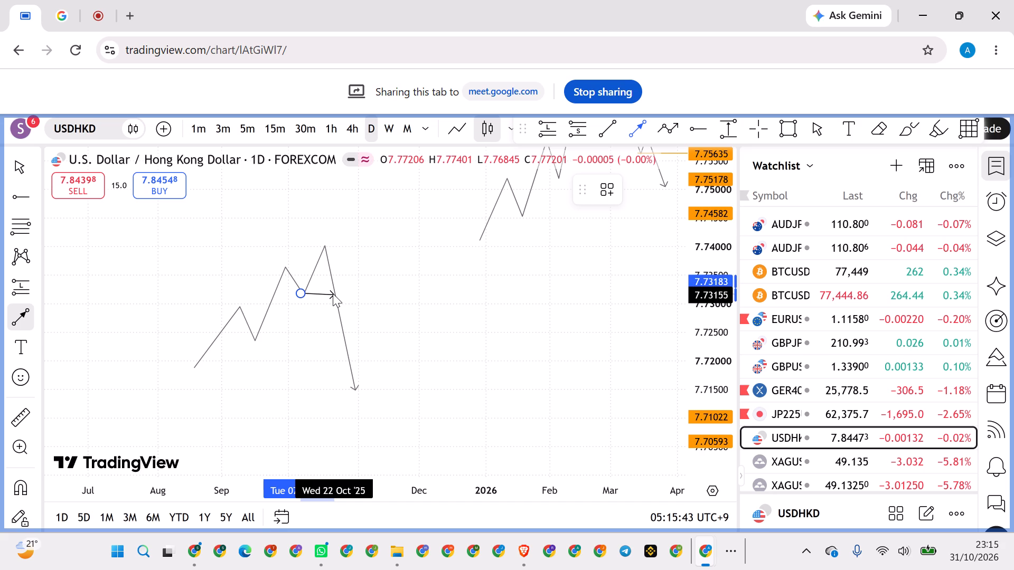
click(333, 293)
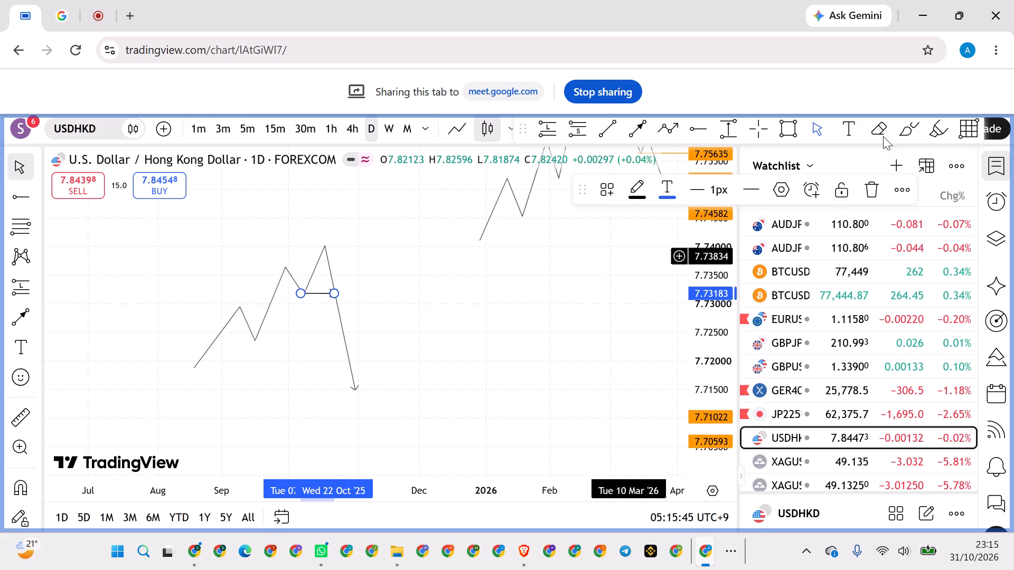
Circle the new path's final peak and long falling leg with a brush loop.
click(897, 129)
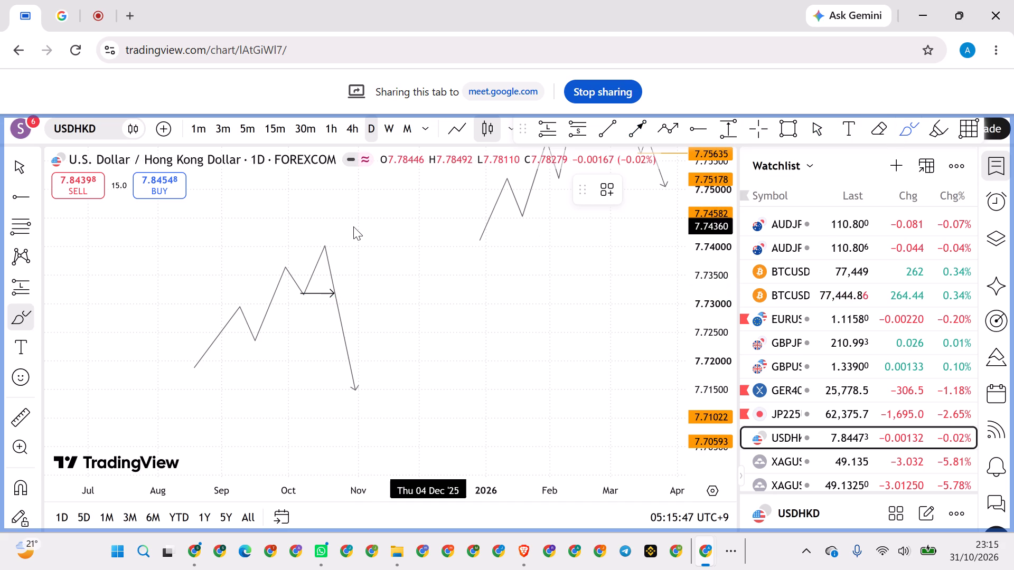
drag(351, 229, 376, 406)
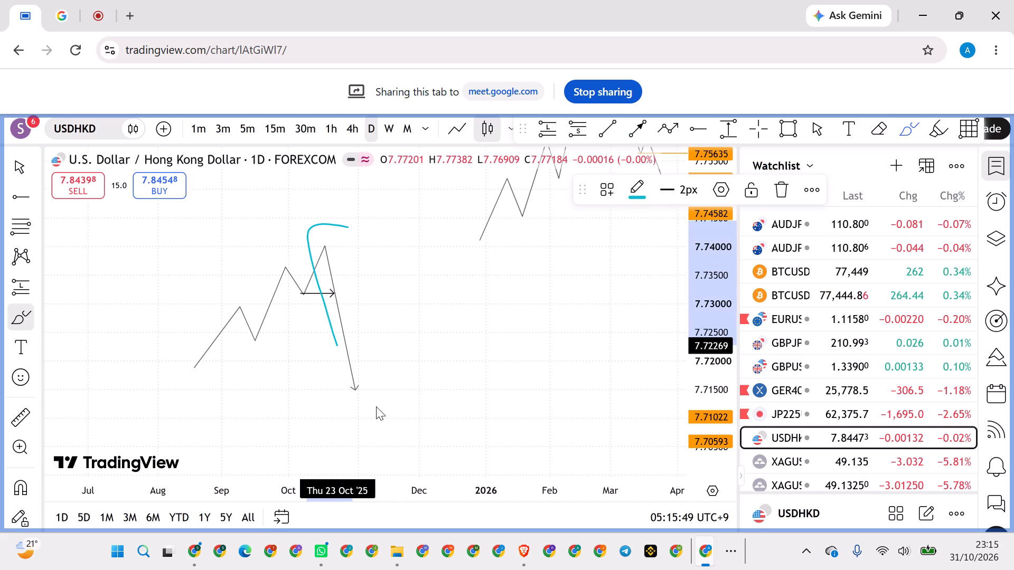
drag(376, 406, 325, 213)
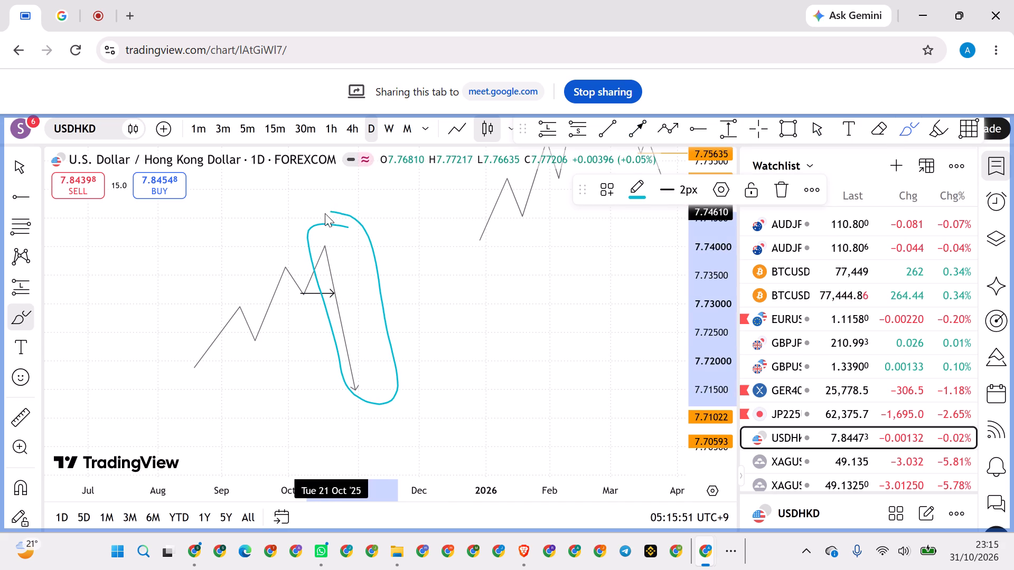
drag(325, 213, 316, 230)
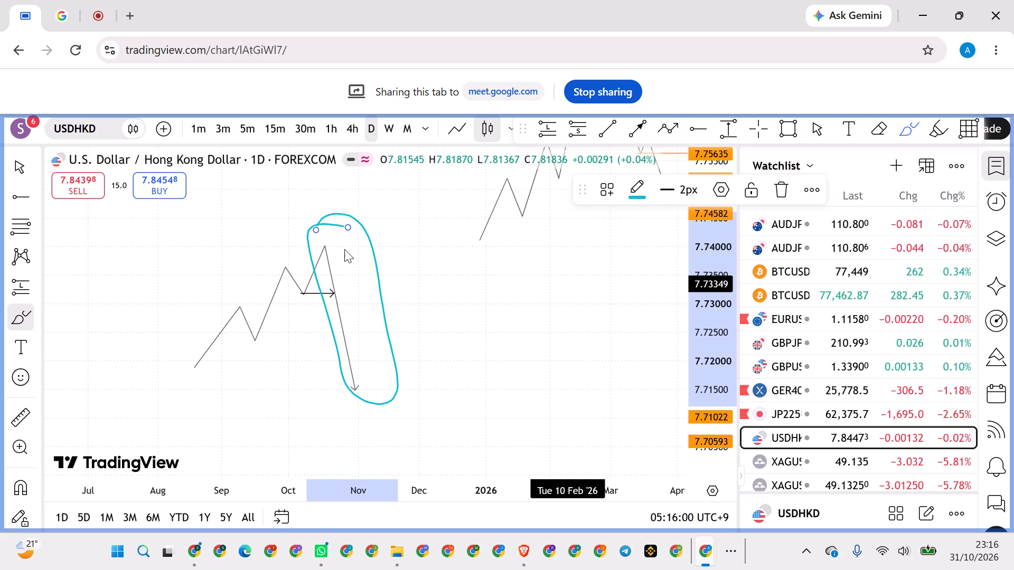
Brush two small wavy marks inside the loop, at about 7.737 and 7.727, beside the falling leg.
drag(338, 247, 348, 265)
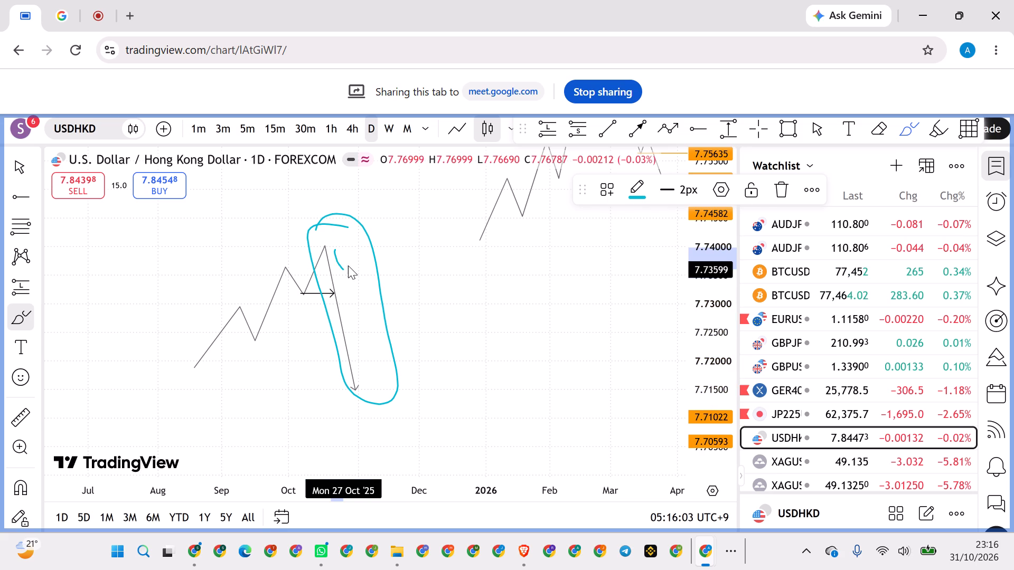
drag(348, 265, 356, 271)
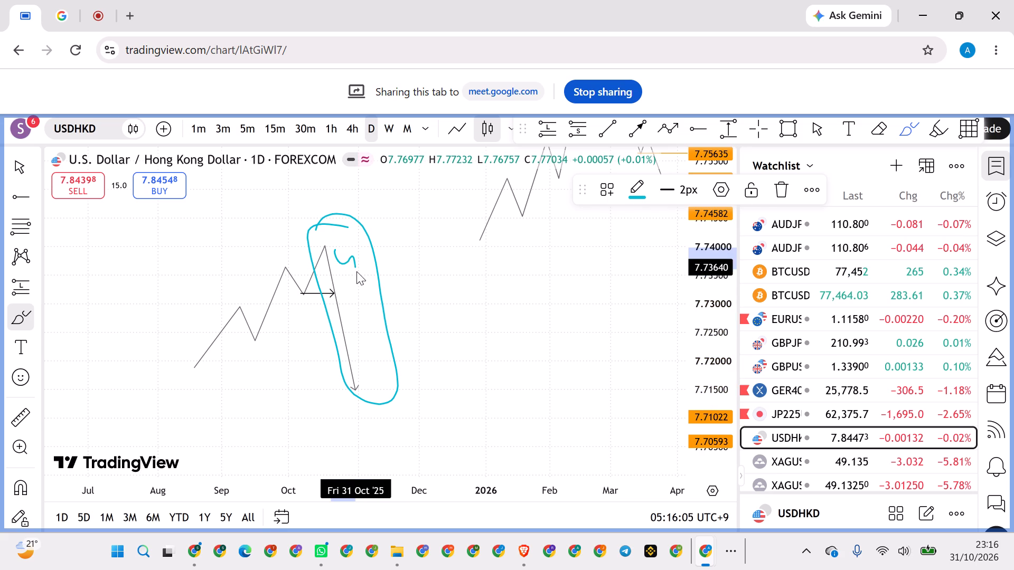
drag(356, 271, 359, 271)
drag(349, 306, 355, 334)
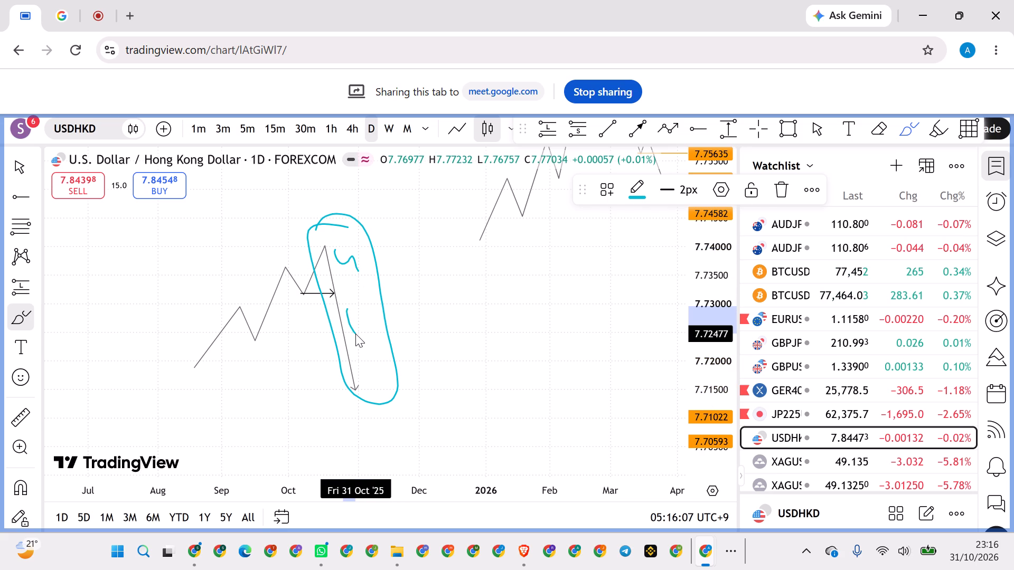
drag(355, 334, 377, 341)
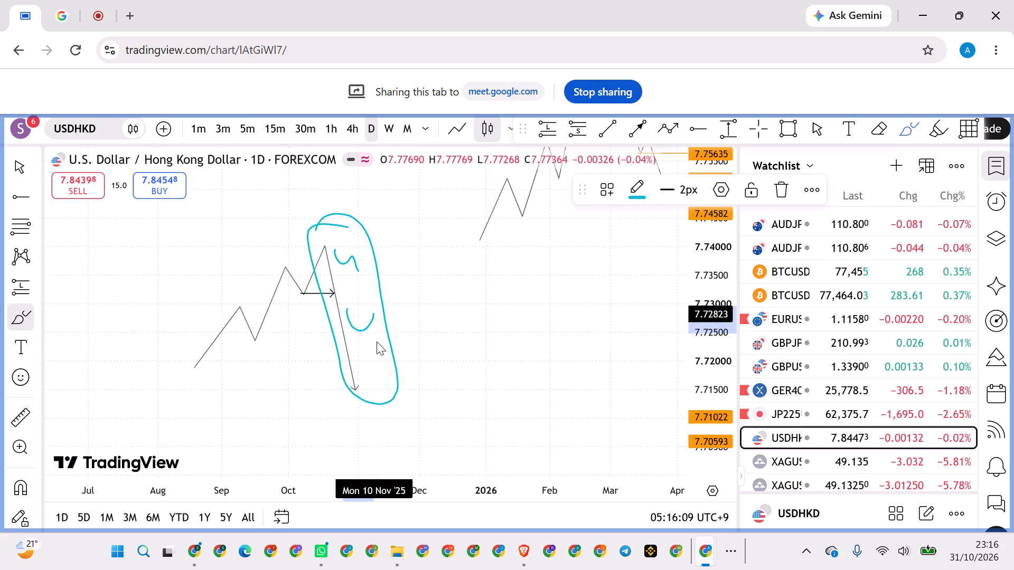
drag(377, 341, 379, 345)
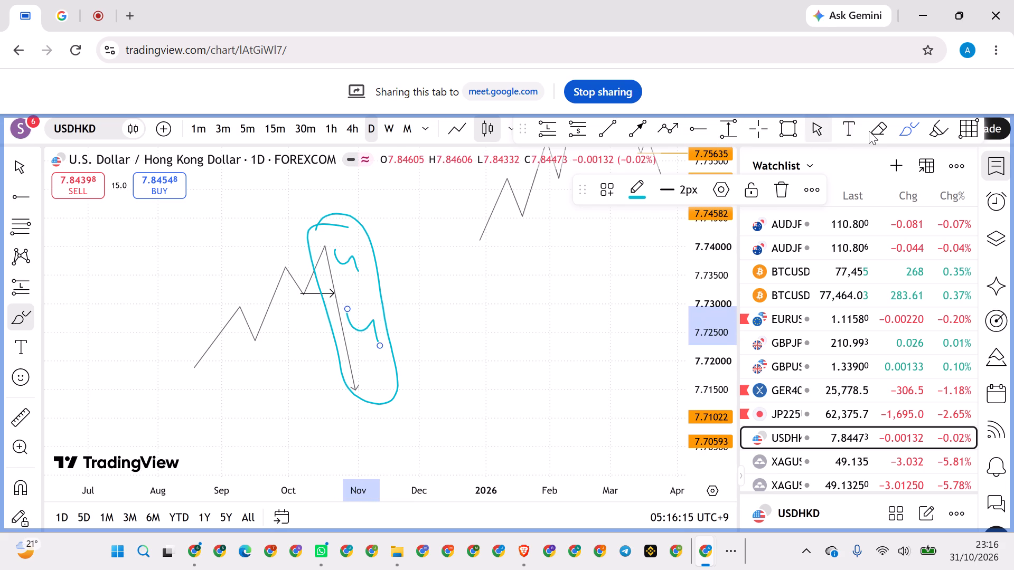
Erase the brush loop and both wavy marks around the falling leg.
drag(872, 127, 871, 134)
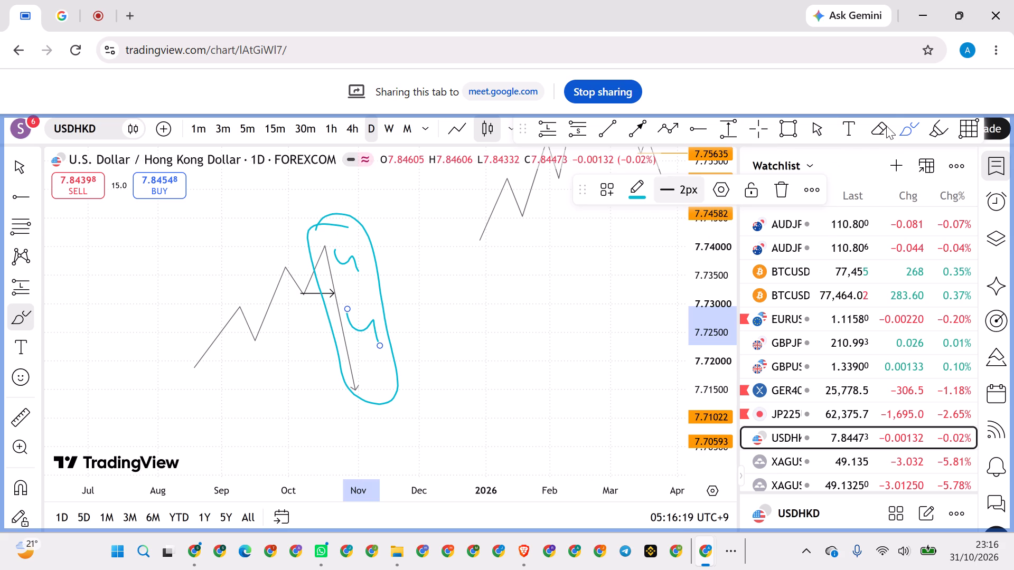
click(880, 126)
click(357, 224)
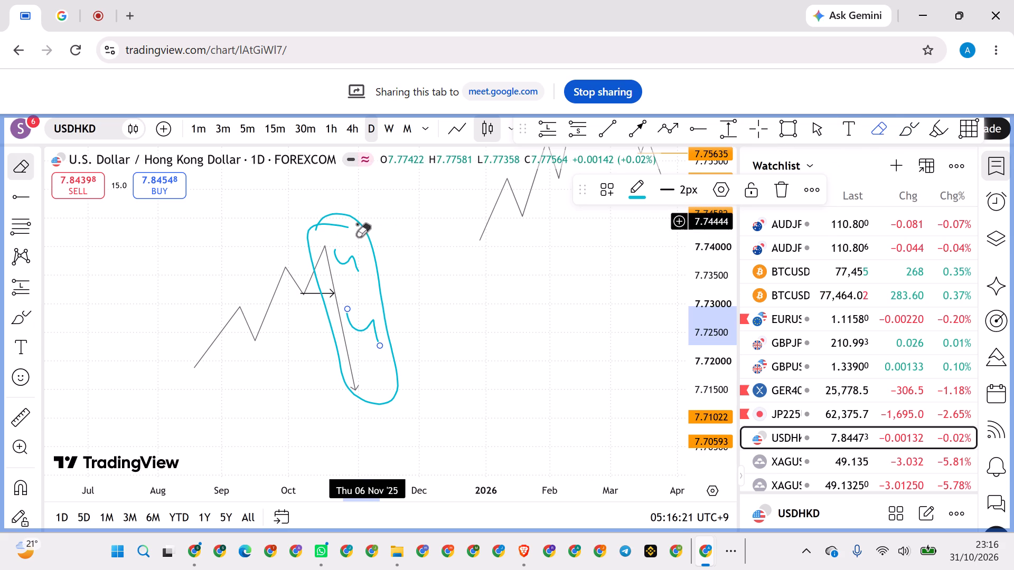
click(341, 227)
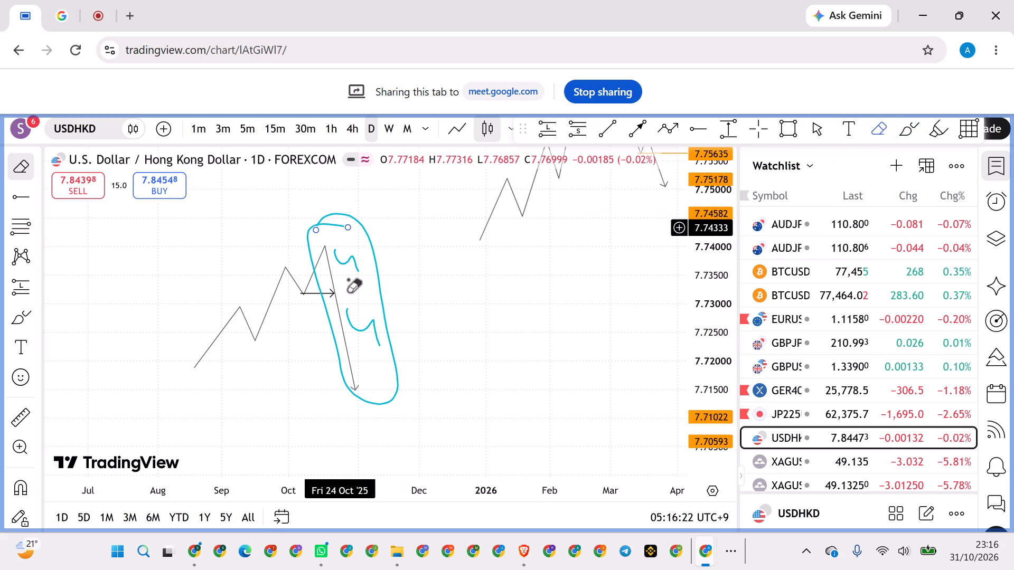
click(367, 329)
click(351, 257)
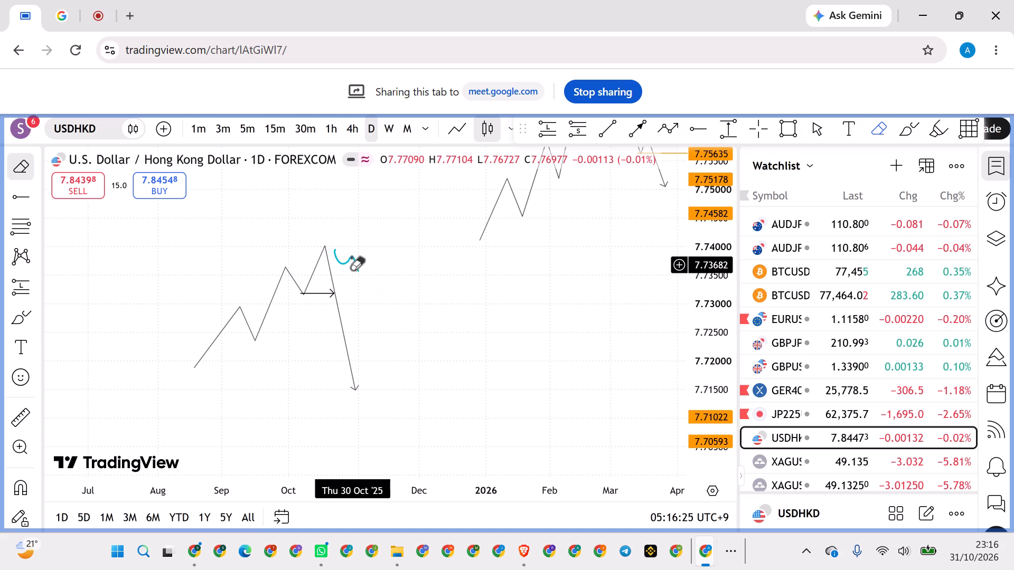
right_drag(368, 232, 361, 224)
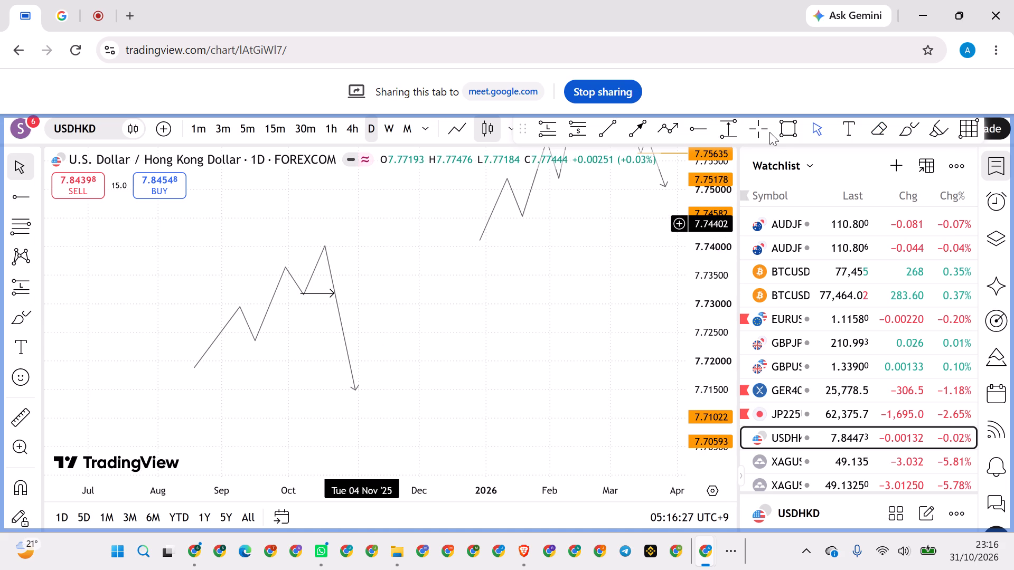
Draw a rectangle from the last swing low at about 7.732 up to the peak at about 7.740, spanning 7 October to 16 December 2025.
click(781, 130)
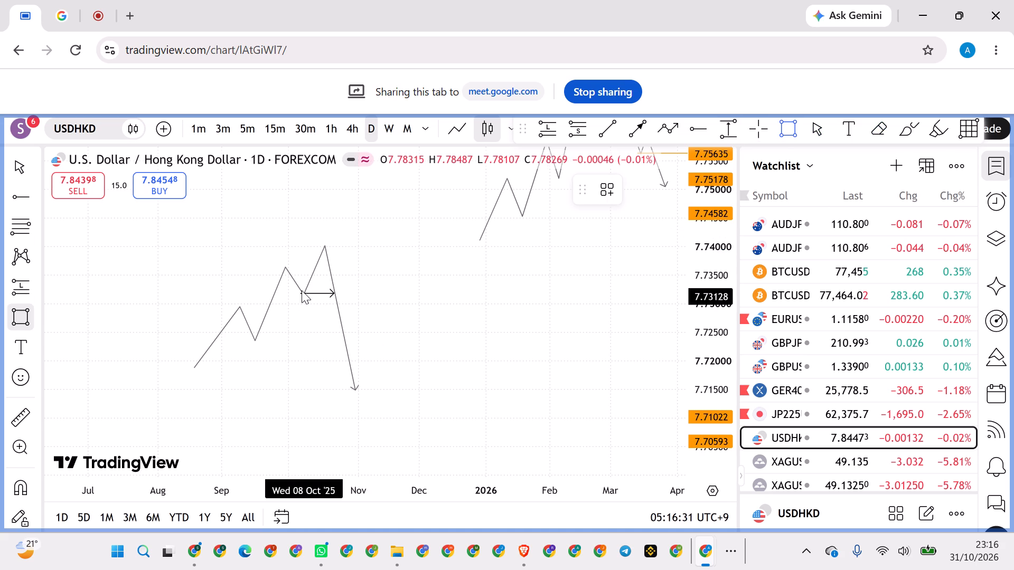
click(302, 293)
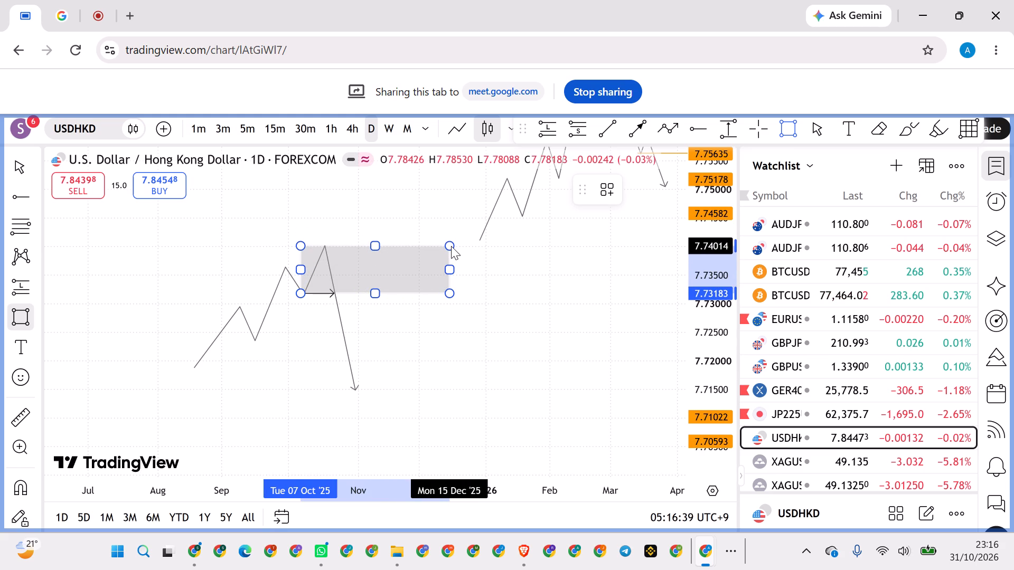
click(453, 246)
click(518, 292)
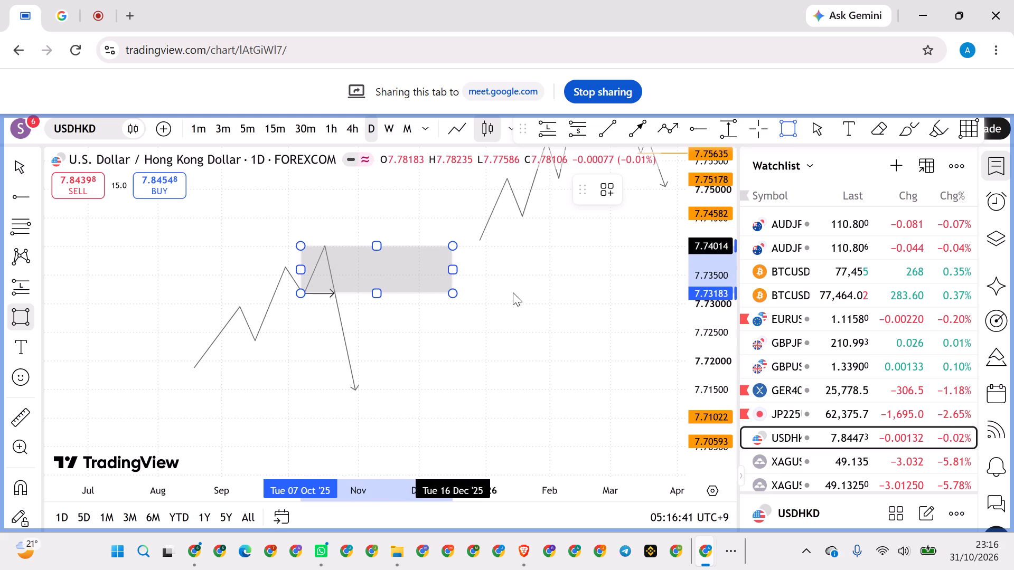
click(301, 268)
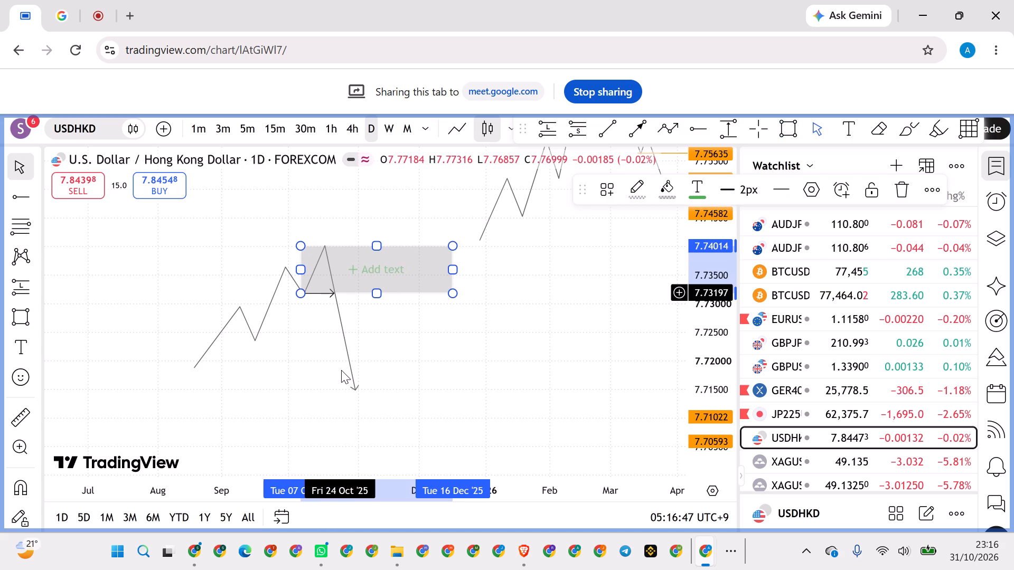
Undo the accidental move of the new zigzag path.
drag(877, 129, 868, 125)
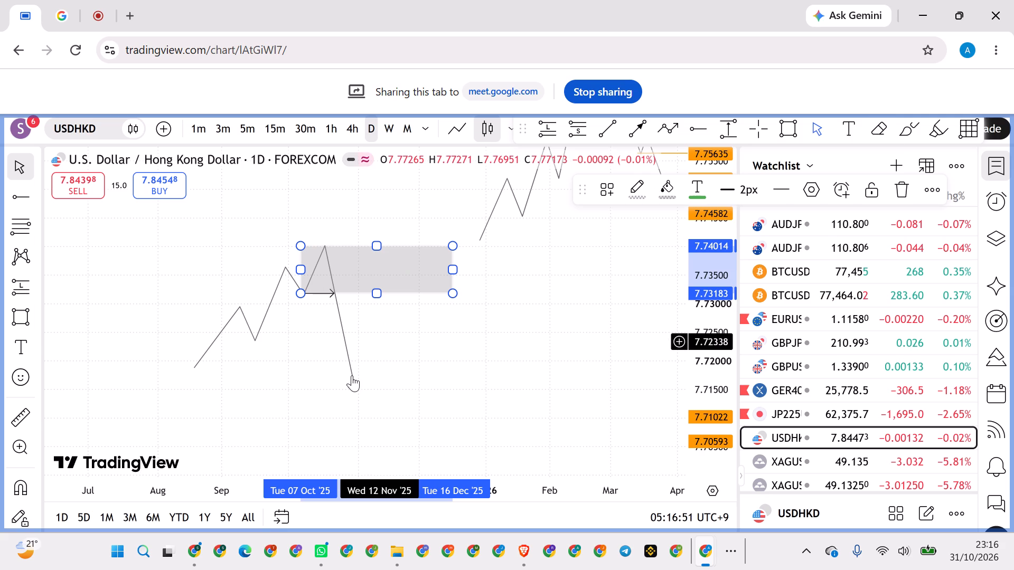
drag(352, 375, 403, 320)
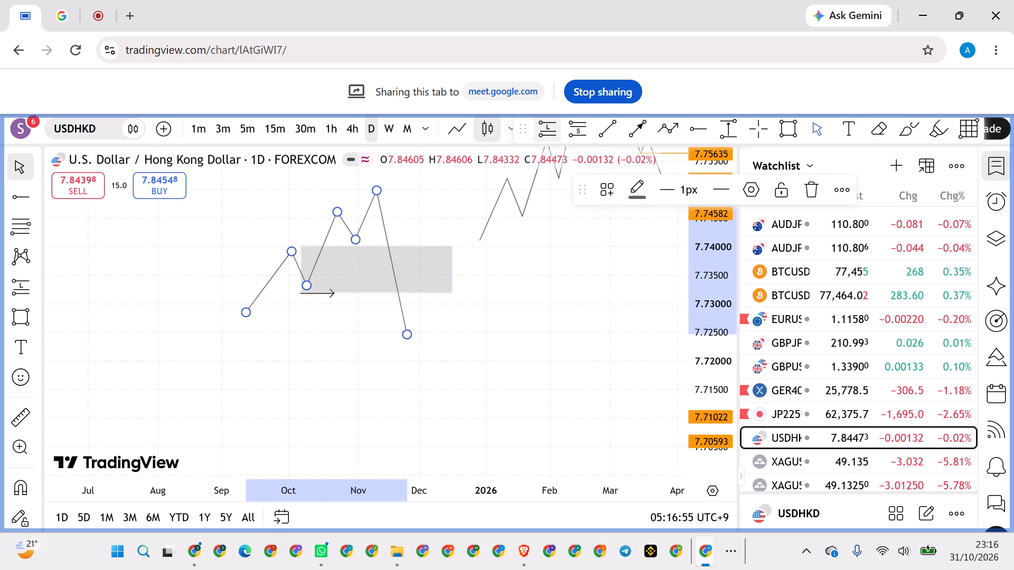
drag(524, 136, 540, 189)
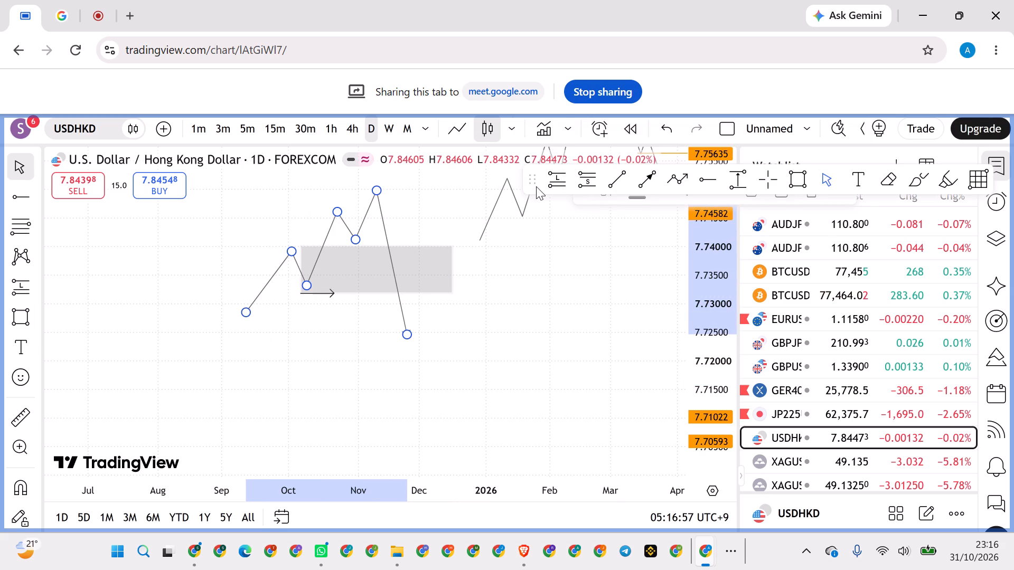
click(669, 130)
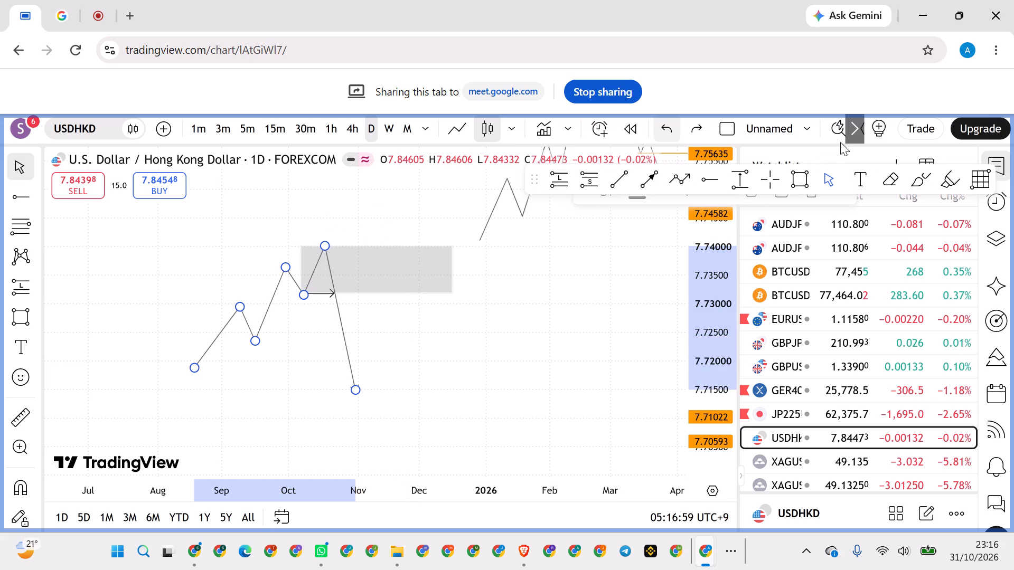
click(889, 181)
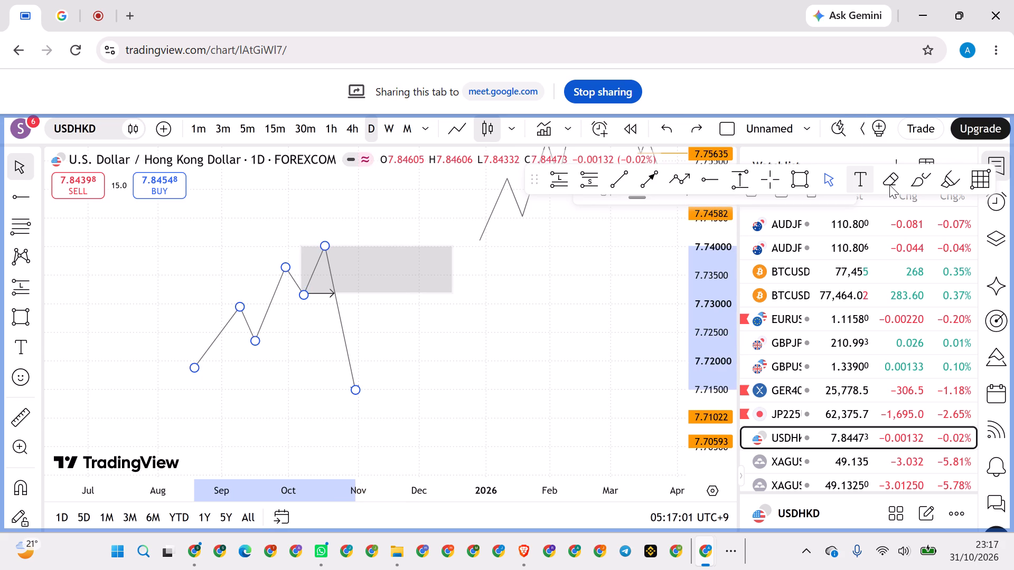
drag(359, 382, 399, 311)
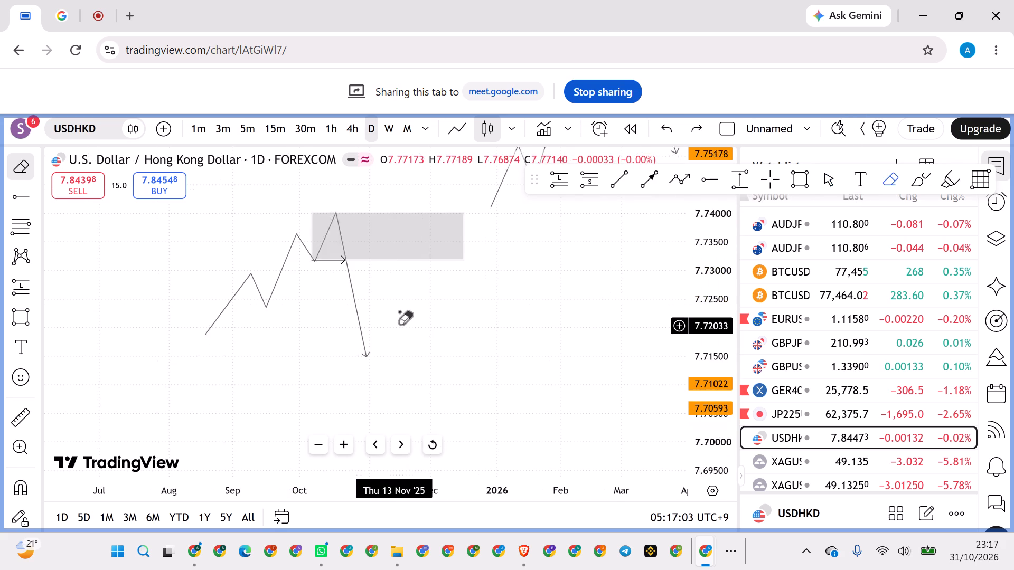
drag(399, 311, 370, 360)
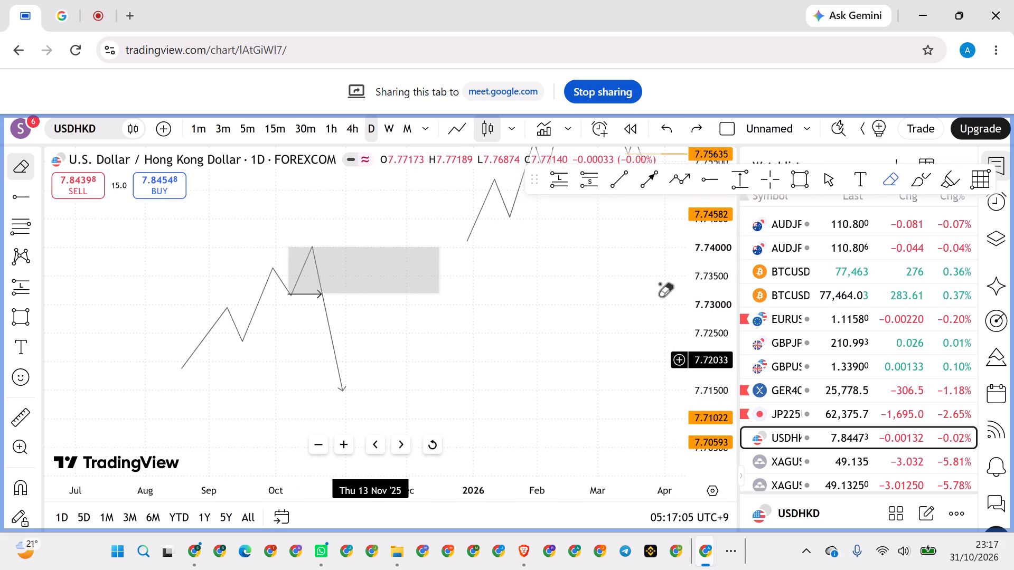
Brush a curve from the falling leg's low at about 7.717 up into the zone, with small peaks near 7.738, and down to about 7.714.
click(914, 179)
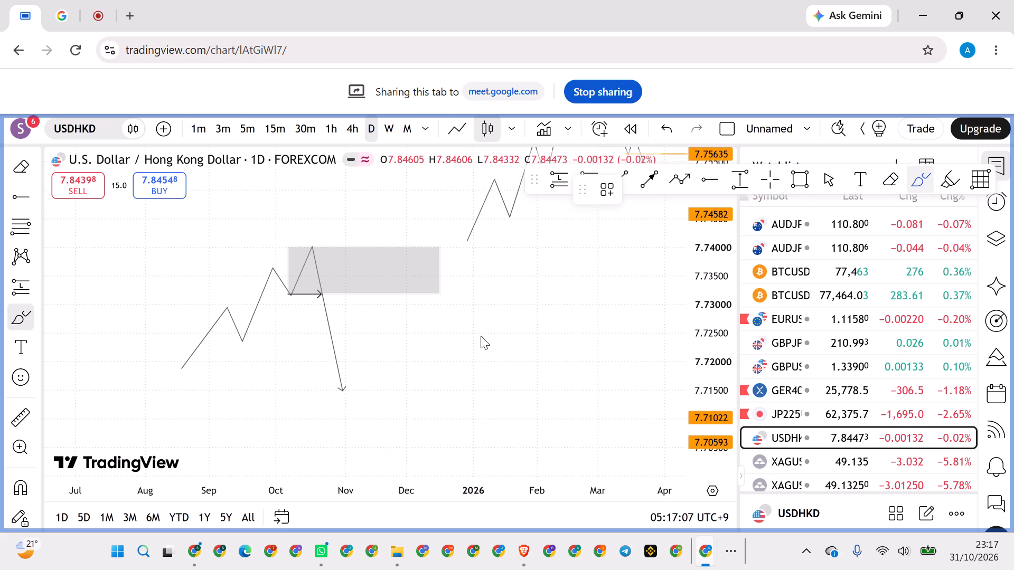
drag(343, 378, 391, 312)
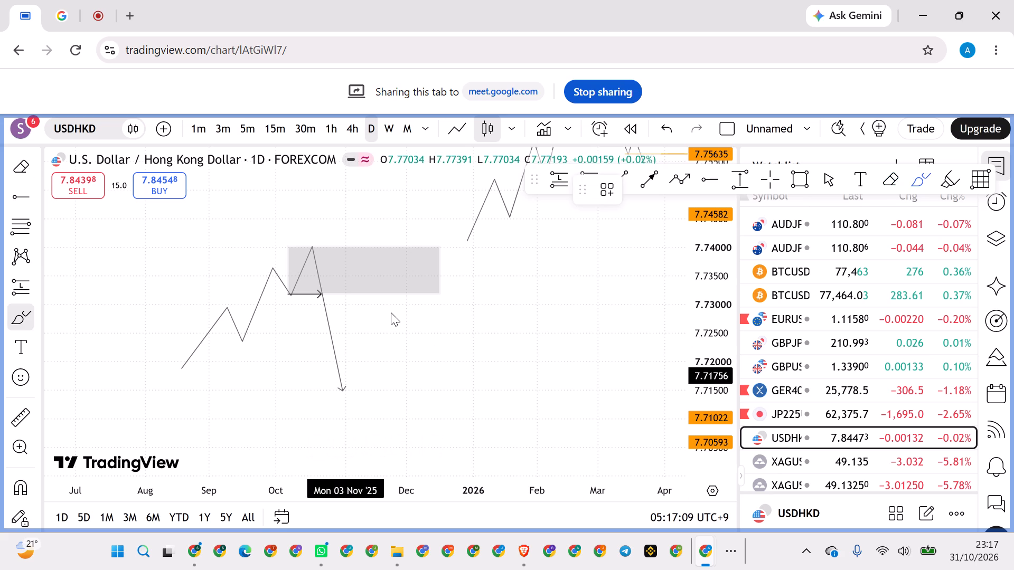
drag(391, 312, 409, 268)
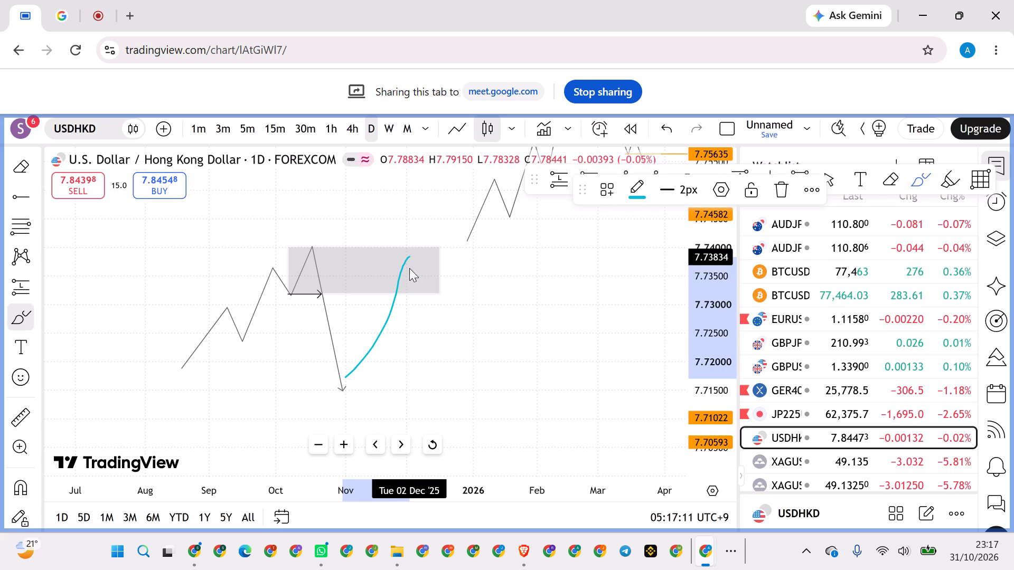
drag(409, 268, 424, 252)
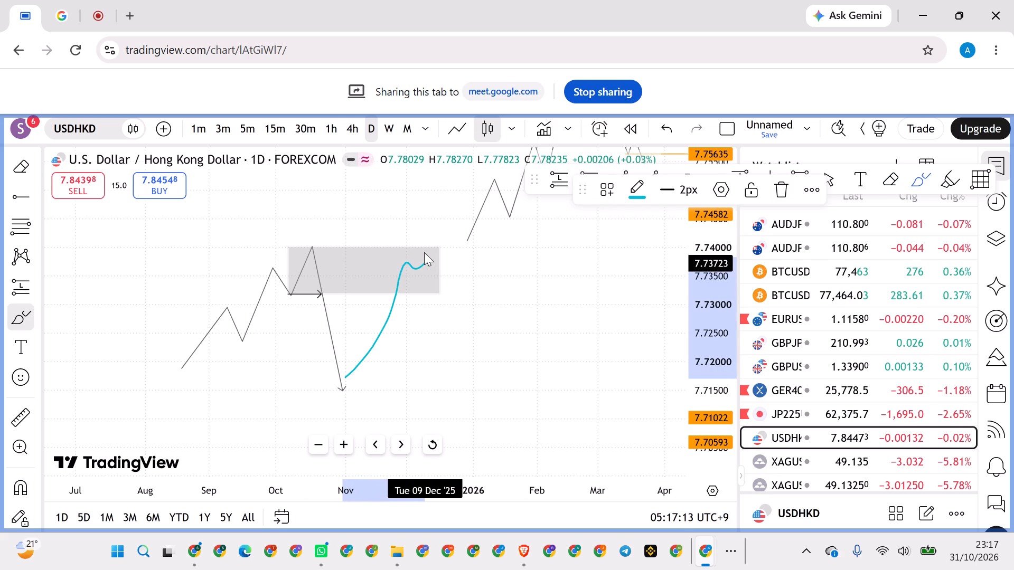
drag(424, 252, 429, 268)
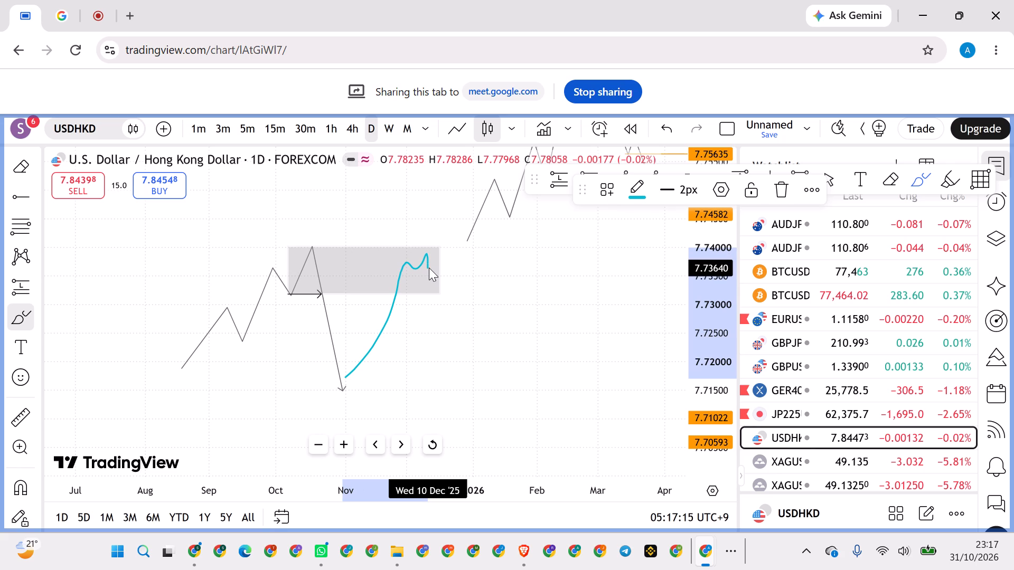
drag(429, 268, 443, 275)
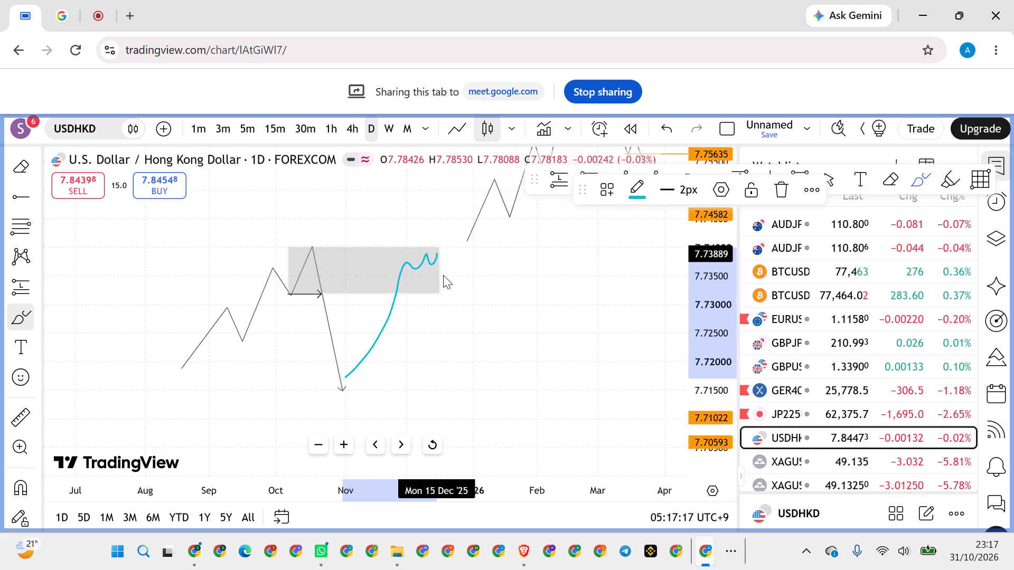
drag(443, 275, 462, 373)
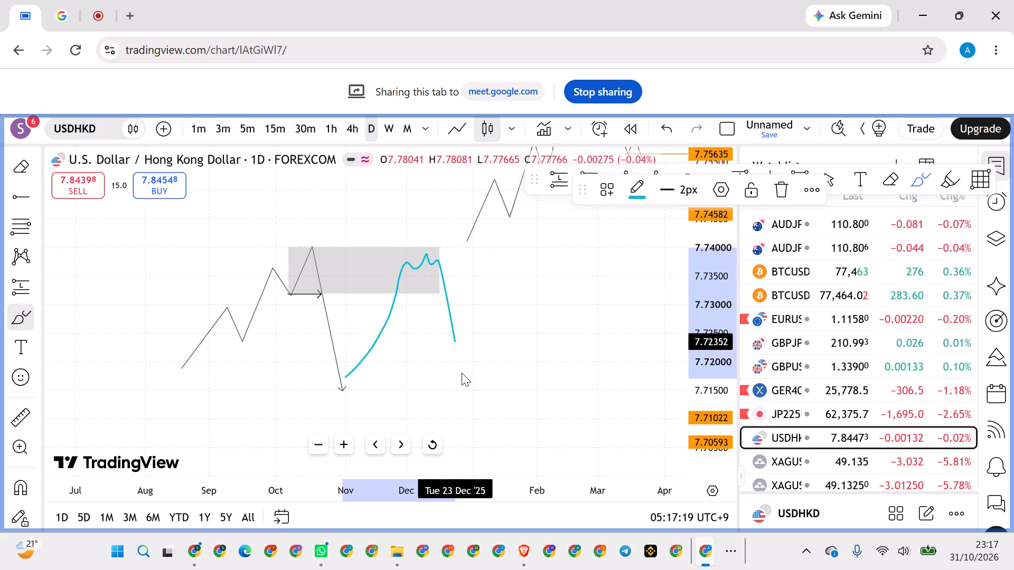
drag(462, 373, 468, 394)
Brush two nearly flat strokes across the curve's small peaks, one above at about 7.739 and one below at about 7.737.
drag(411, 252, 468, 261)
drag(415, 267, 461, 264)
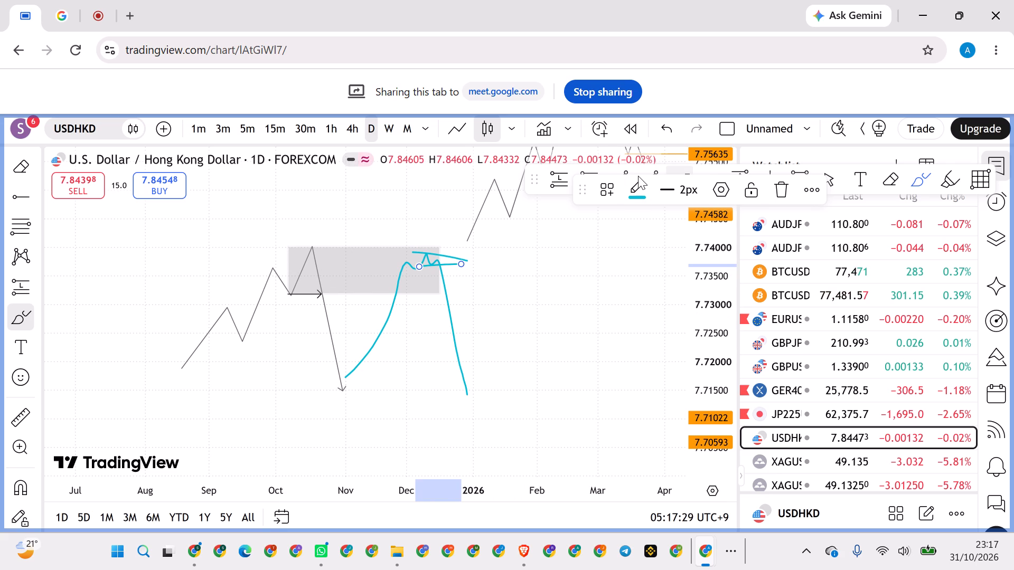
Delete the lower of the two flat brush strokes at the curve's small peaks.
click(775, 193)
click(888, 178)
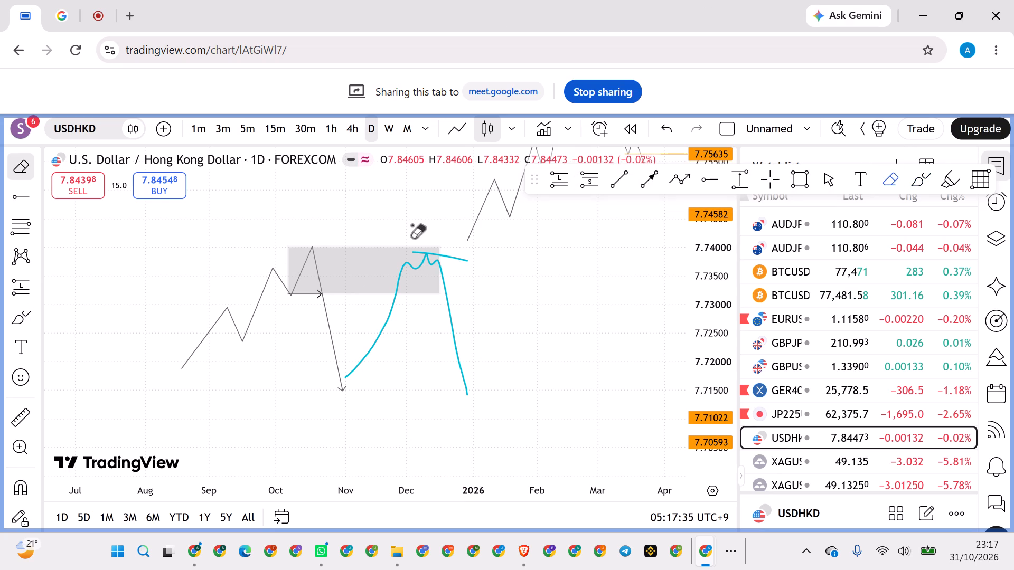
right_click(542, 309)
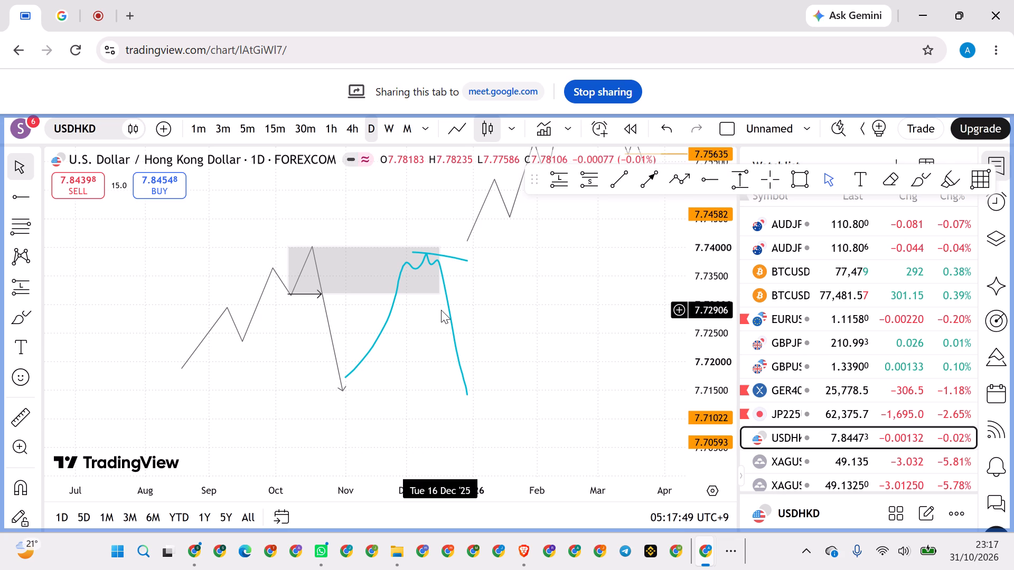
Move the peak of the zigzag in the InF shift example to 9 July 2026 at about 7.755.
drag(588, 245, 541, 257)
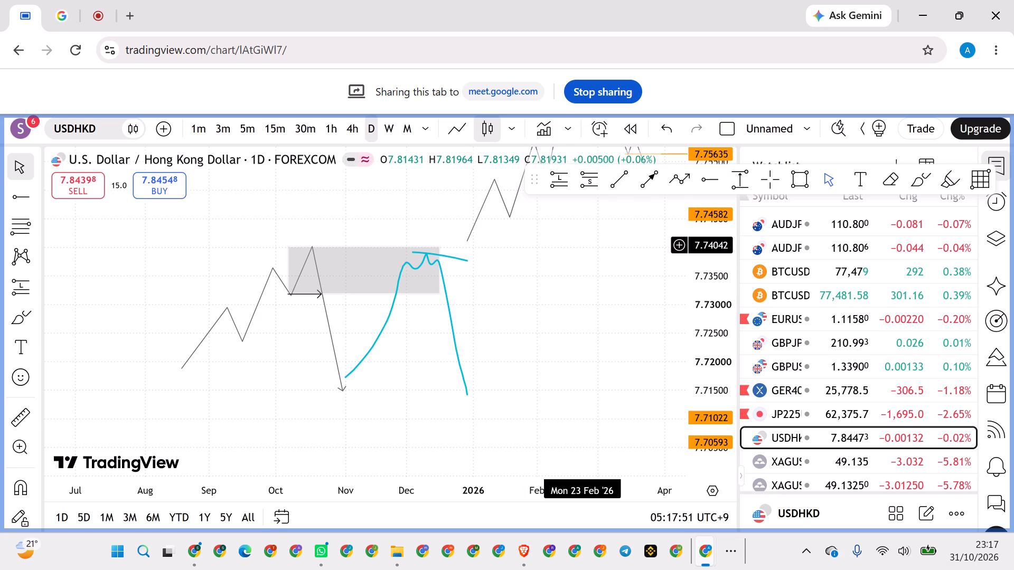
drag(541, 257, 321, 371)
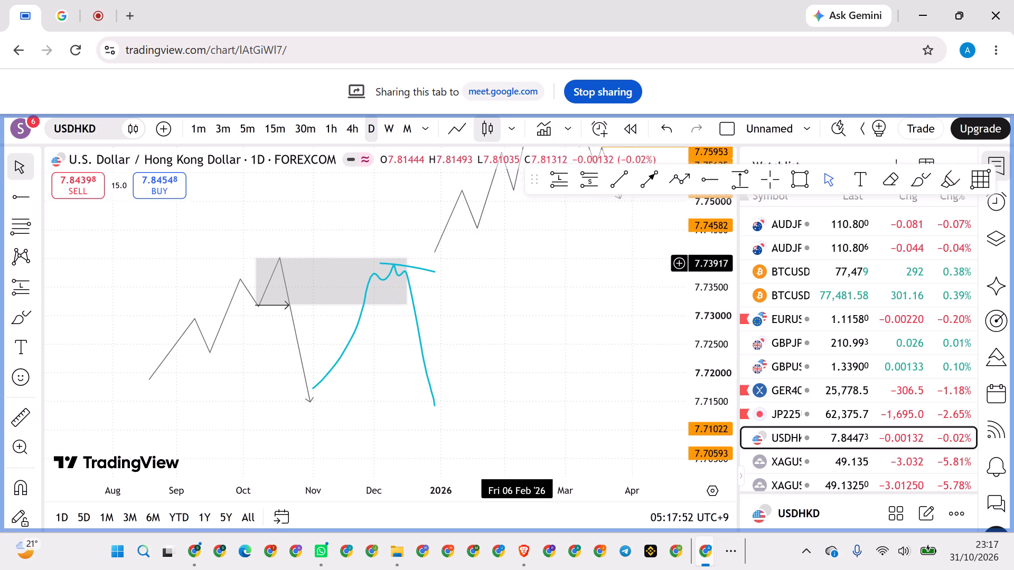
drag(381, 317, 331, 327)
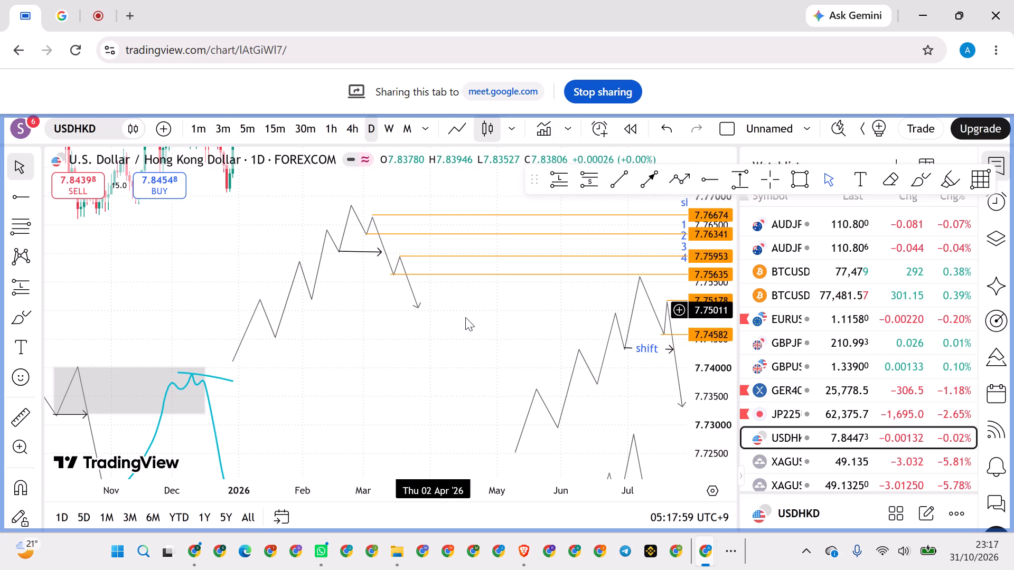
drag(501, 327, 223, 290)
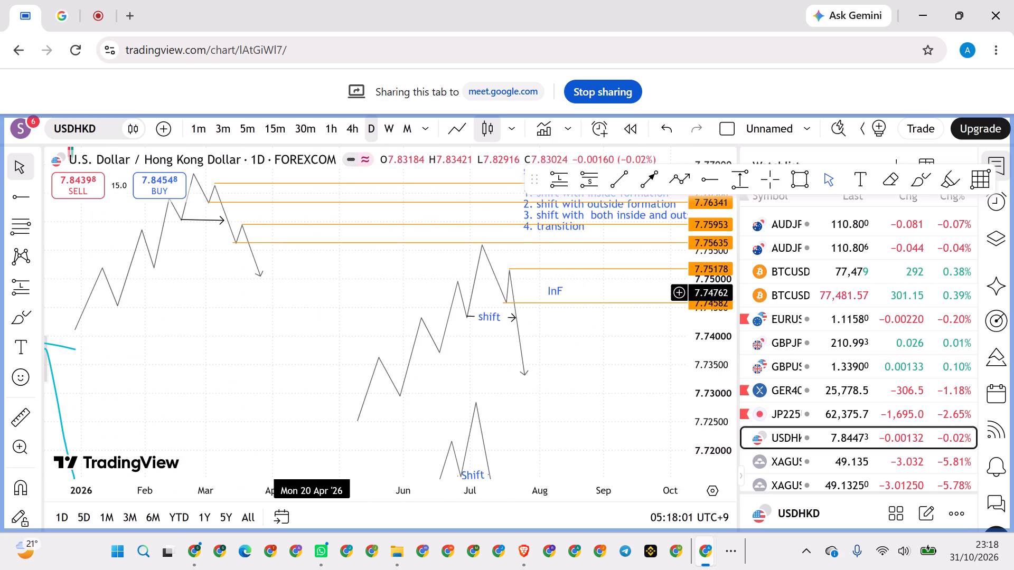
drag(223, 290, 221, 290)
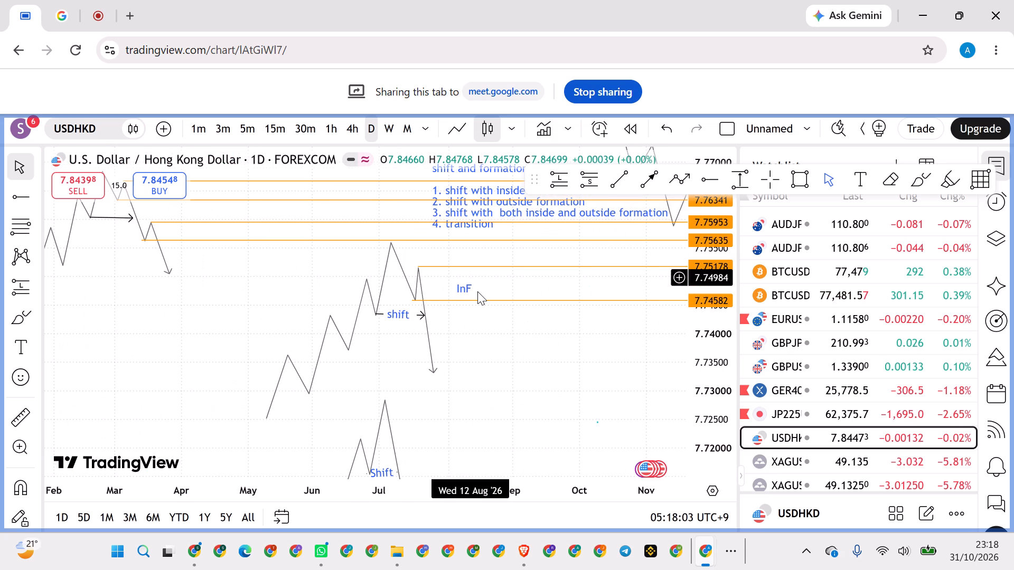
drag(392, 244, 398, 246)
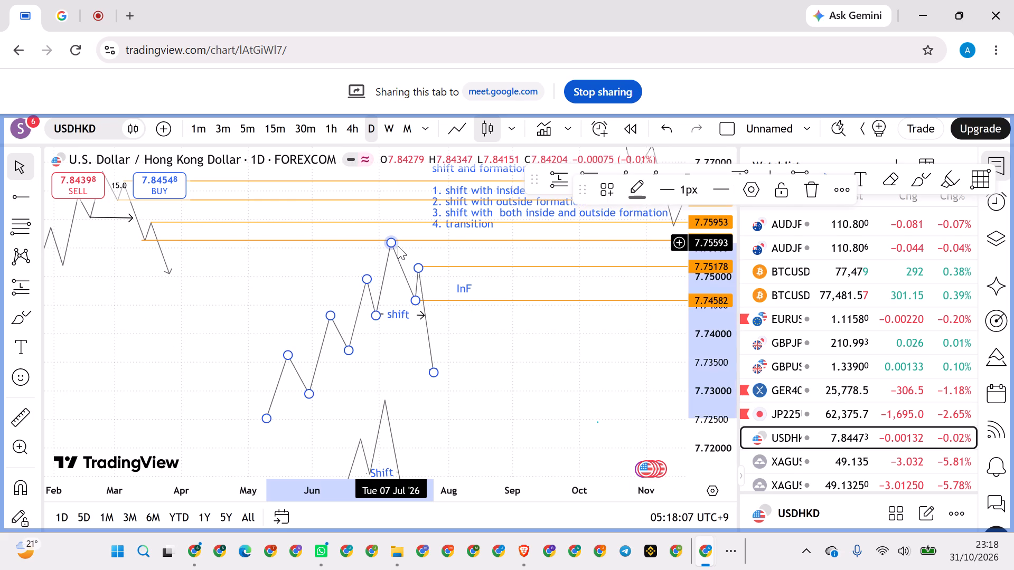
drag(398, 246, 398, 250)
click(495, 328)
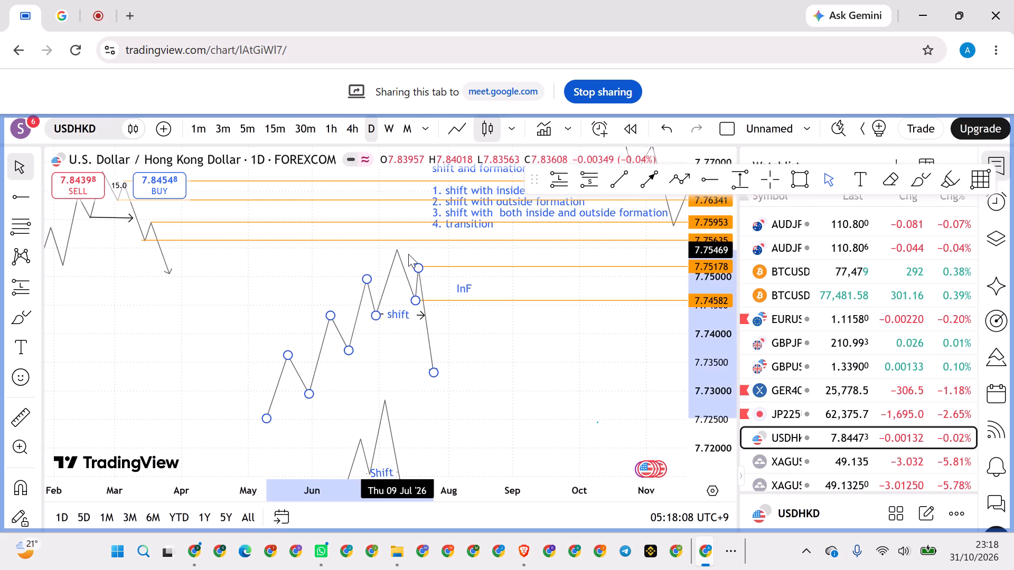
Remove all drawings from the USDHKD chart.
drag(510, 385, 533, 242)
drag(537, 345, 515, 196)
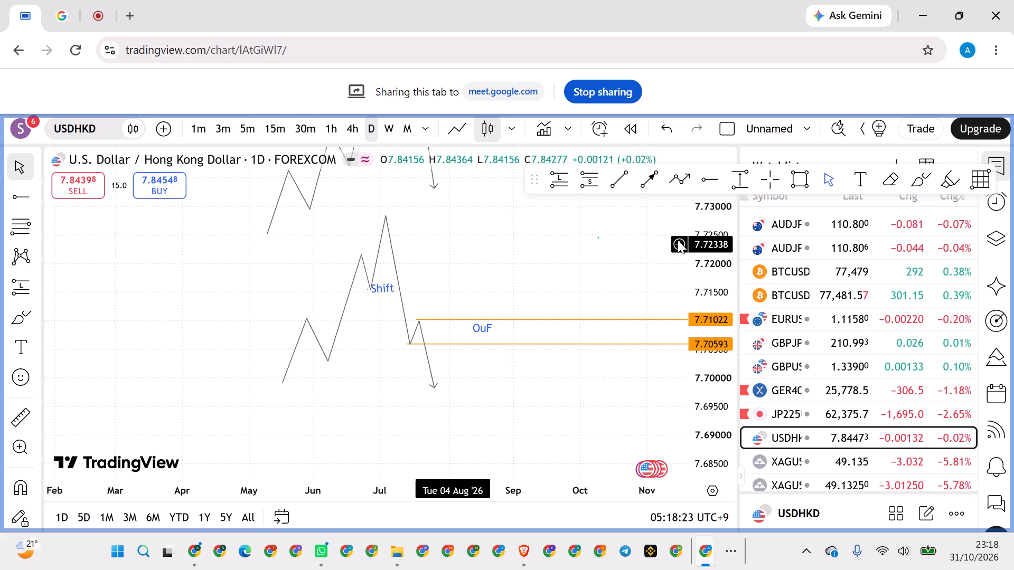
drag(716, 218, 703, 287)
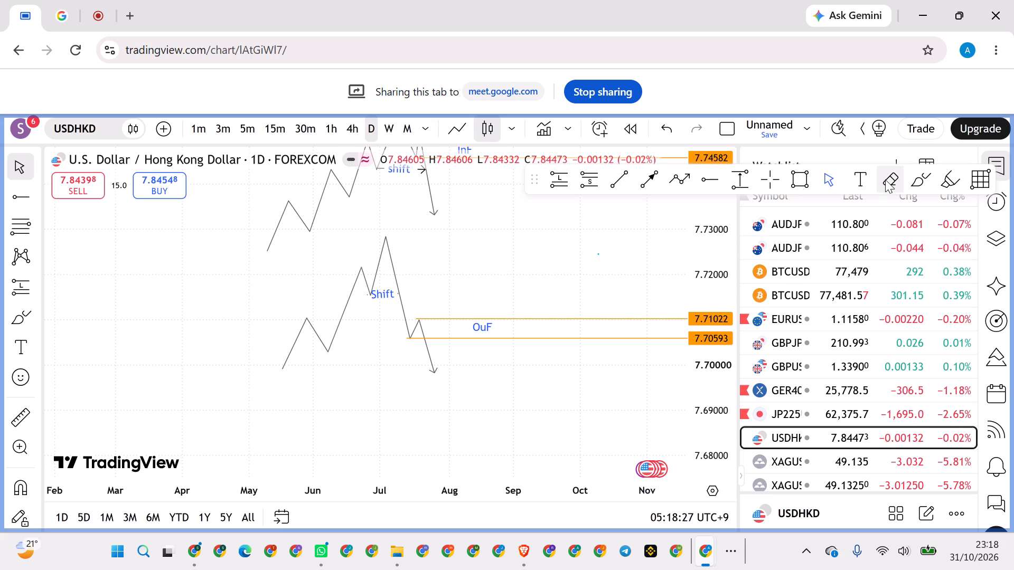
scroll(25, 393, down, 20)
scroll(25, 393, down, 20)
scroll(25, 393, down, 20)
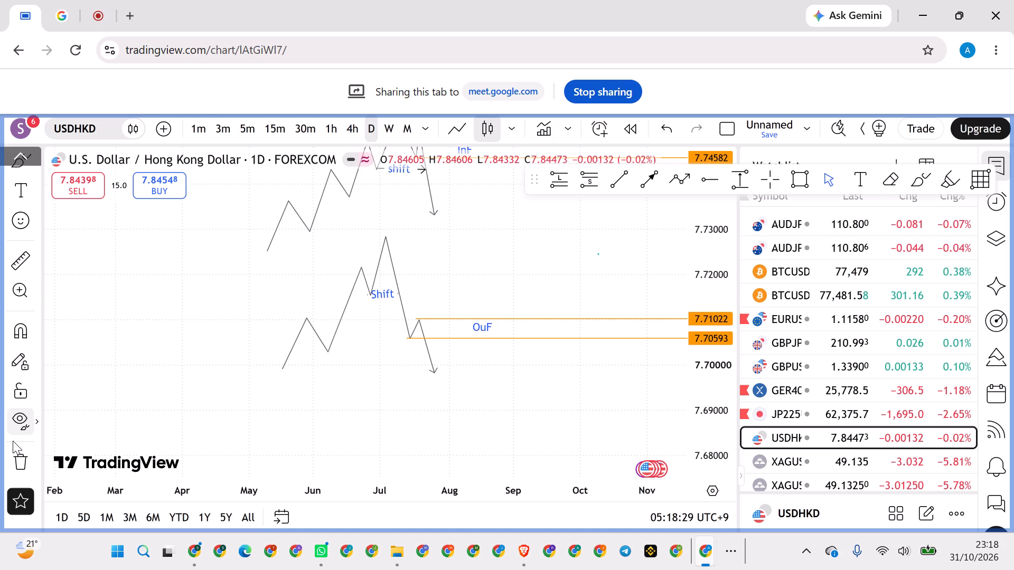
click(13, 459)
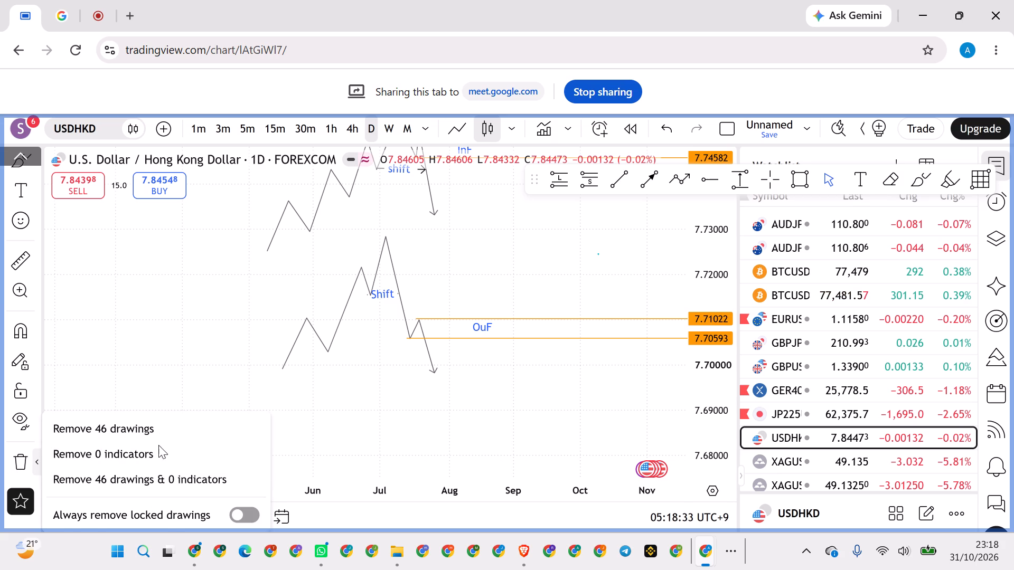
click(146, 436)
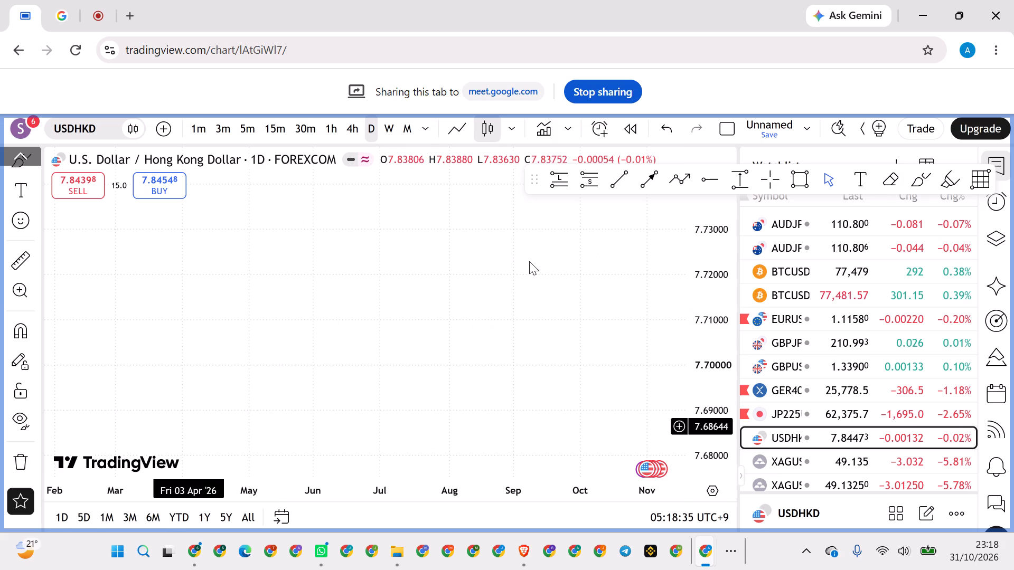
Switch the chart from USDHKD to the OANDA AUDJPY symbol in the watchlist.
drag(529, 261, 502, 451)
drag(536, 225, 534, 360)
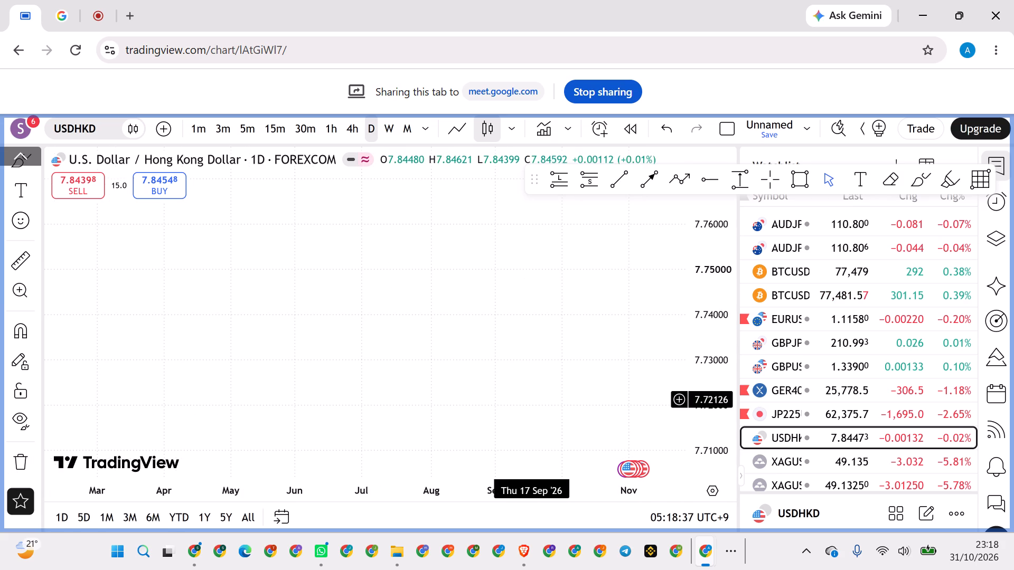
drag(534, 360, 533, 429)
scroll(549, 272, down, 20)
scroll(549, 272, down, 20)
scroll(549, 272, down, 3)
drag(489, 215, 464, 411)
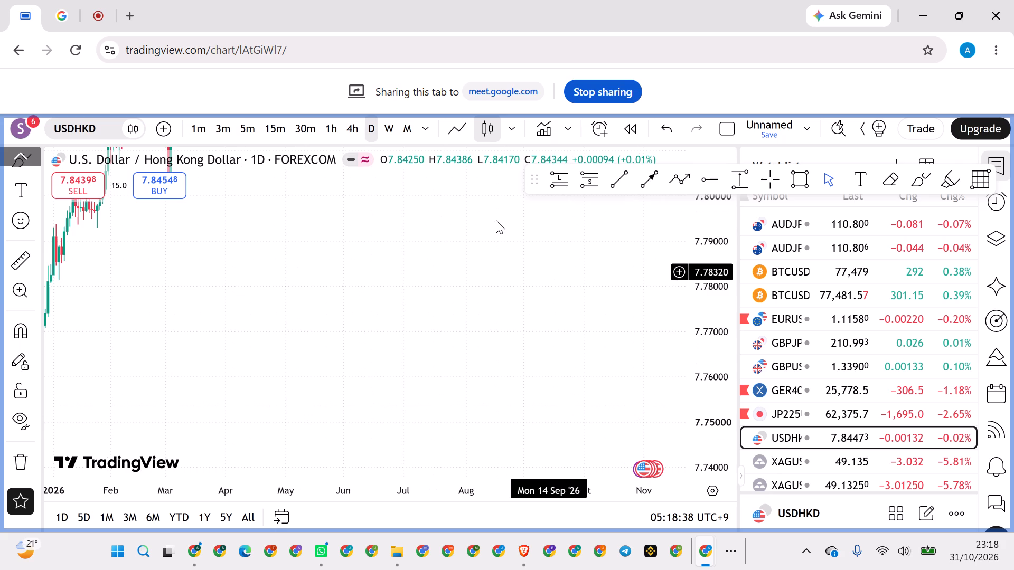
drag(492, 214, 392, 447)
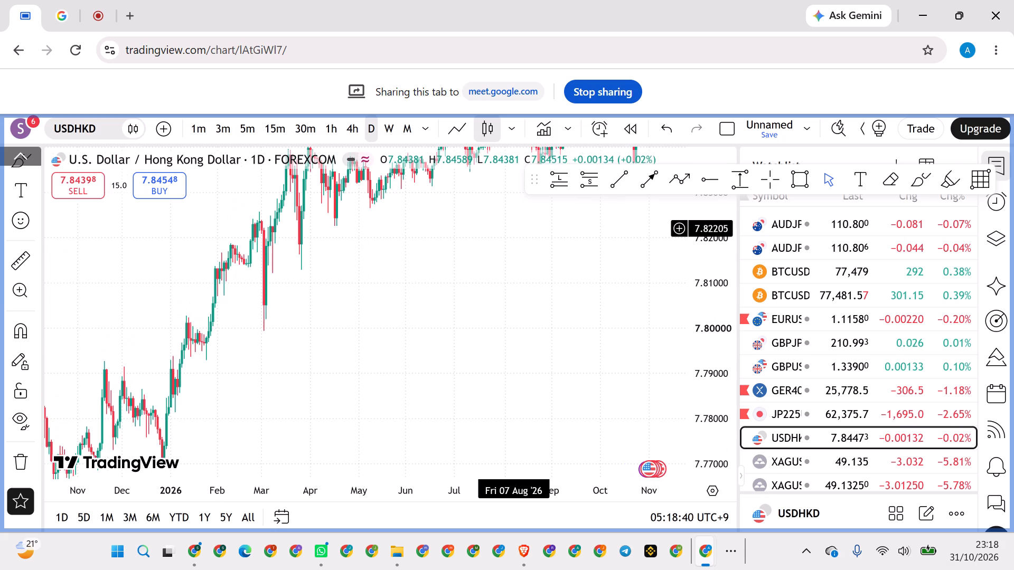
scroll(485, 237, up, 20)
scroll(485, 237, up, 20)
scroll(485, 237, up, 1)
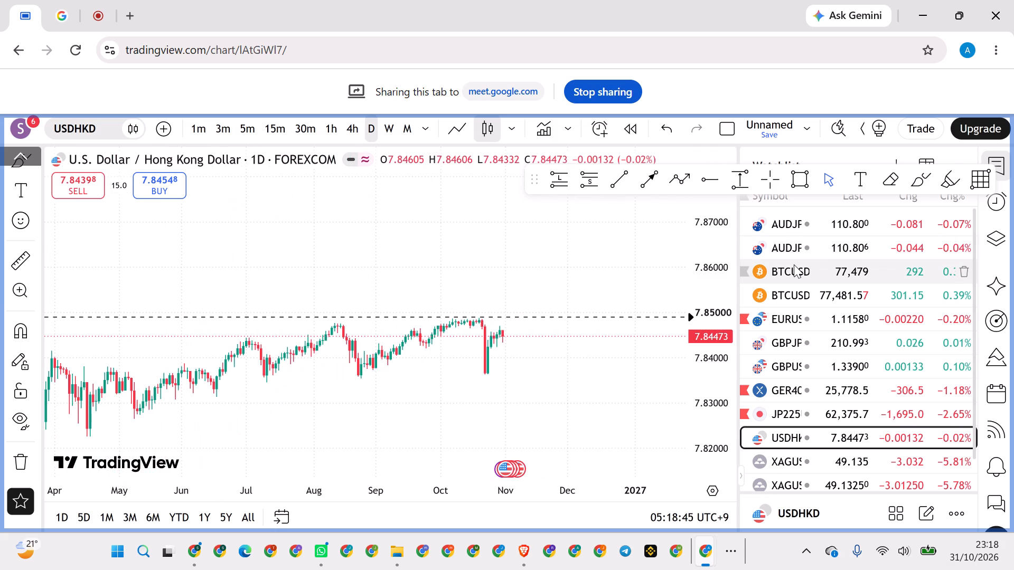
click(791, 250)
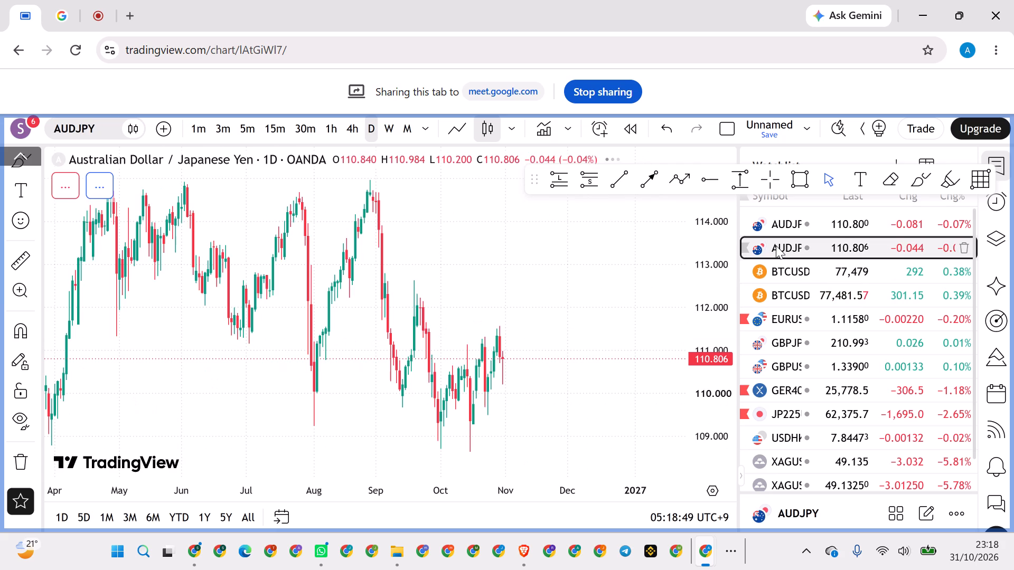
Examine the AUDJPY daily price swings between July and October around the marked long position and its ray levels.
scroll(487, 252, up, 10)
scroll(487, 252, down, 17)
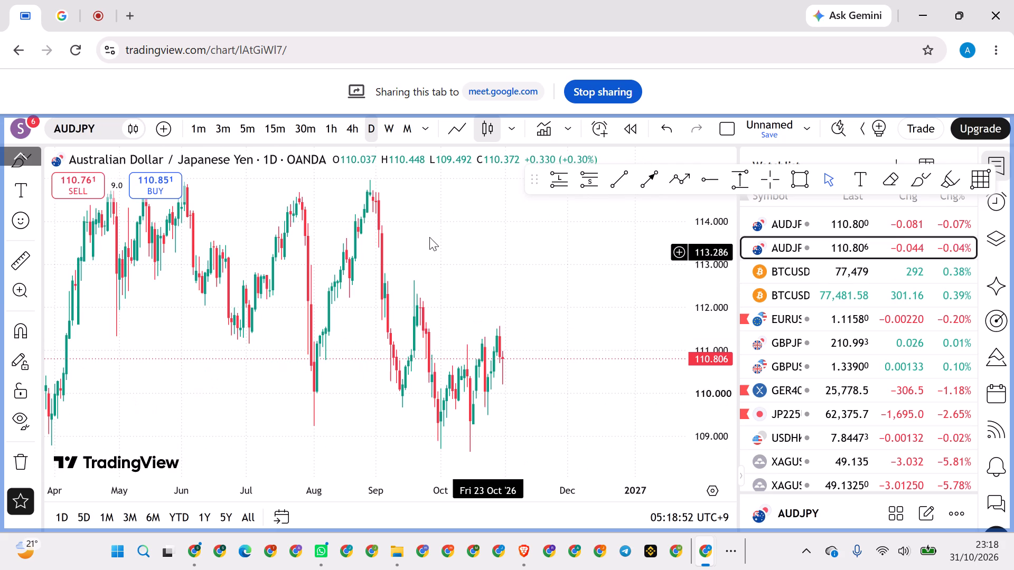
drag(428, 237, 612, 296)
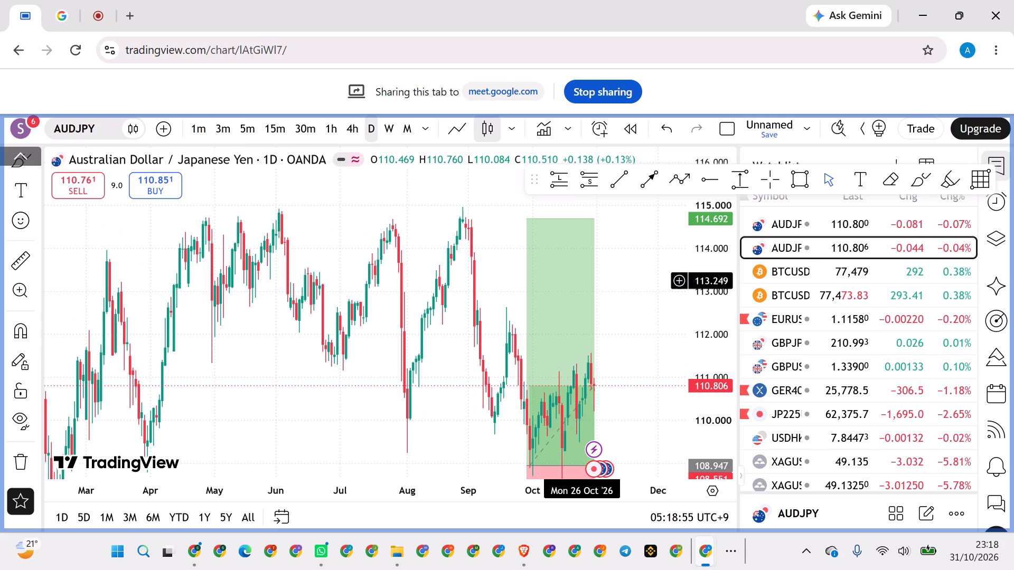
scroll(457, 237, up, 20)
scroll(457, 237, up, 20)
scroll(457, 237, up, 20)
scroll(409, 222, down, 20)
scroll(409, 222, down, 20)
scroll(409, 222, down, 7)
scroll(409, 222, up, 17)
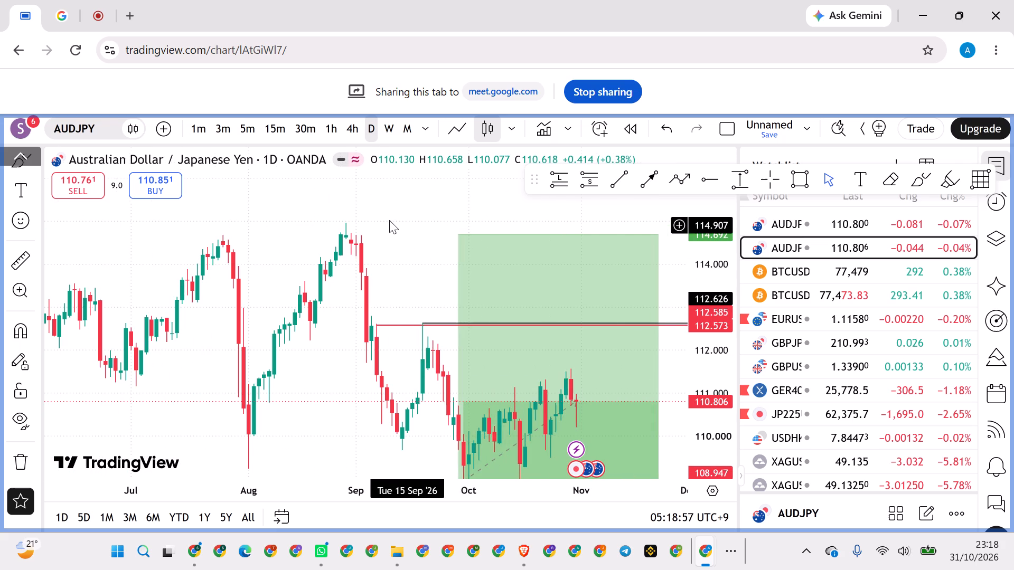
drag(716, 243, 712, 395)
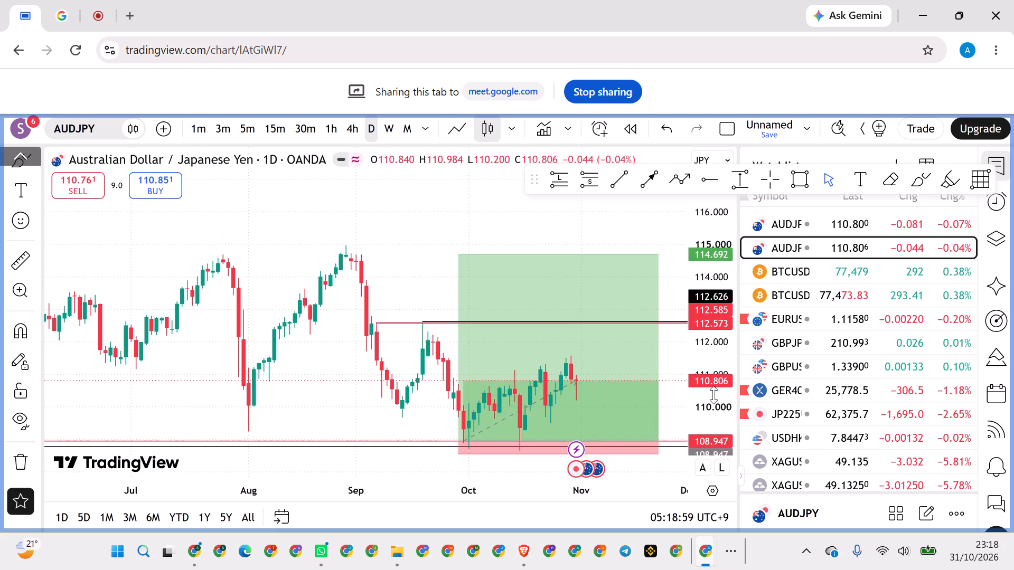
scroll(440, 226, down, 9)
scroll(715, 289, up, 15)
scroll(312, 237, up, 20)
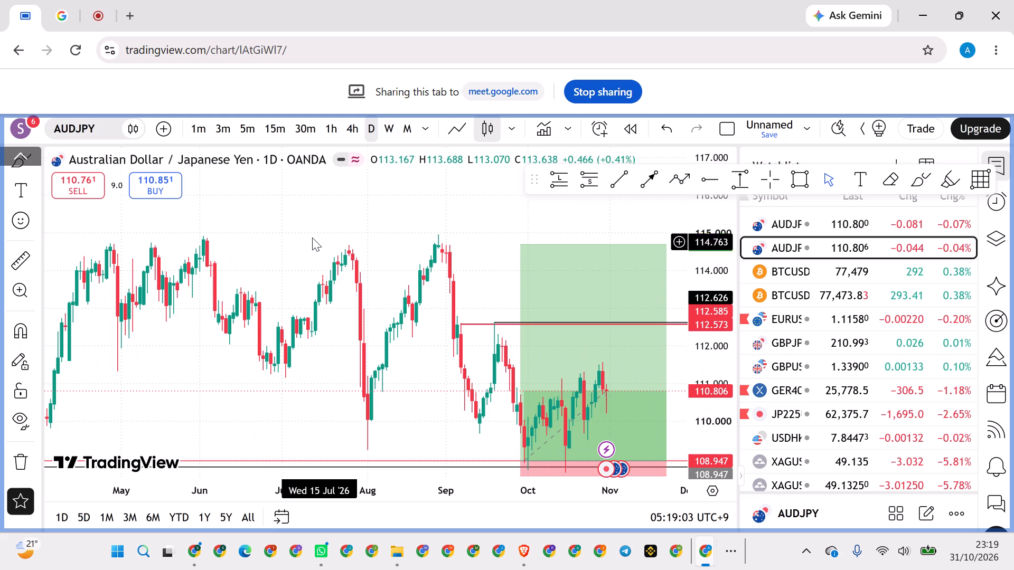
scroll(312, 237, up, 11)
drag(241, 216, 278, 218)
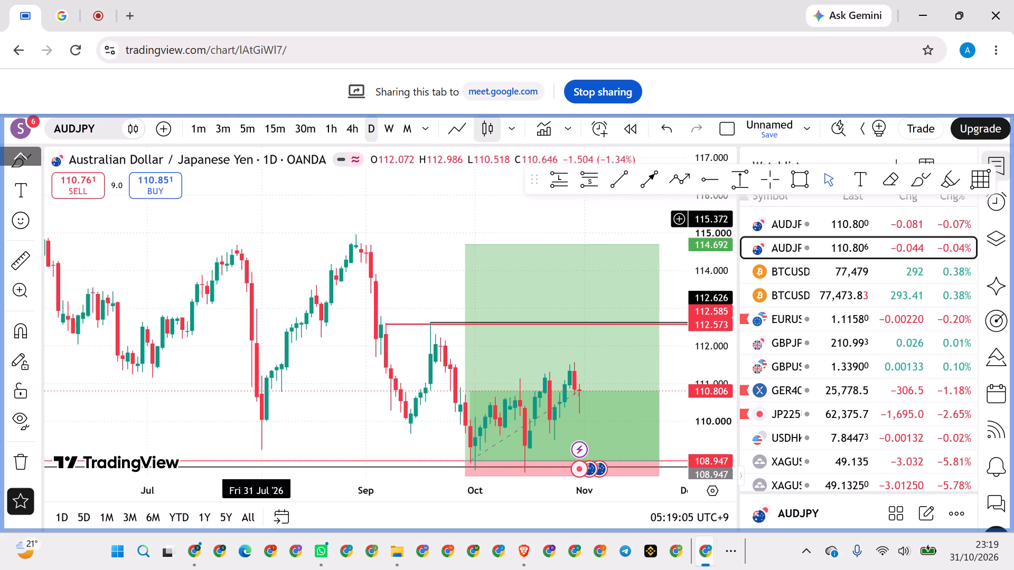
drag(278, 218, 386, 223)
scroll(370, 219, up, 20)
scroll(370, 219, up, 19)
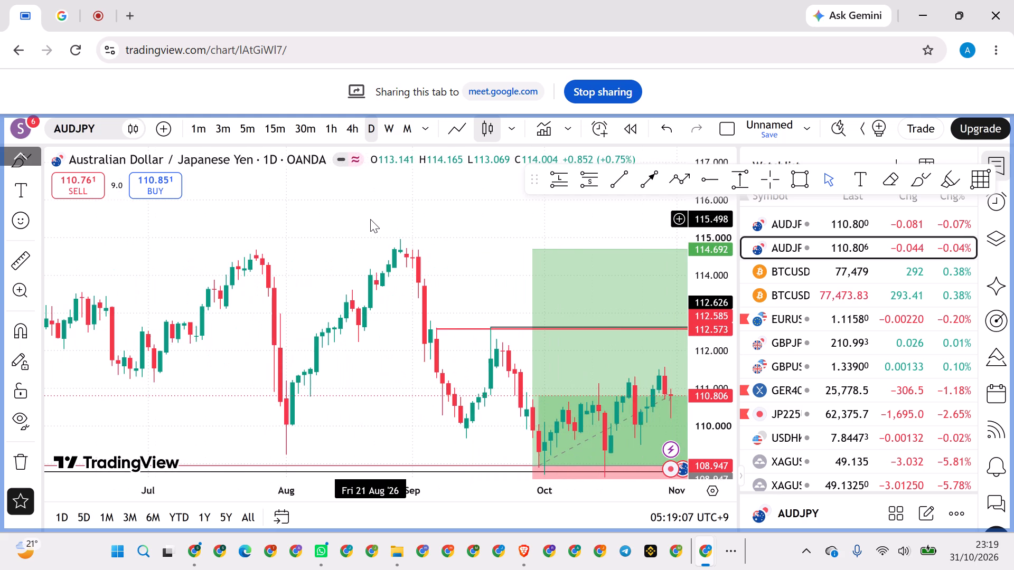
drag(303, 234, 382, 240)
scroll(333, 221, up, 4)
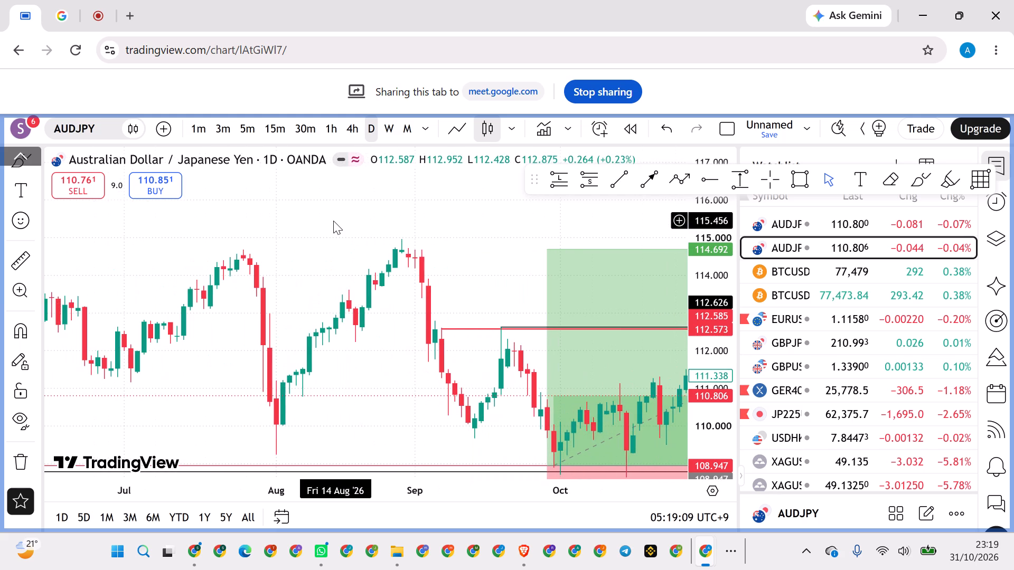
drag(283, 206, 404, 207)
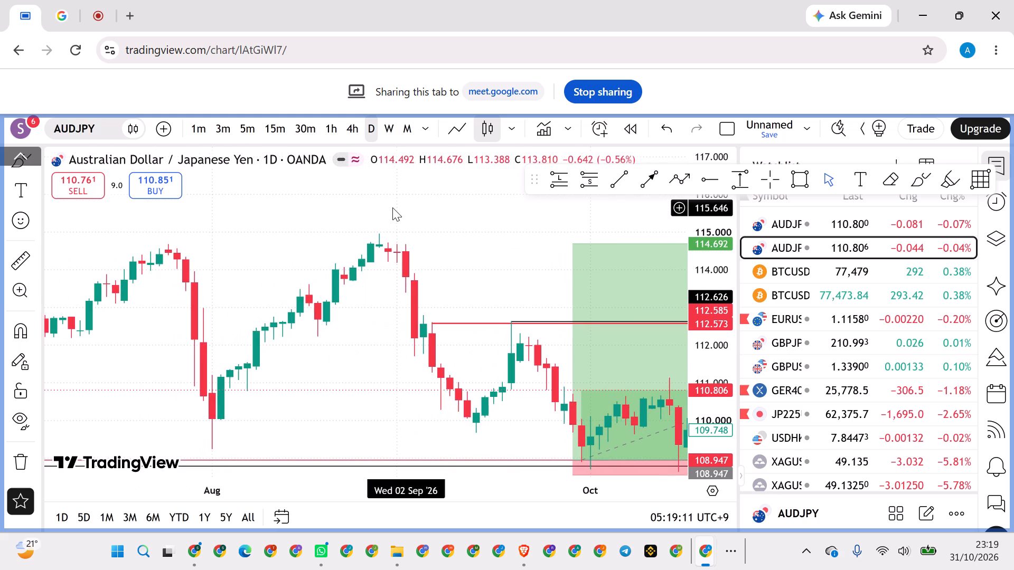
scroll(392, 207, up, 3)
drag(400, 207, 426, 227)
scroll(428, 227, down, 20)
scroll(428, 227, down, 20)
scroll(428, 227, down, 16)
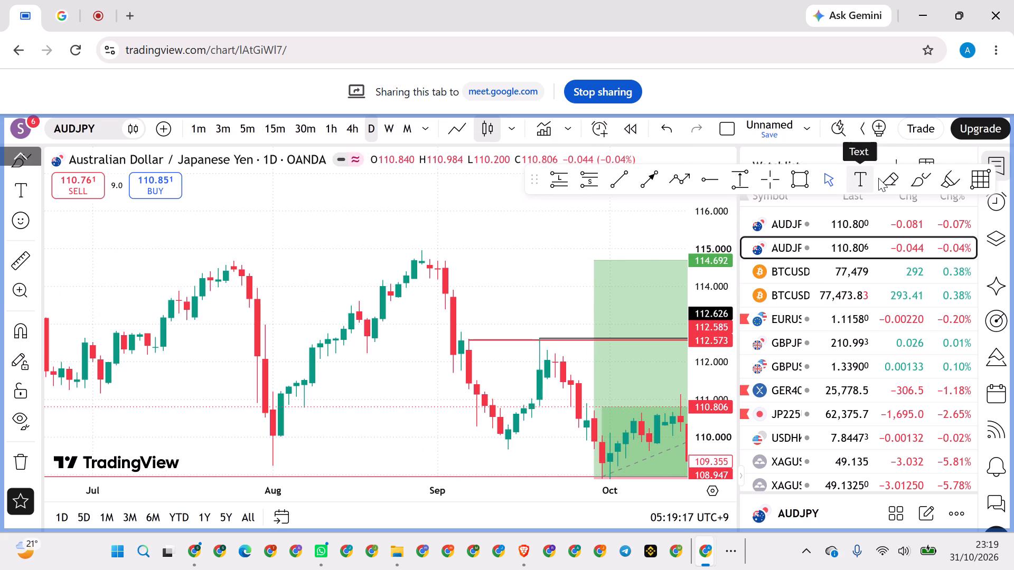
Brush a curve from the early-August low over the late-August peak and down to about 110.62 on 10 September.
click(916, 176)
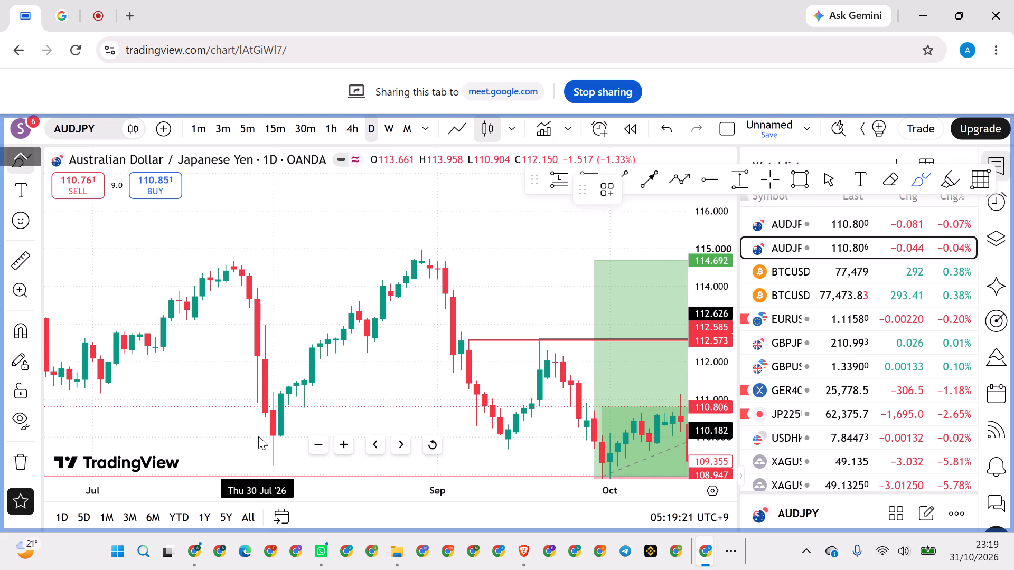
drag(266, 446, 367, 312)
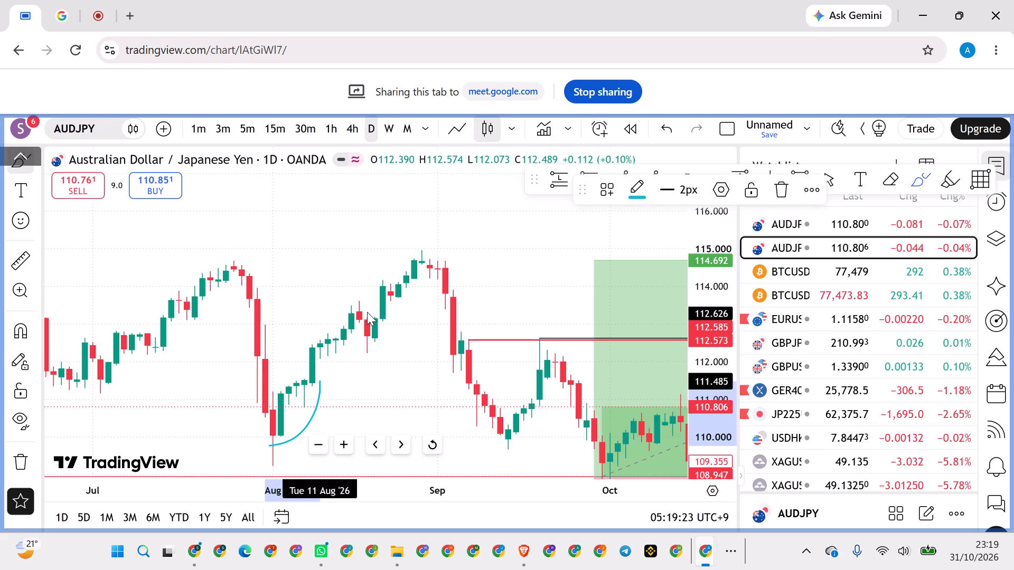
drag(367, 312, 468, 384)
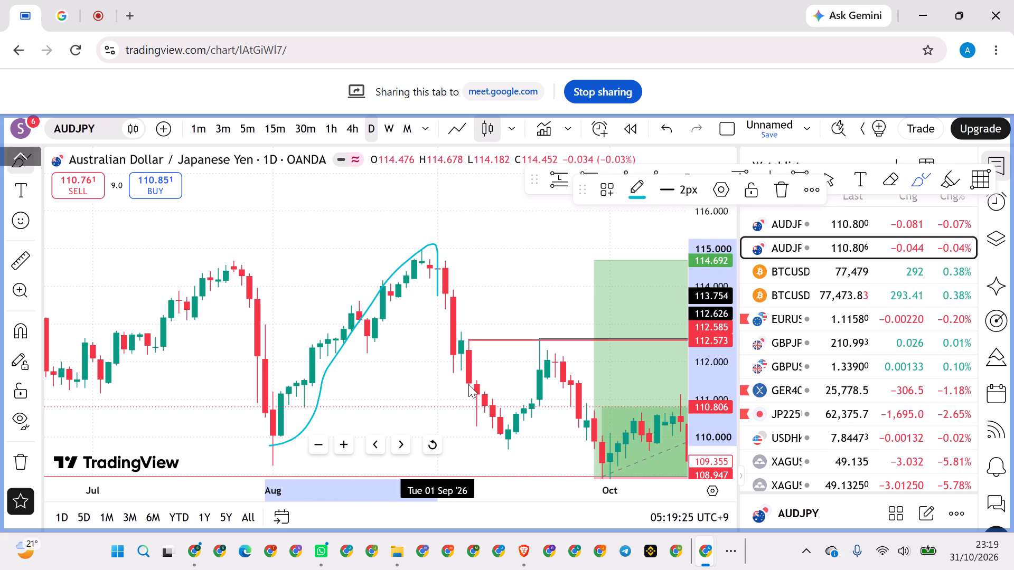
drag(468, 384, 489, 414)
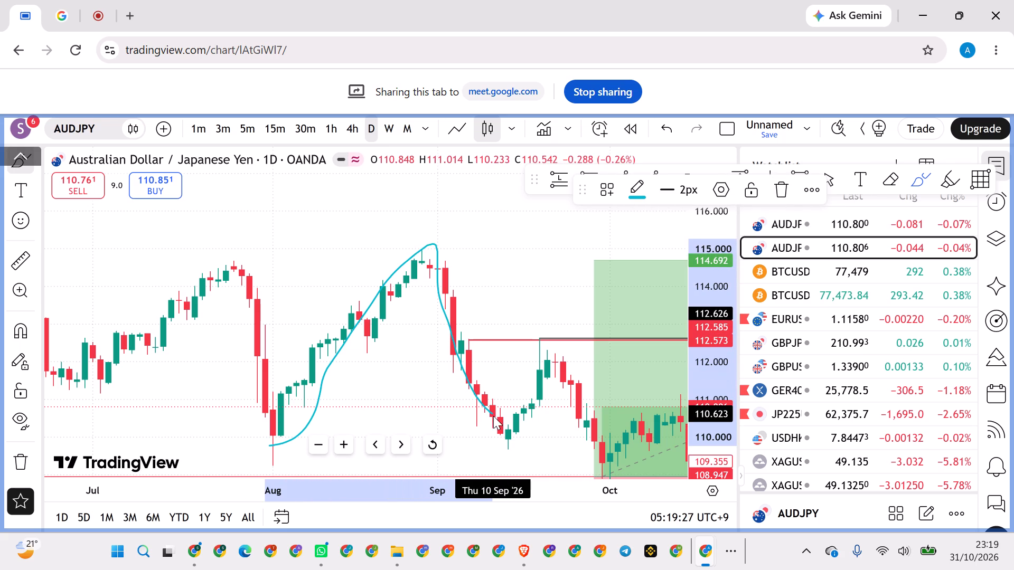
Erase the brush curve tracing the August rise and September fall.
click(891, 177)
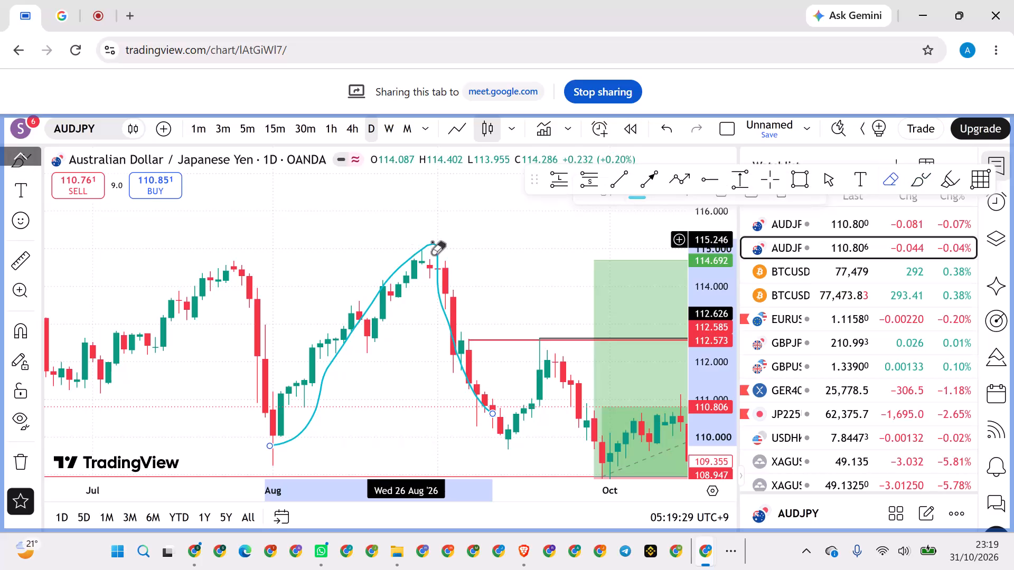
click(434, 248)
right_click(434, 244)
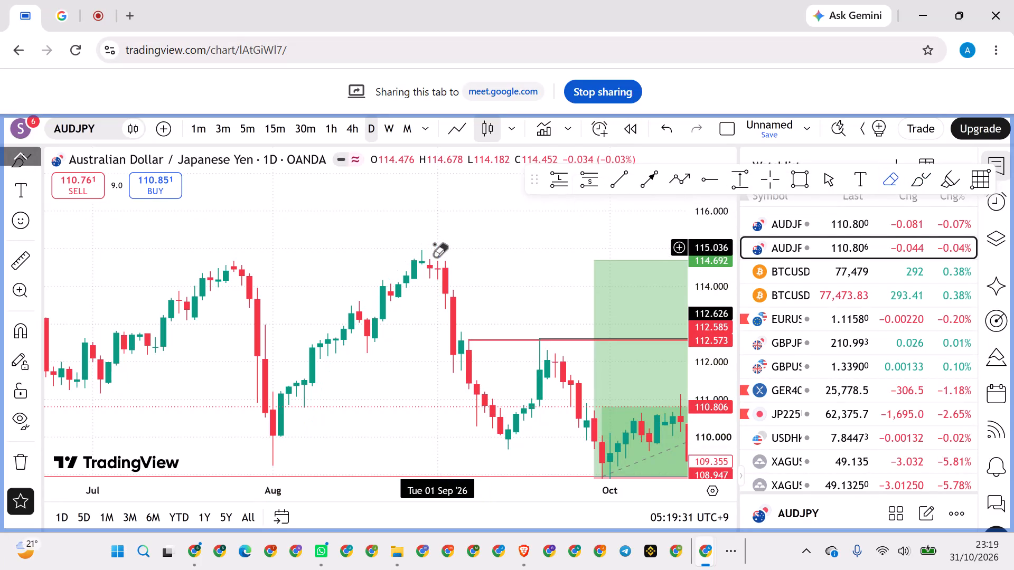
Draw a horizontal ray from the 28 August 2026 peak at about 114.952.
click(708, 178)
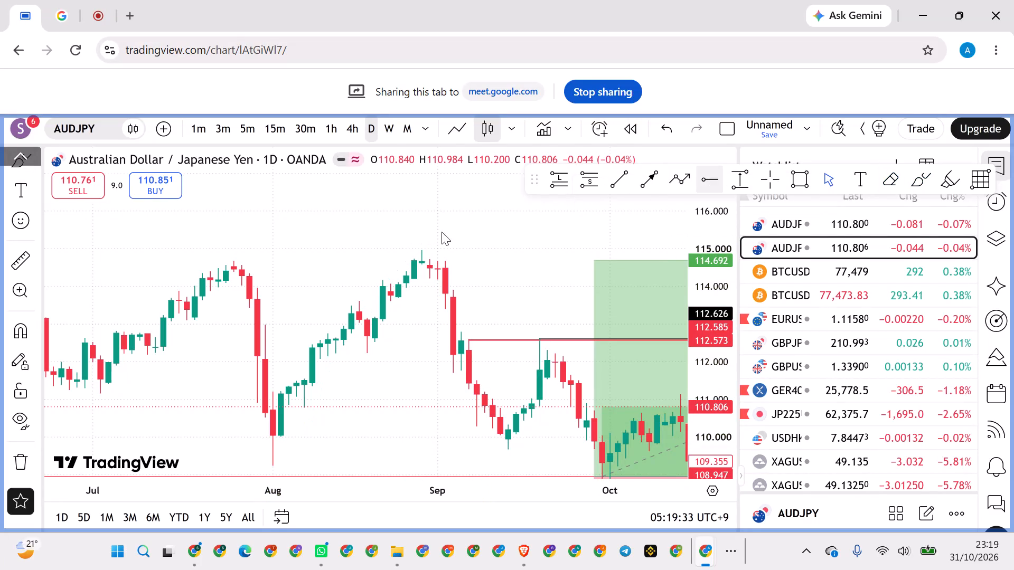
click(420, 250)
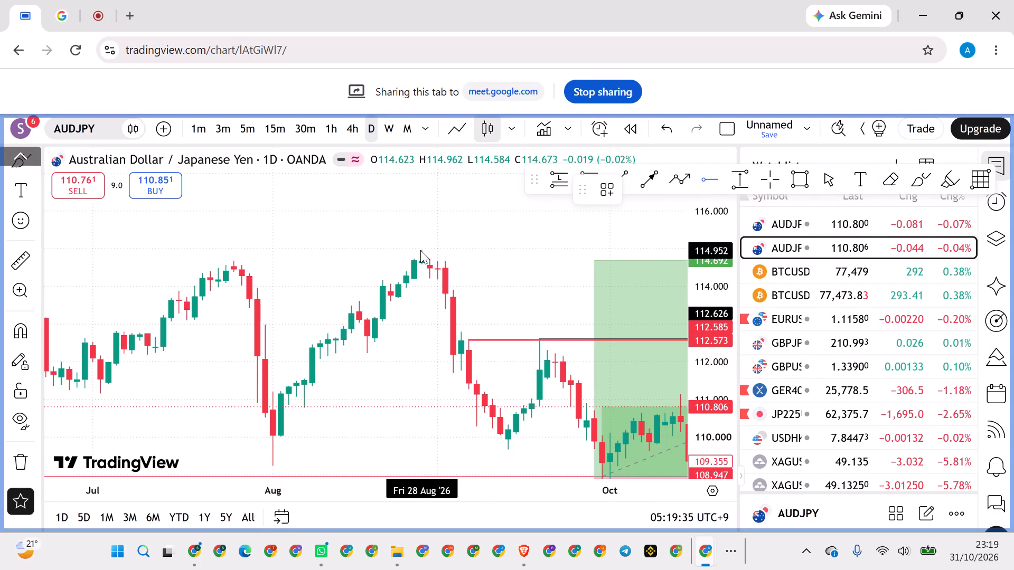
click(404, 212)
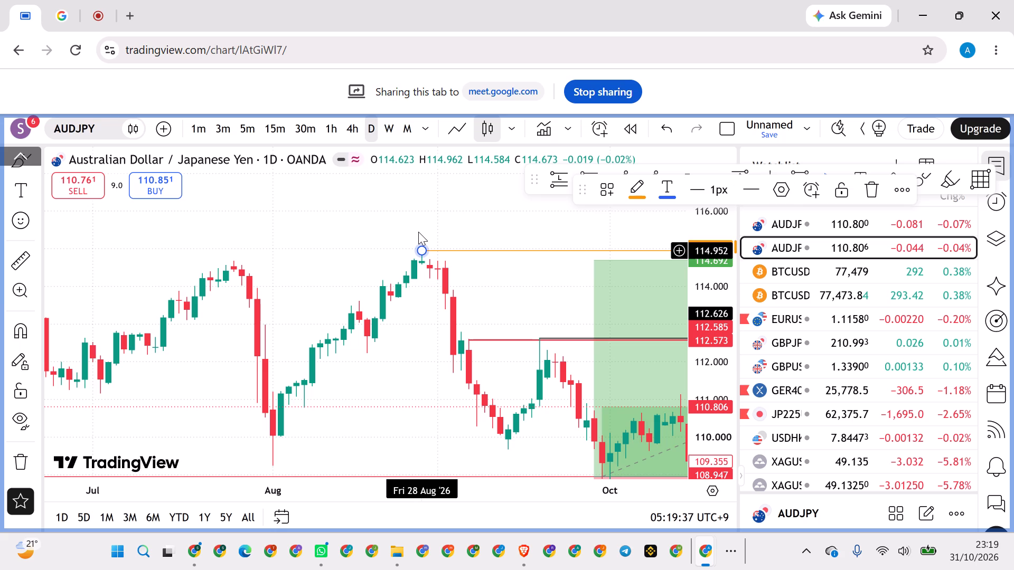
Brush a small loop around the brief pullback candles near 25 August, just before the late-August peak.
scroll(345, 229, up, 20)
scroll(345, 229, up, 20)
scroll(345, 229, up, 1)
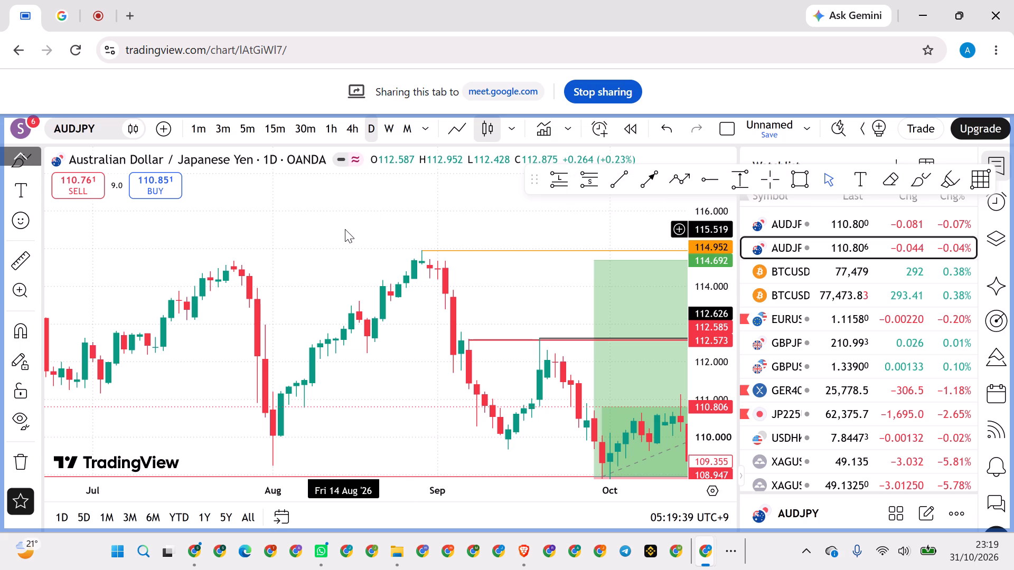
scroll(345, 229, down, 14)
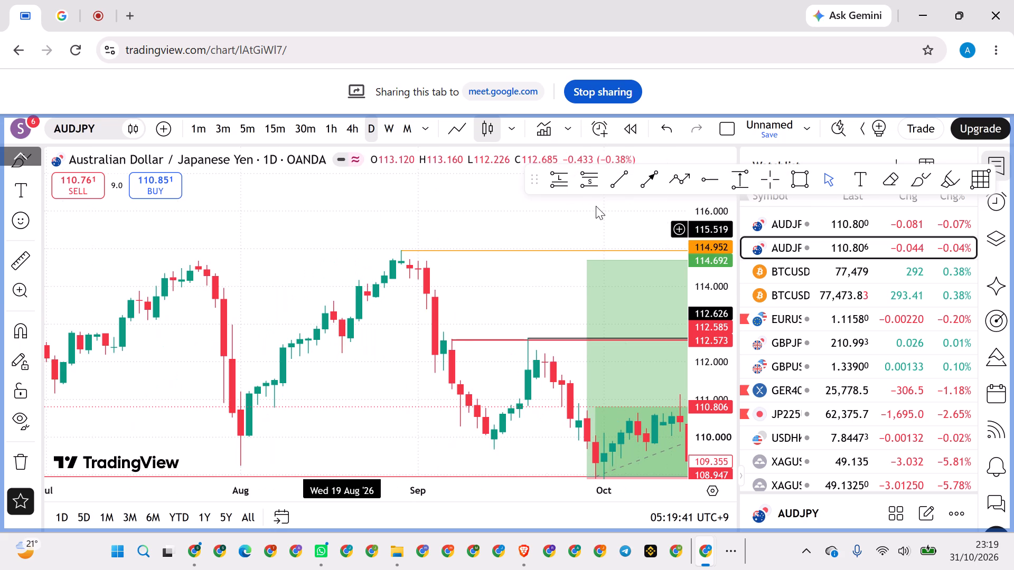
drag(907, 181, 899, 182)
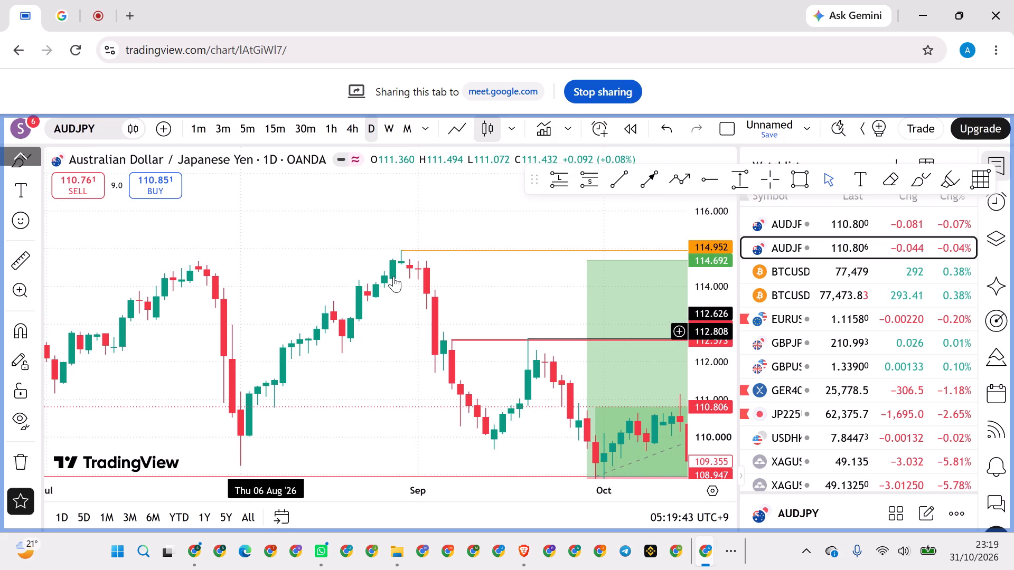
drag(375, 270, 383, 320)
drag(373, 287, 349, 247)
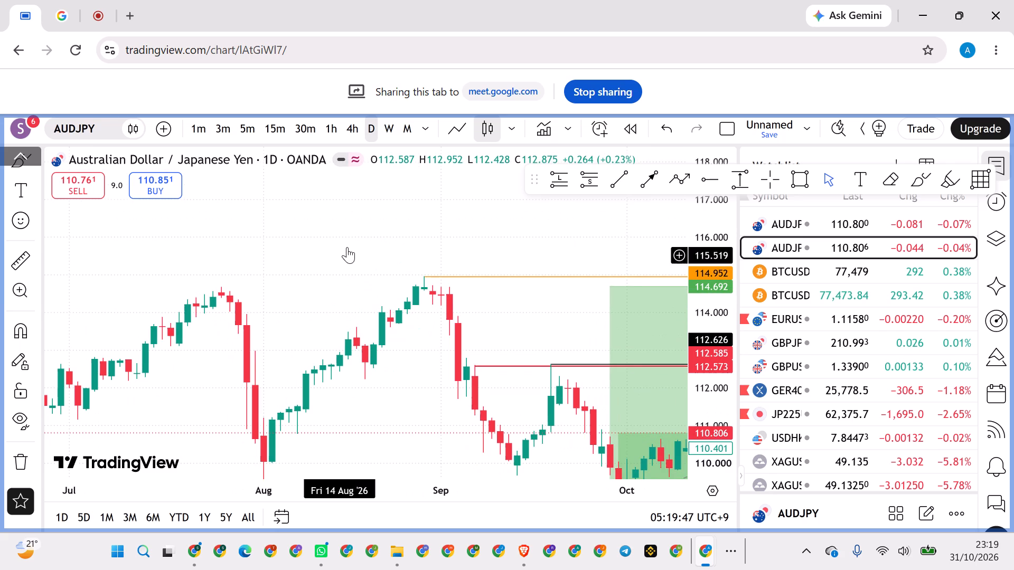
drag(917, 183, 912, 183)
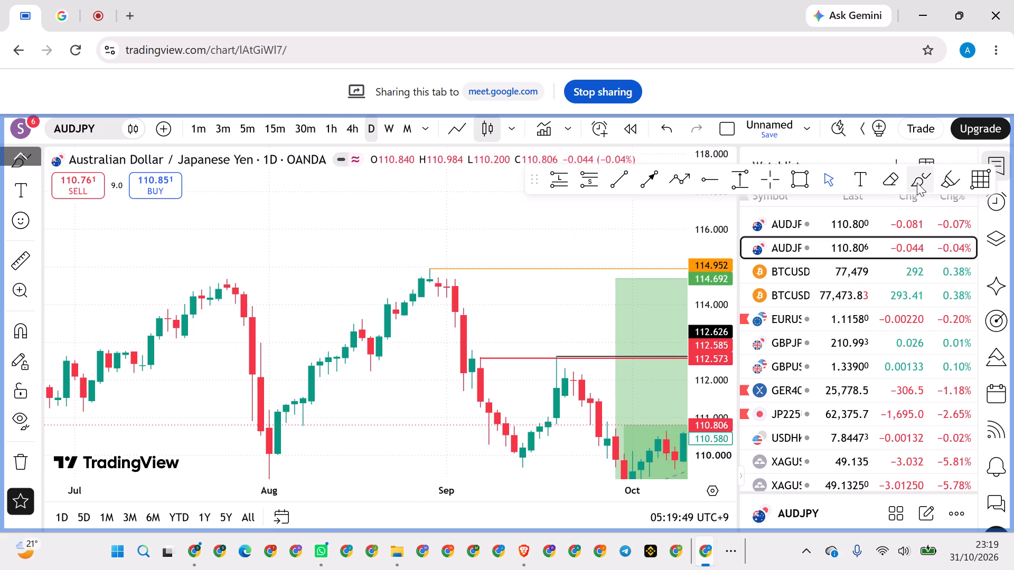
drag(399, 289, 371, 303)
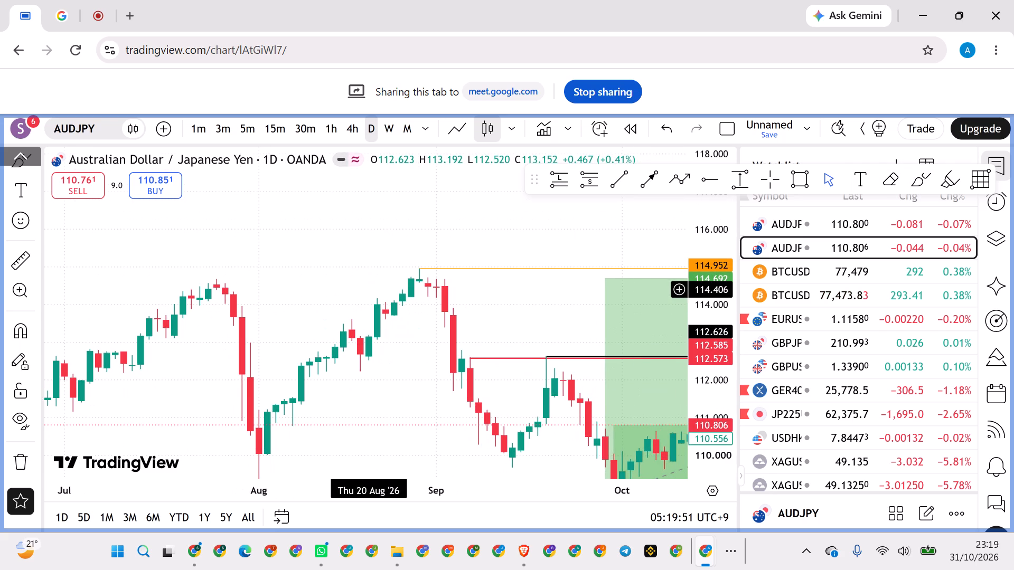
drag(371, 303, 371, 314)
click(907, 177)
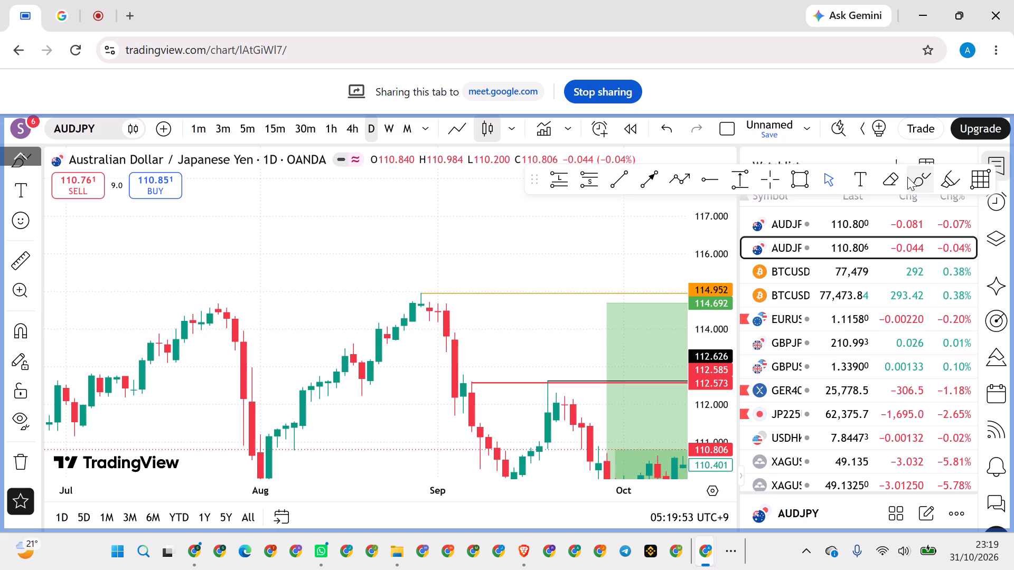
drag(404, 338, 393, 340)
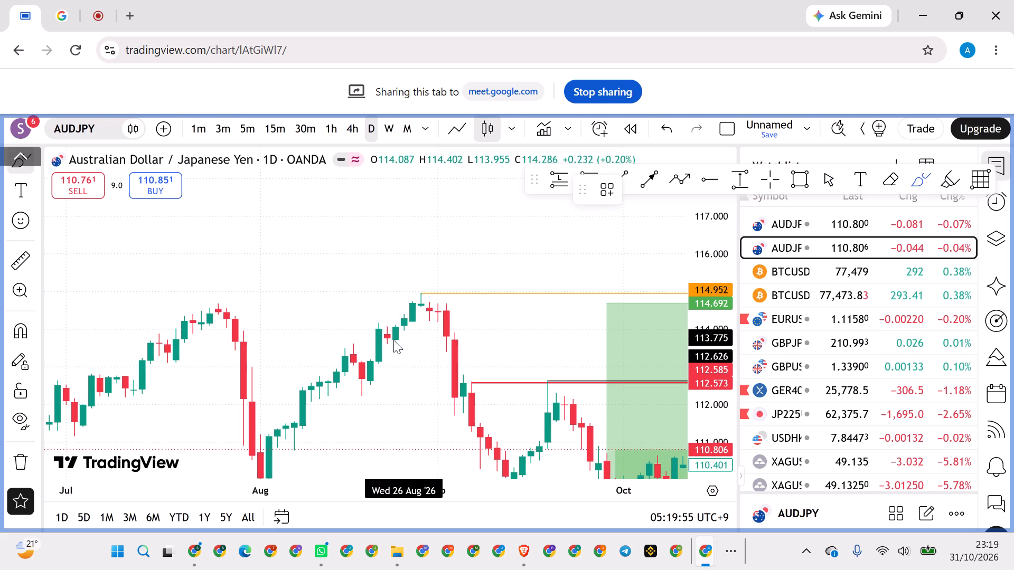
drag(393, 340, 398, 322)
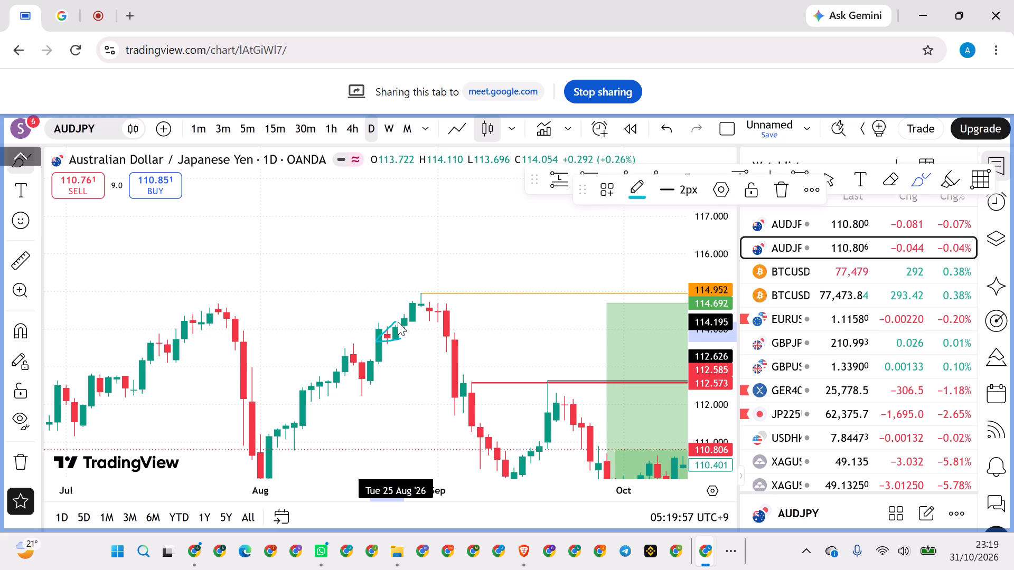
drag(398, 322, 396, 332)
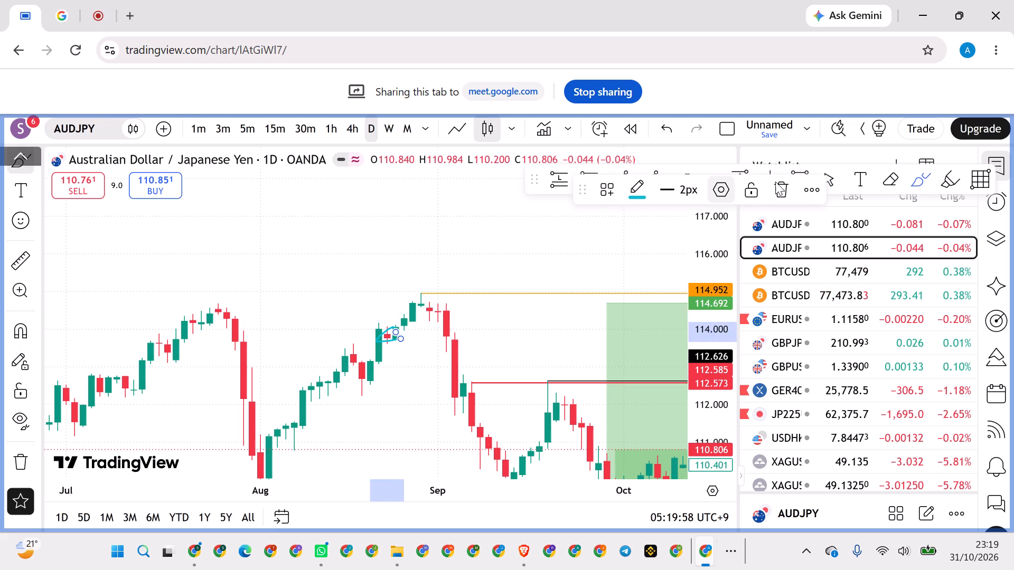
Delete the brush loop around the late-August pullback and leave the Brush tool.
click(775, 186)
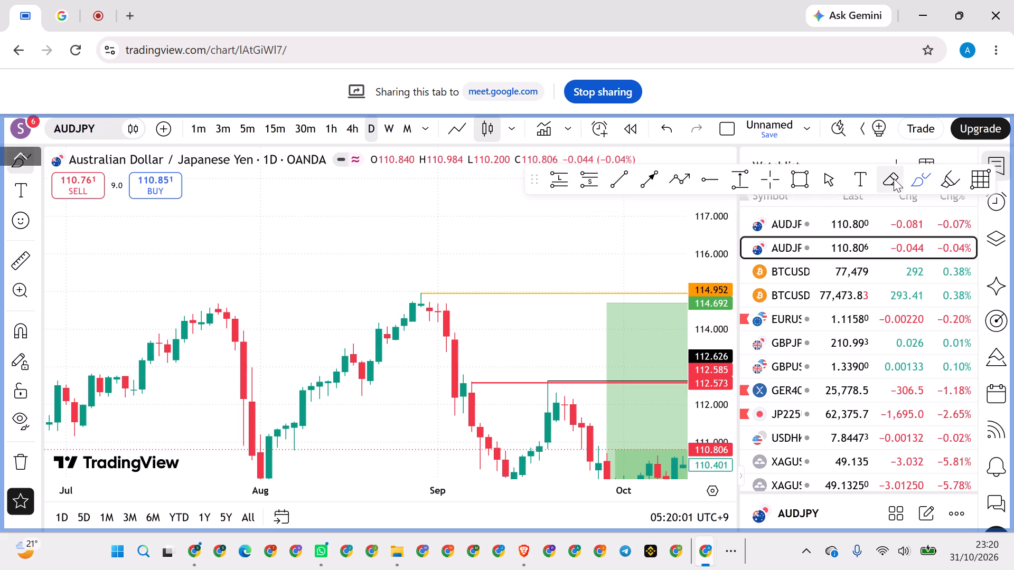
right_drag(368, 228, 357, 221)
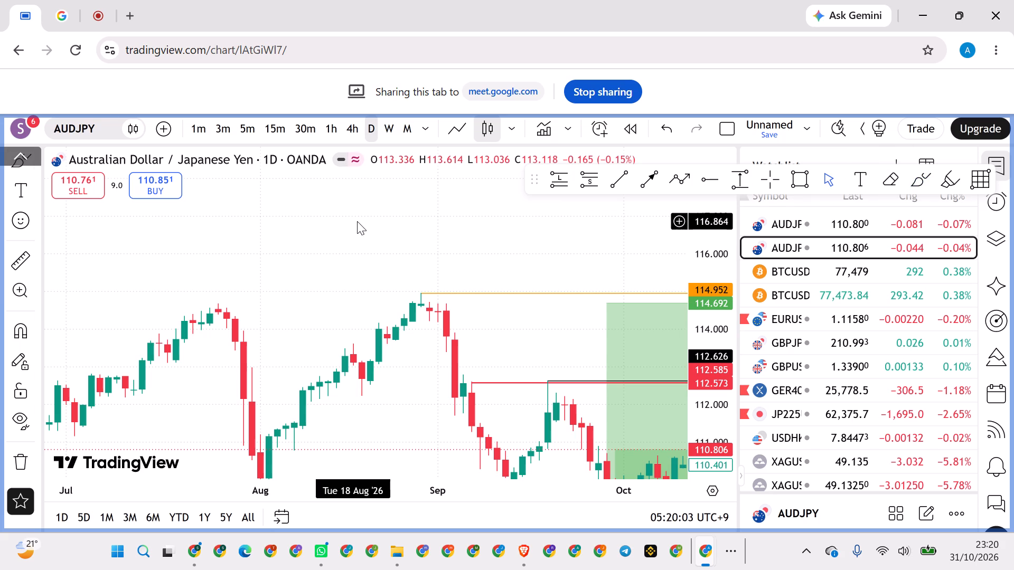
Move the horizontal ray from the late-August peak down to the small pullback at about 113.670 on 25 August.
drag(341, 271, 352, 234)
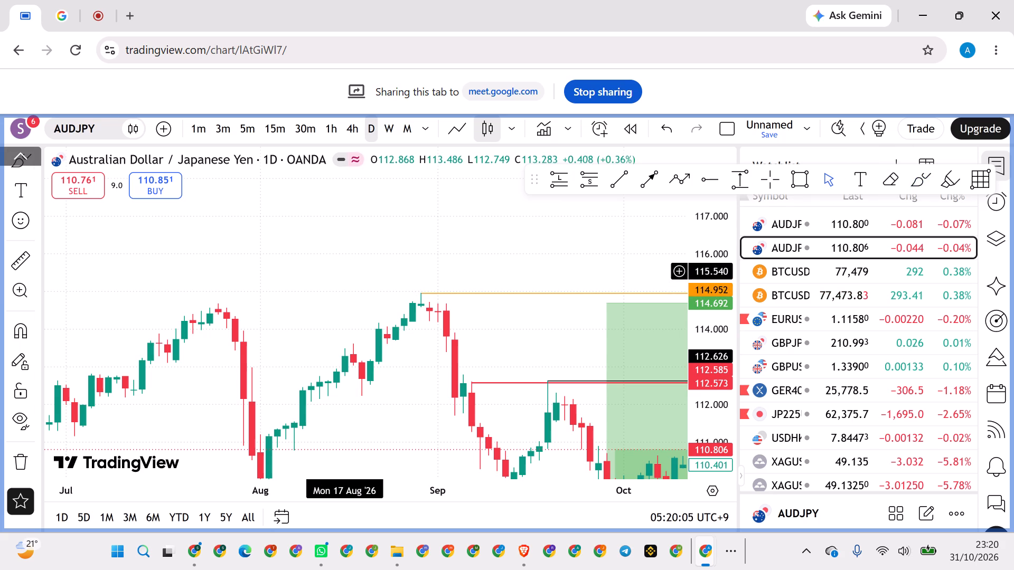
drag(352, 234, 331, 194)
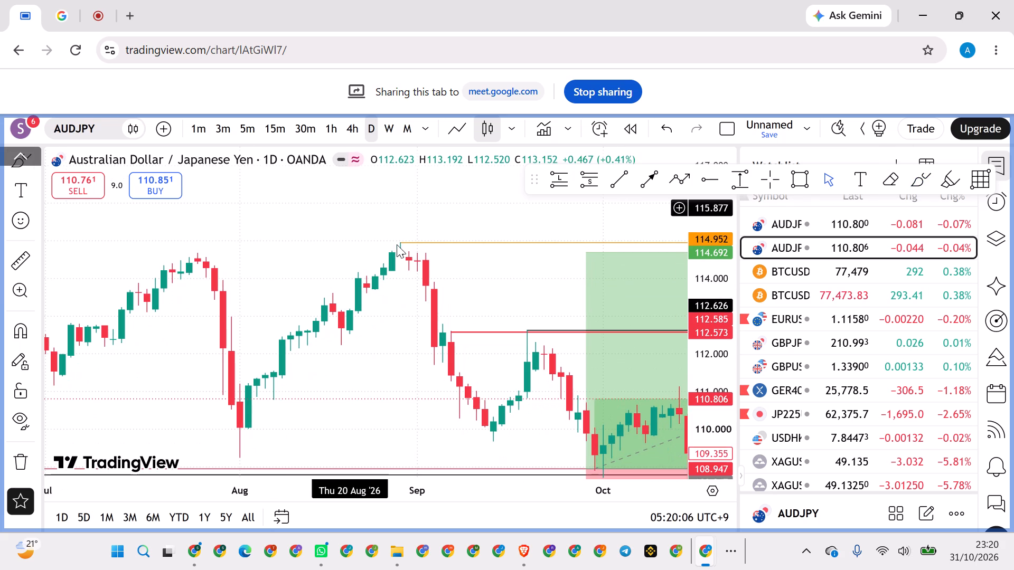
drag(398, 243, 381, 287)
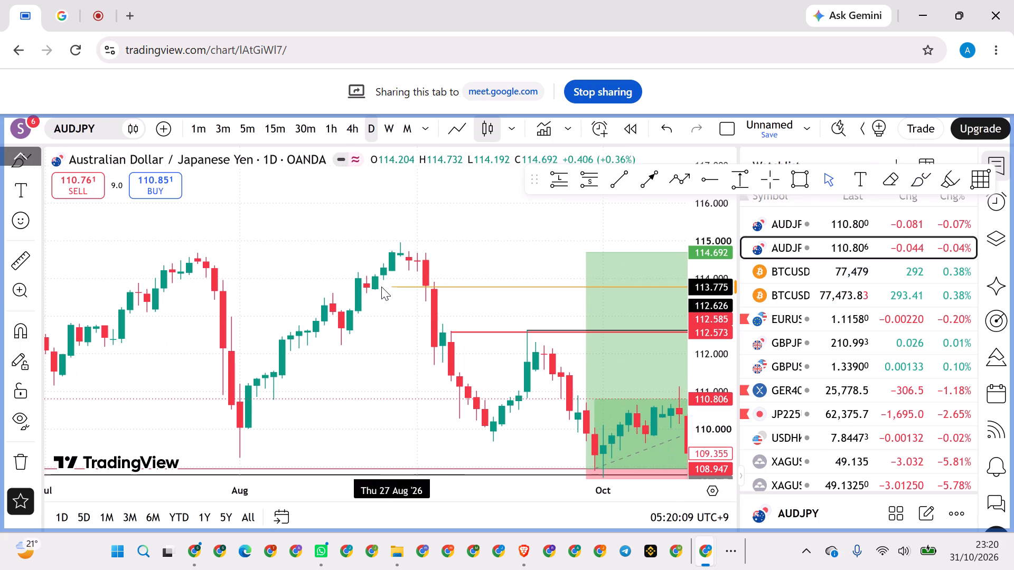
drag(381, 287, 365, 293)
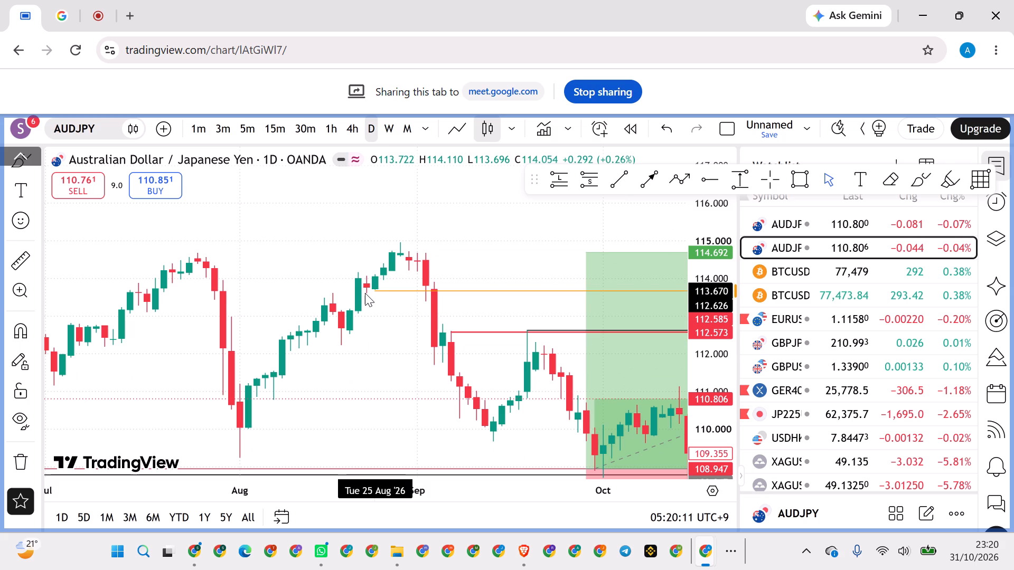
Align the pullback's horizontal ray with the low of the 24 August 2026 candle at about 113.607.
drag(365, 293, 367, 293)
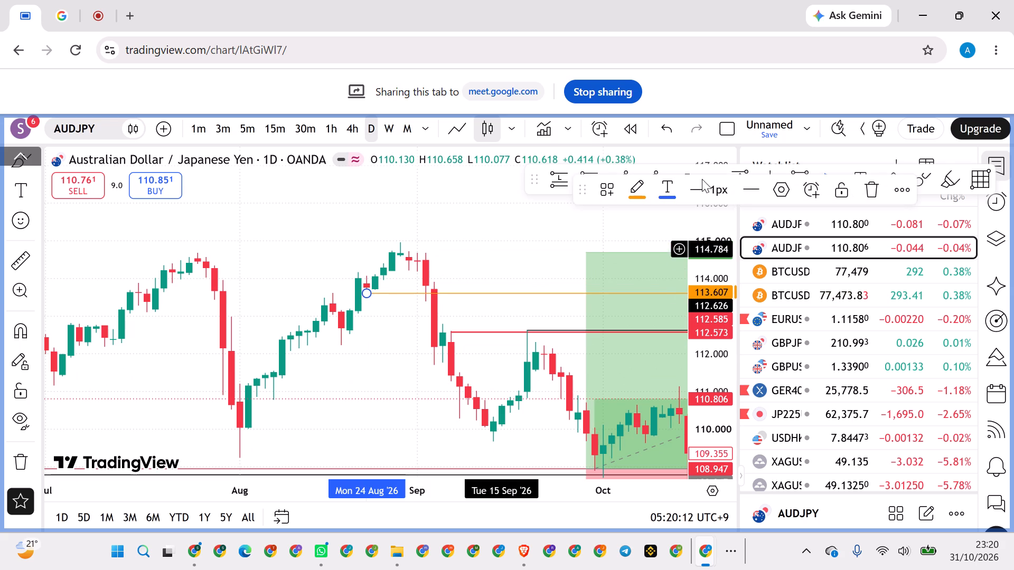
click(523, 234)
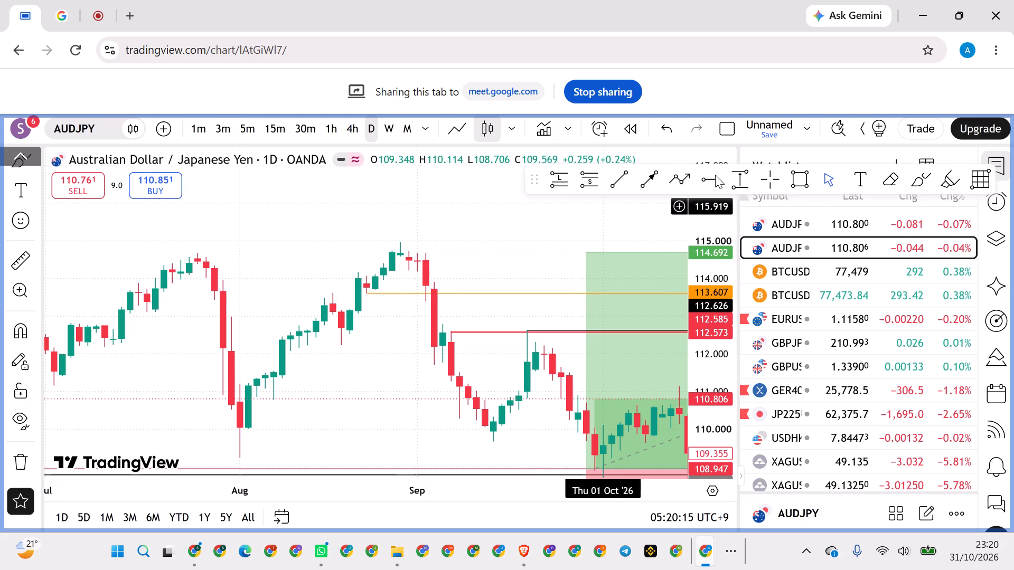
Draw a second horizontal ray from the high of the 24 August pullback candle at about 114.069.
drag(709, 179, 703, 179)
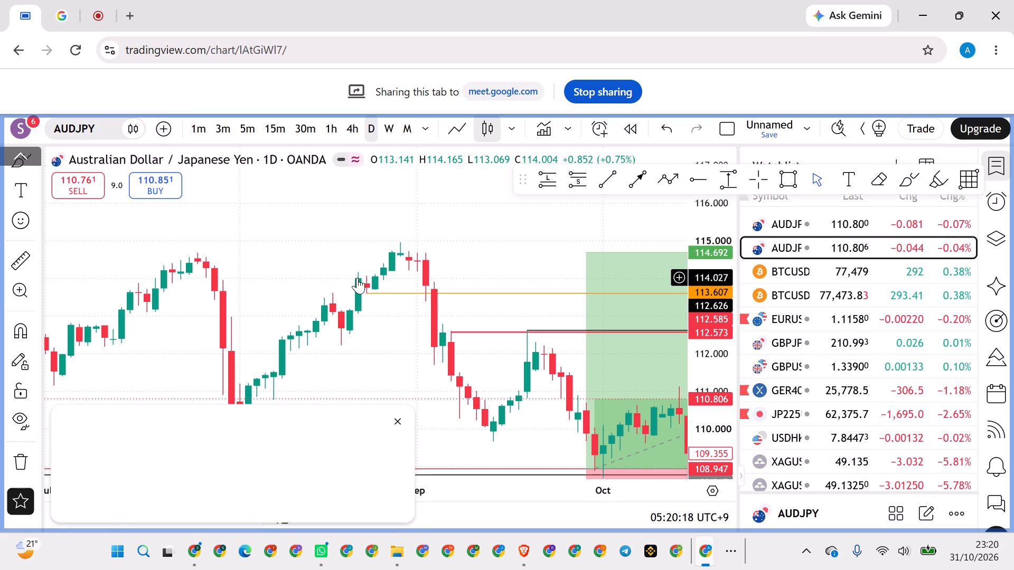
click(697, 181)
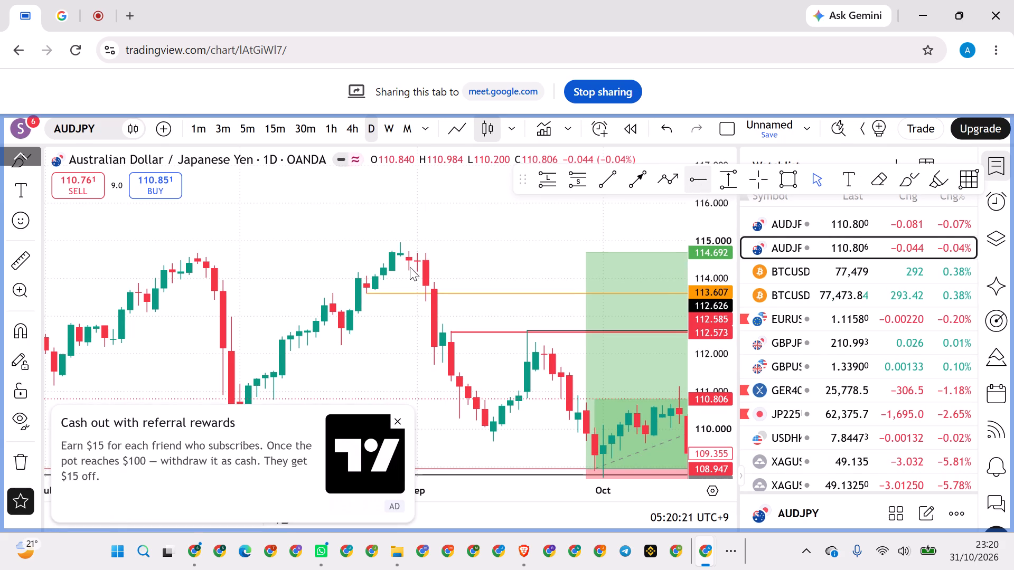
click(356, 280)
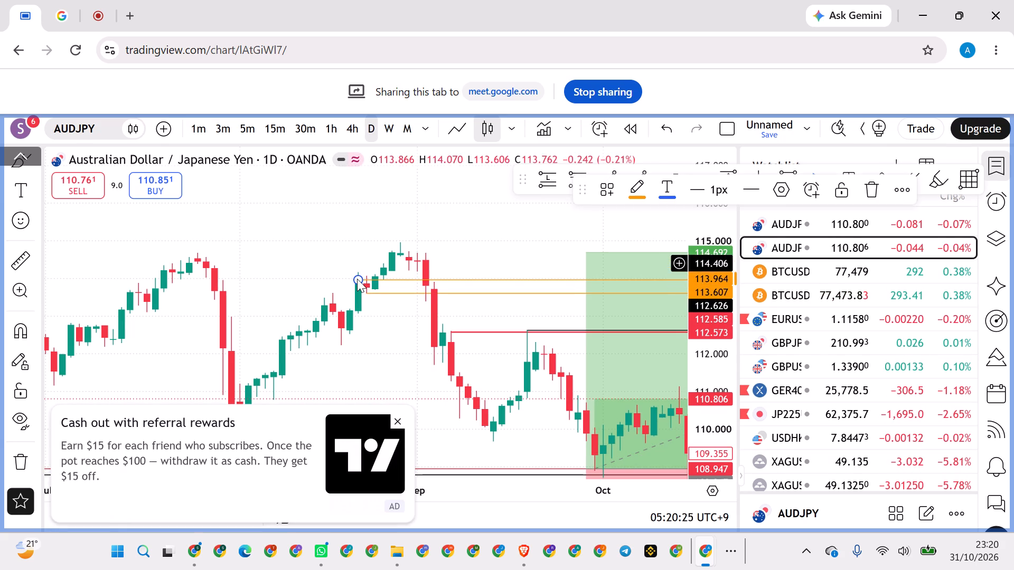
drag(357, 279, 362, 279)
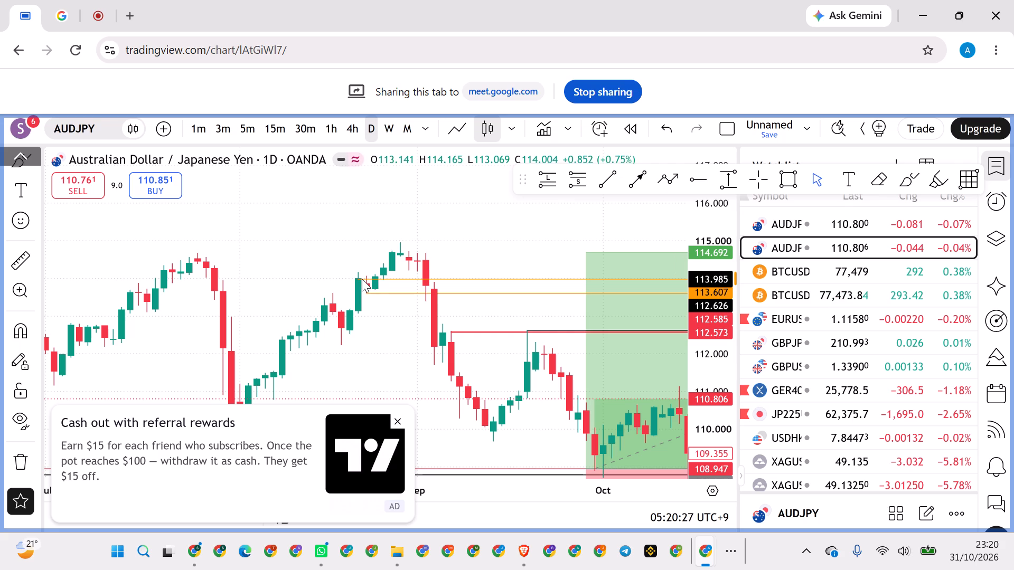
drag(362, 279, 363, 276)
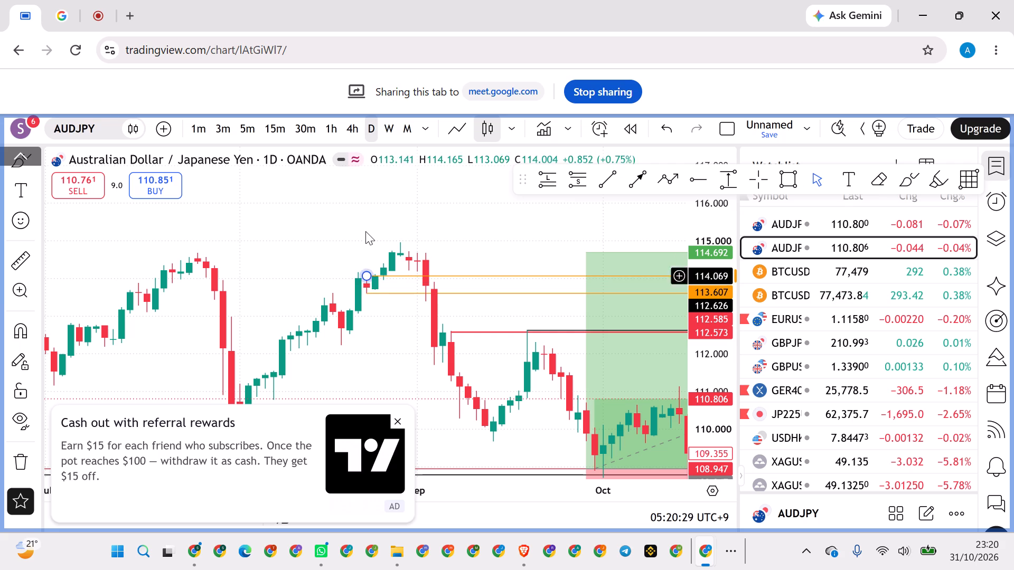
click(365, 231)
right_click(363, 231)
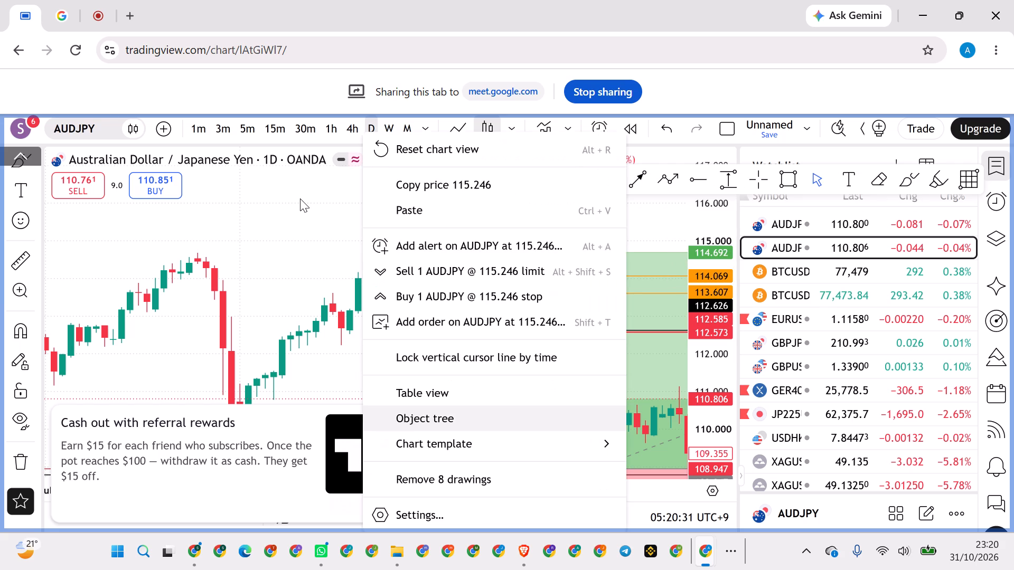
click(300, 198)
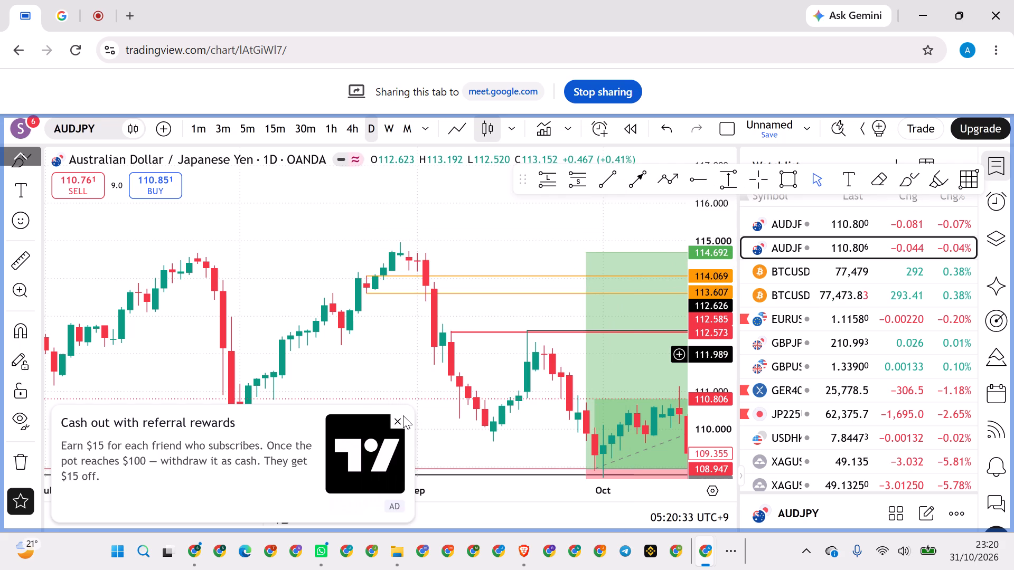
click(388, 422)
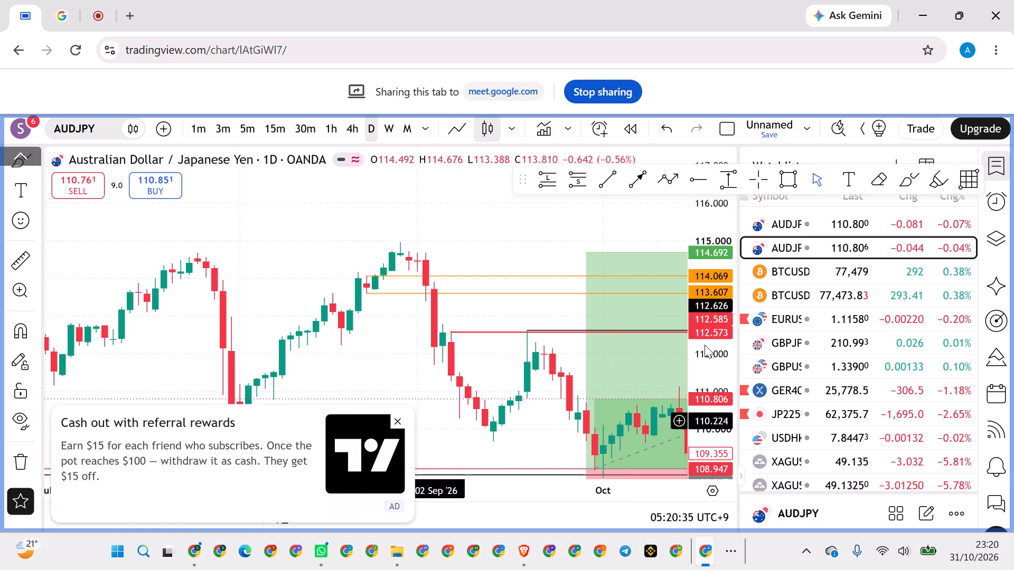
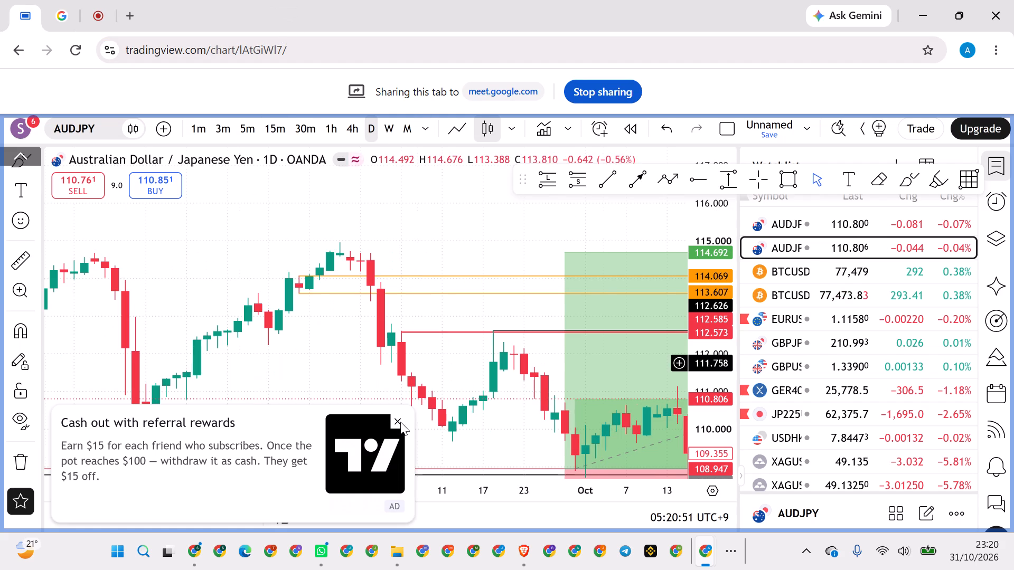
Close the referral rewards advert covering the chart.
click(397, 422)
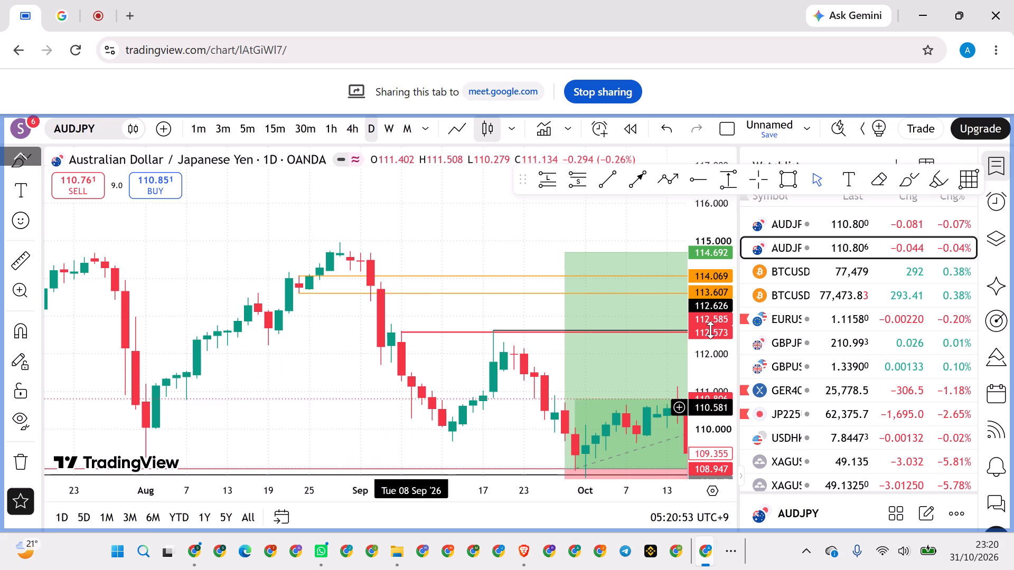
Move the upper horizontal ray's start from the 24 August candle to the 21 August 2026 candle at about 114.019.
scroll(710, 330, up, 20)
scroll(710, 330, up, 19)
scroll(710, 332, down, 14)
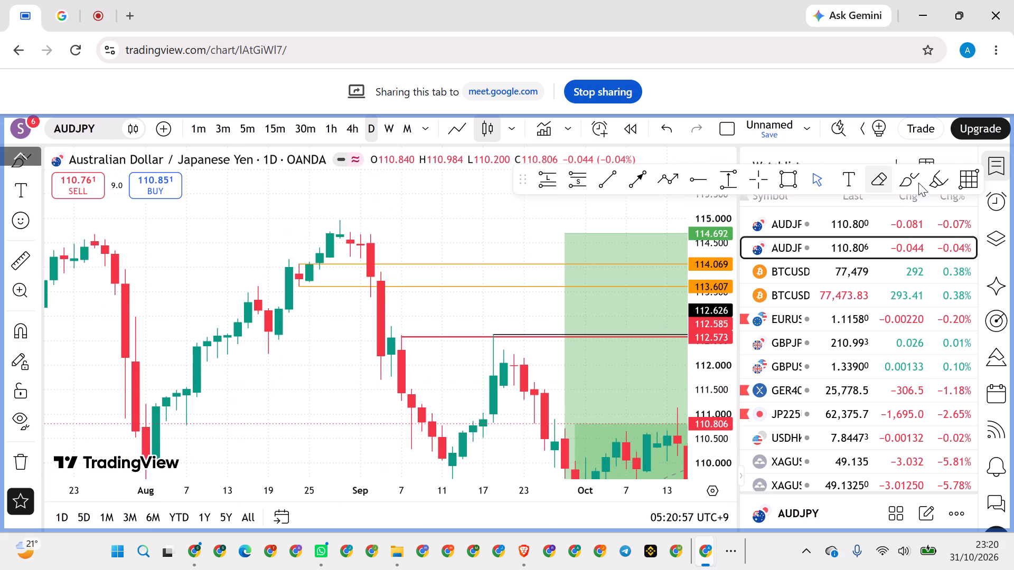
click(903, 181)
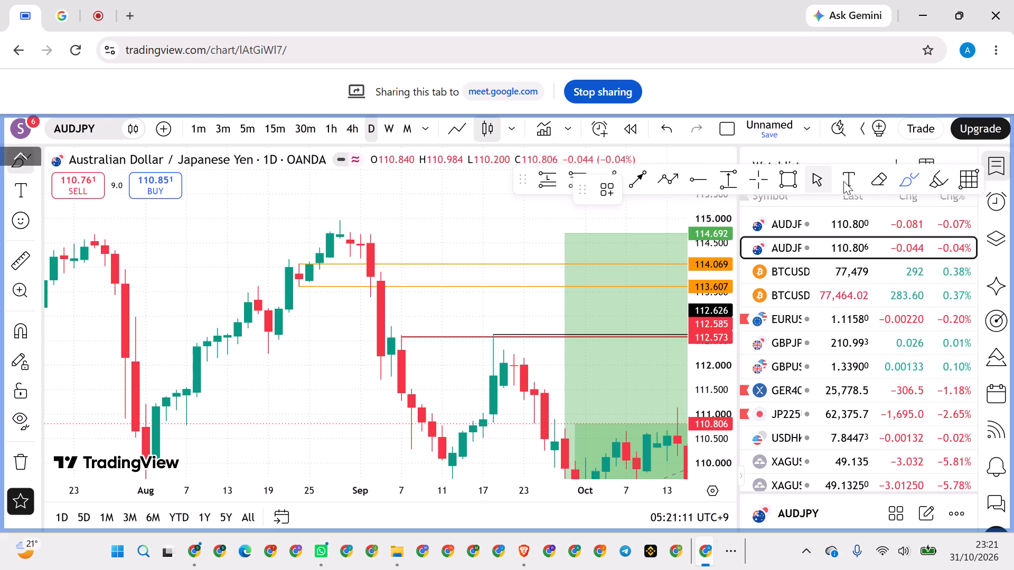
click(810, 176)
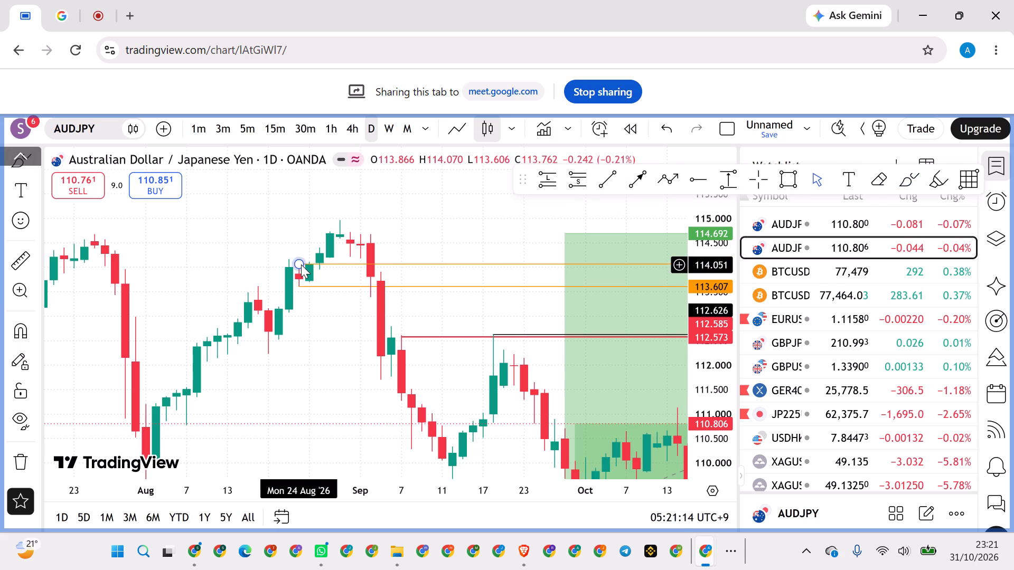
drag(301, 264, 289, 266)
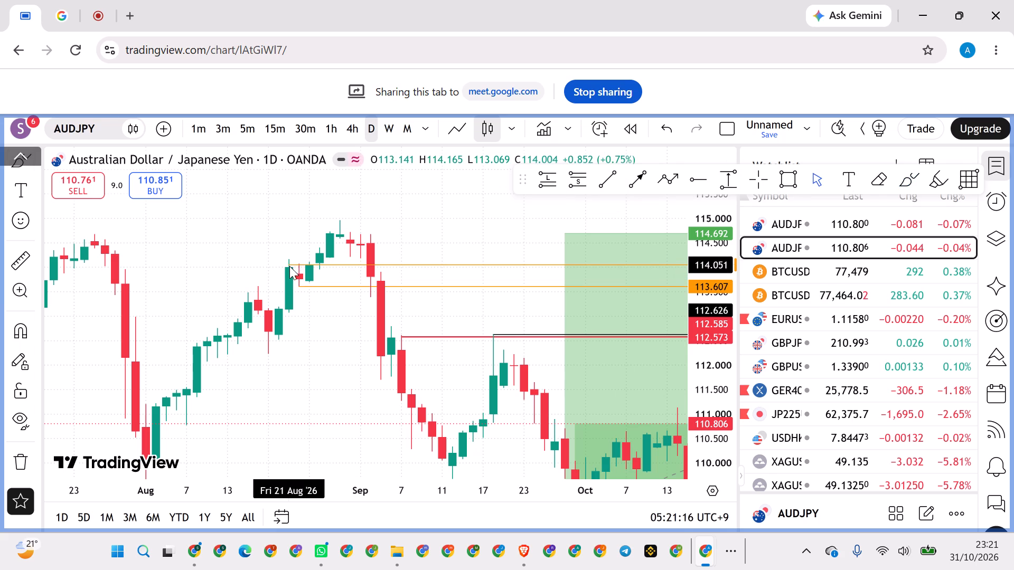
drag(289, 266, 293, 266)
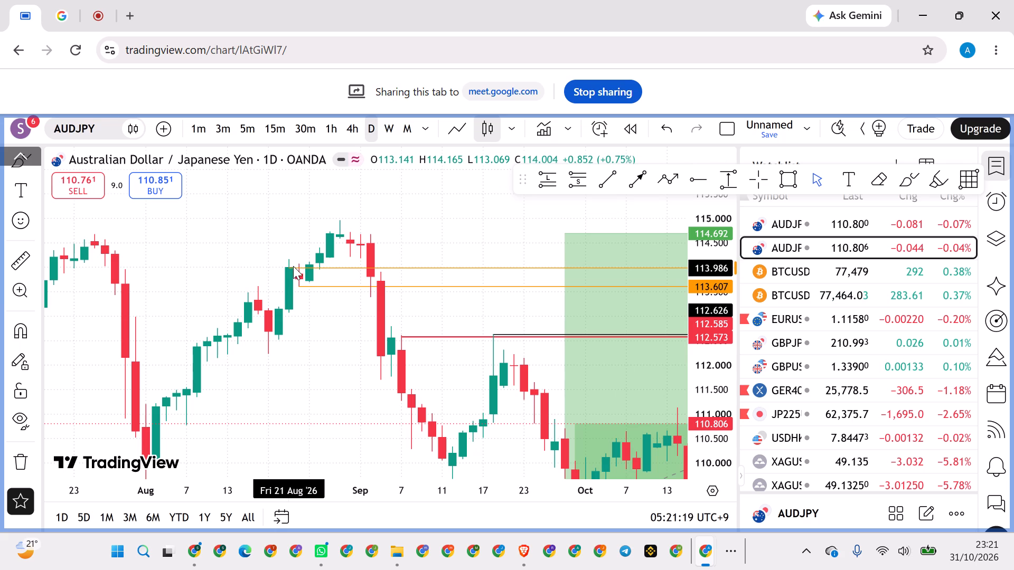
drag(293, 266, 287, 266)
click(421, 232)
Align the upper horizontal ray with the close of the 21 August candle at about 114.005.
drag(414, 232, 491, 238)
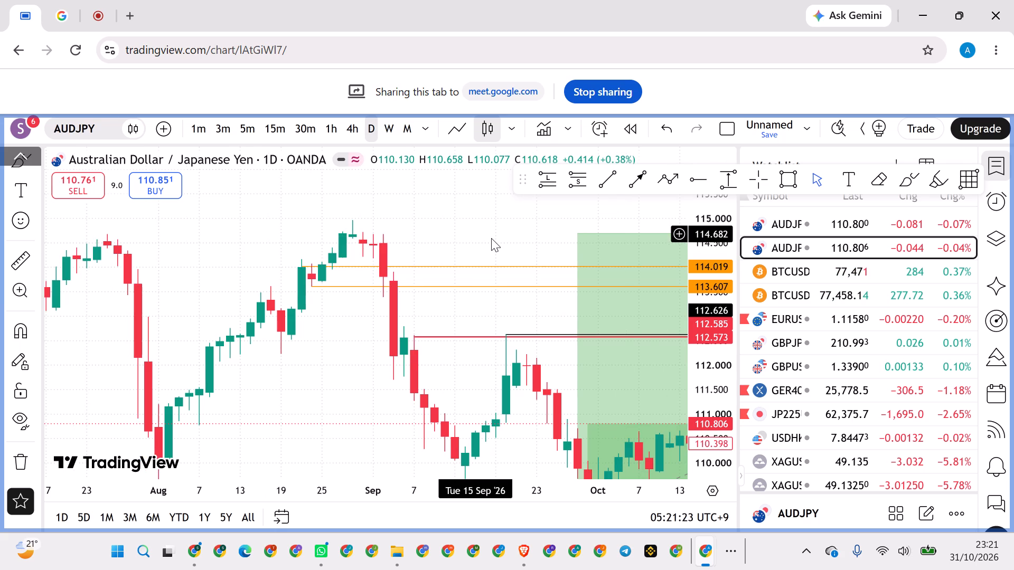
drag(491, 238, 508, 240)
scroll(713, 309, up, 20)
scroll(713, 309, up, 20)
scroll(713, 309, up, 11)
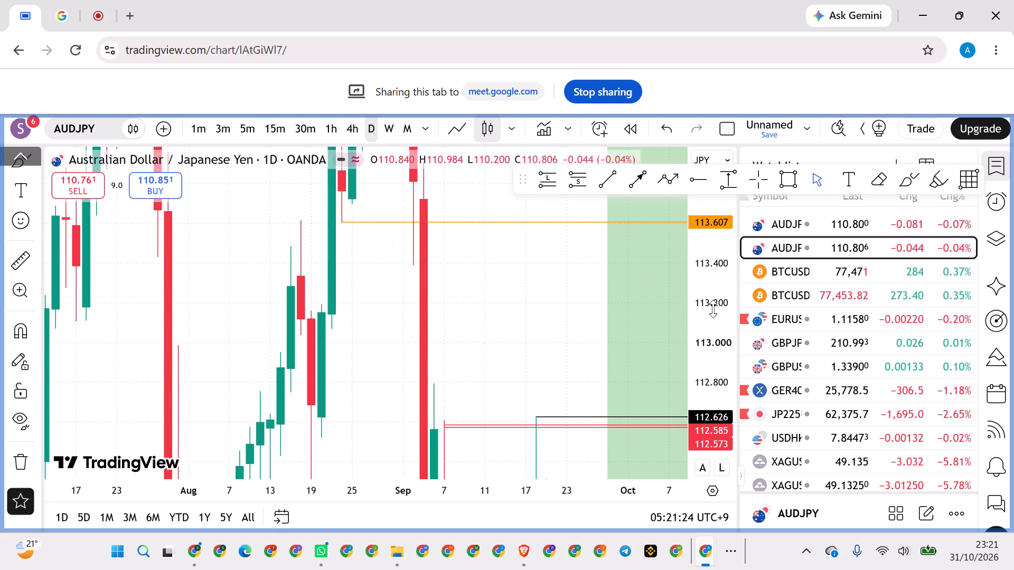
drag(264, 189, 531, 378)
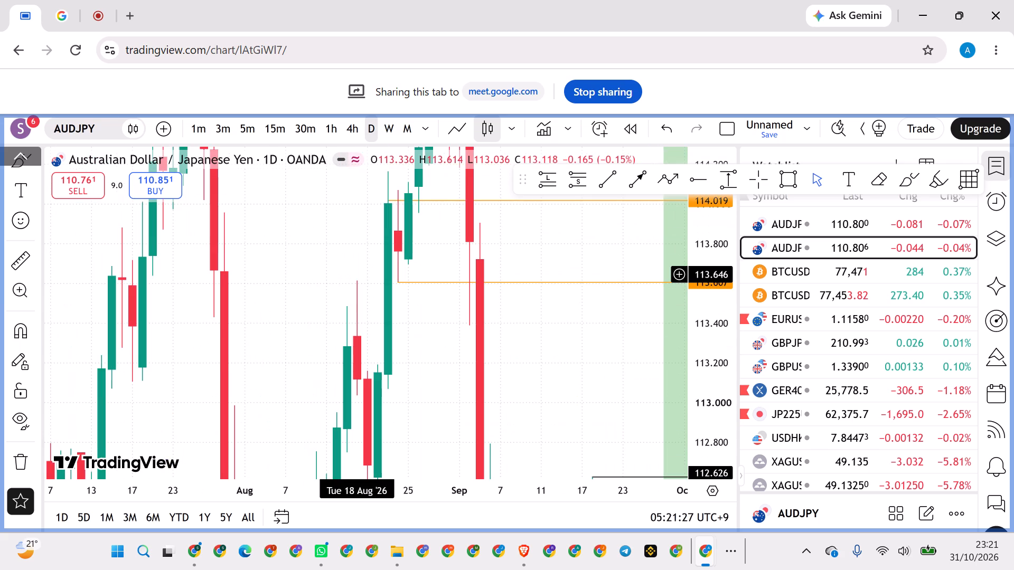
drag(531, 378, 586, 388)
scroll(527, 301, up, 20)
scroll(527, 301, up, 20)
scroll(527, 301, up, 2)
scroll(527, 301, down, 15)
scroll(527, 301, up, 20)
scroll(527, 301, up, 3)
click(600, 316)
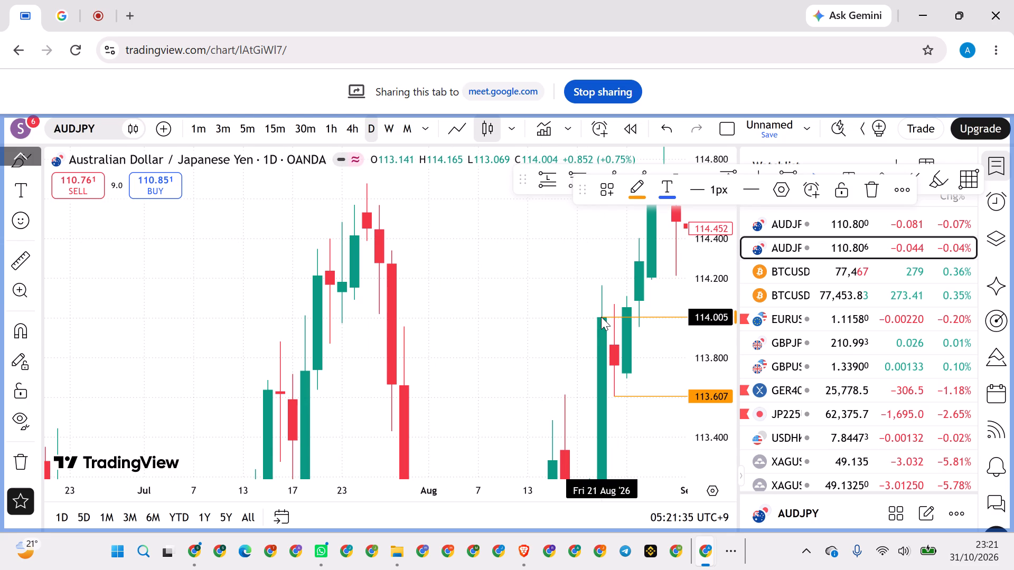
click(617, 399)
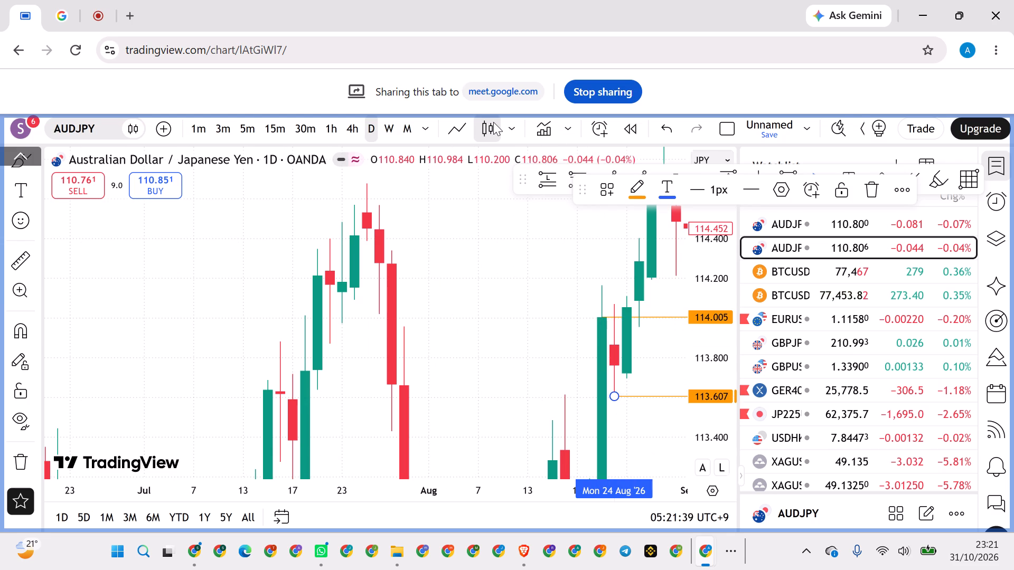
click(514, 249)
Draw a short arrow from the 21 August candle's high at about 114.169 across to 25 August at about 114.173.
click(632, 178)
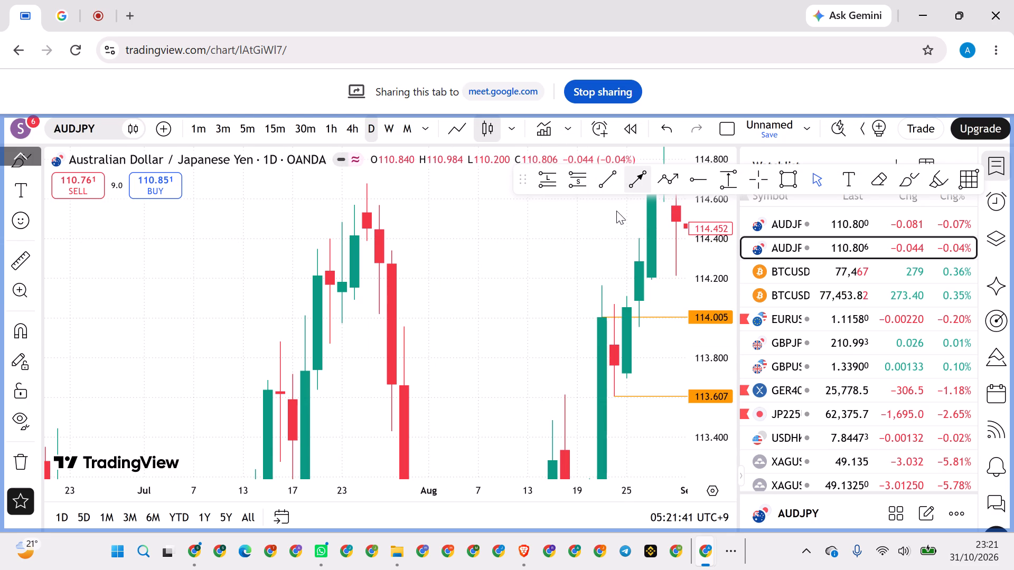
drag(599, 284, 623, 284)
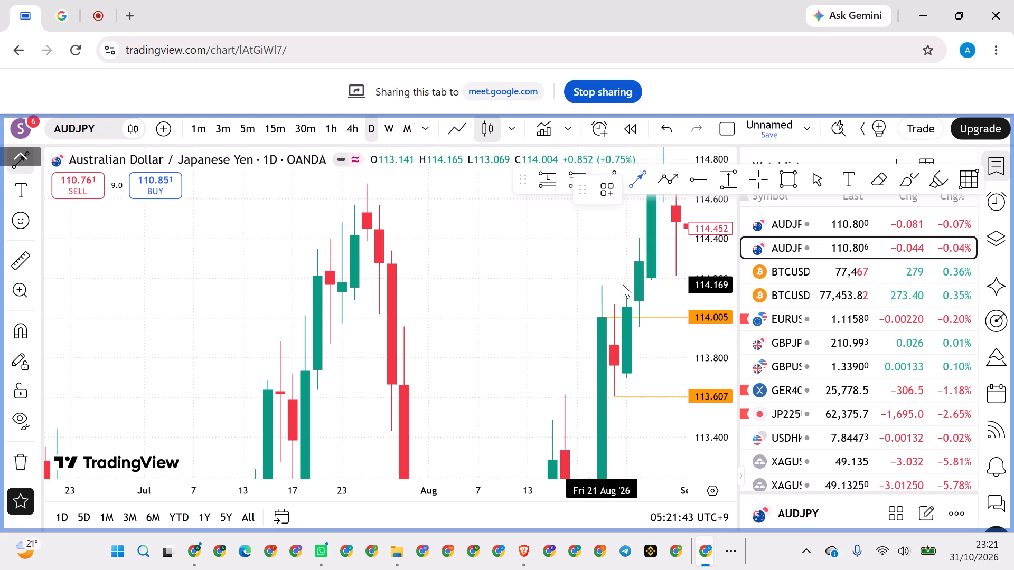
drag(623, 284, 633, 284)
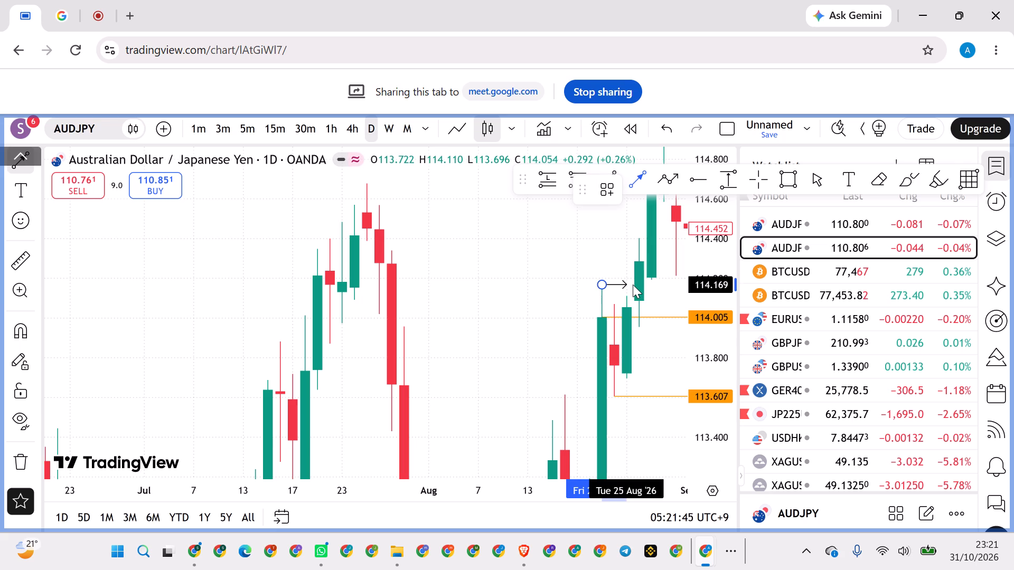
drag(633, 284, 635, 284)
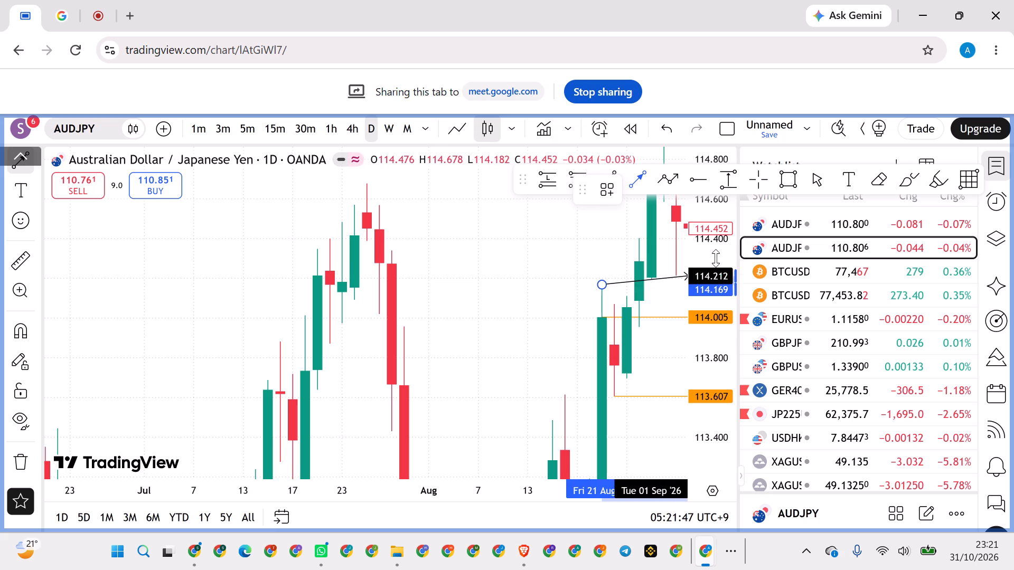
click(632, 284)
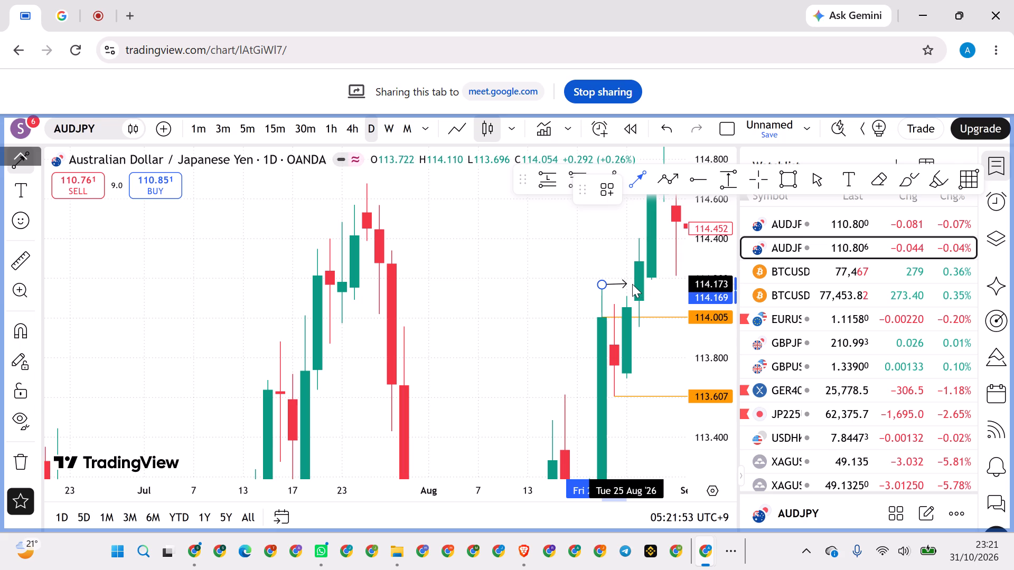
click(560, 267)
Delete both orange horizontal rays marking the late-August pullback, the lower one first and then the upper one.
drag(541, 289, 532, 289)
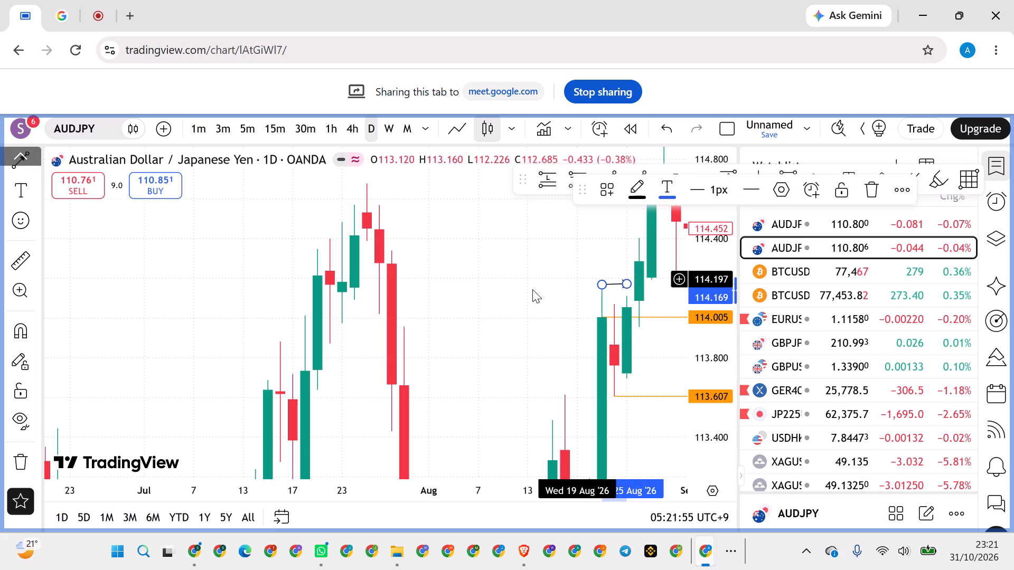
drag(532, 289, 283, 281)
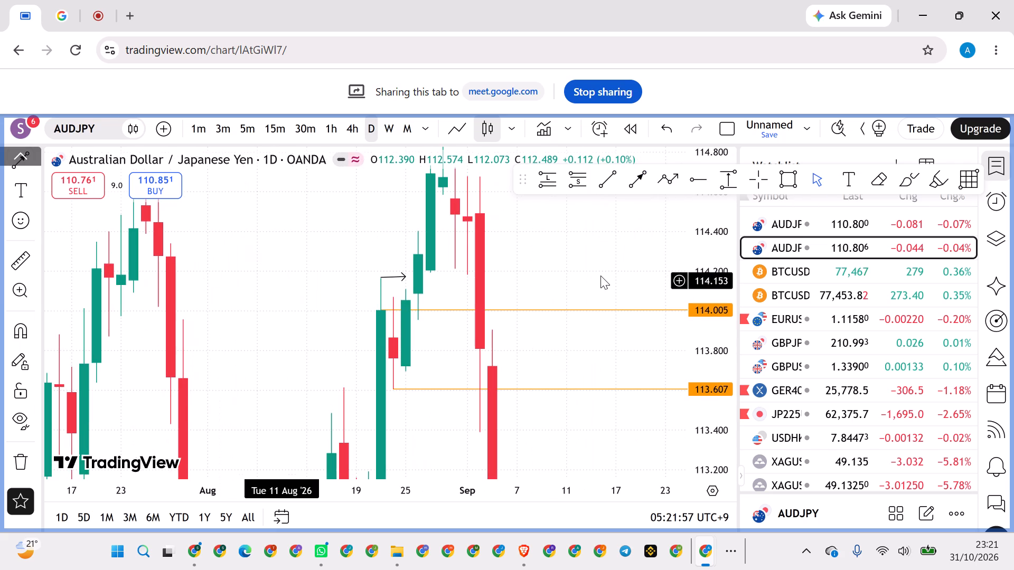
drag(709, 231, 696, 369)
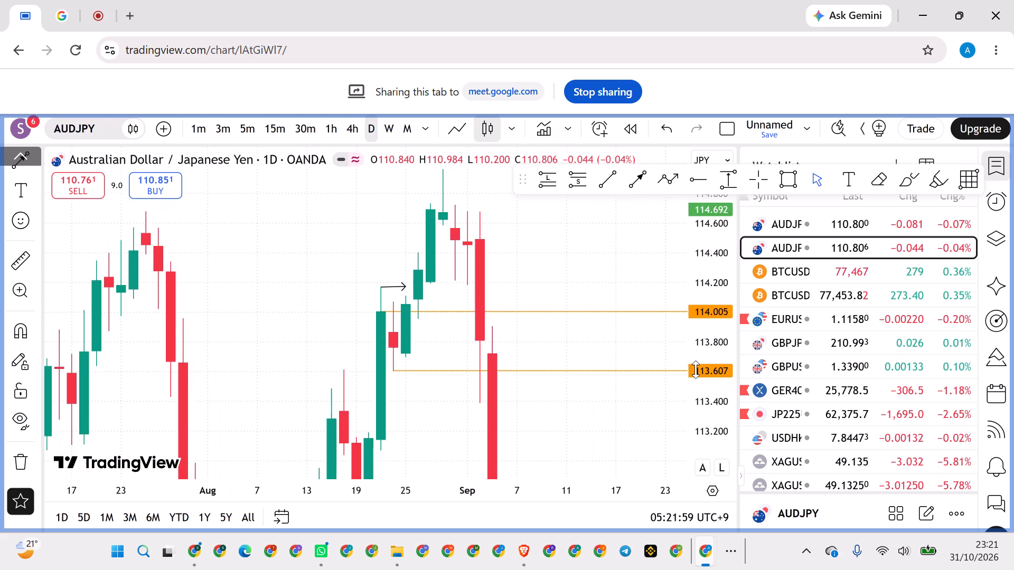
drag(696, 369, 696, 381)
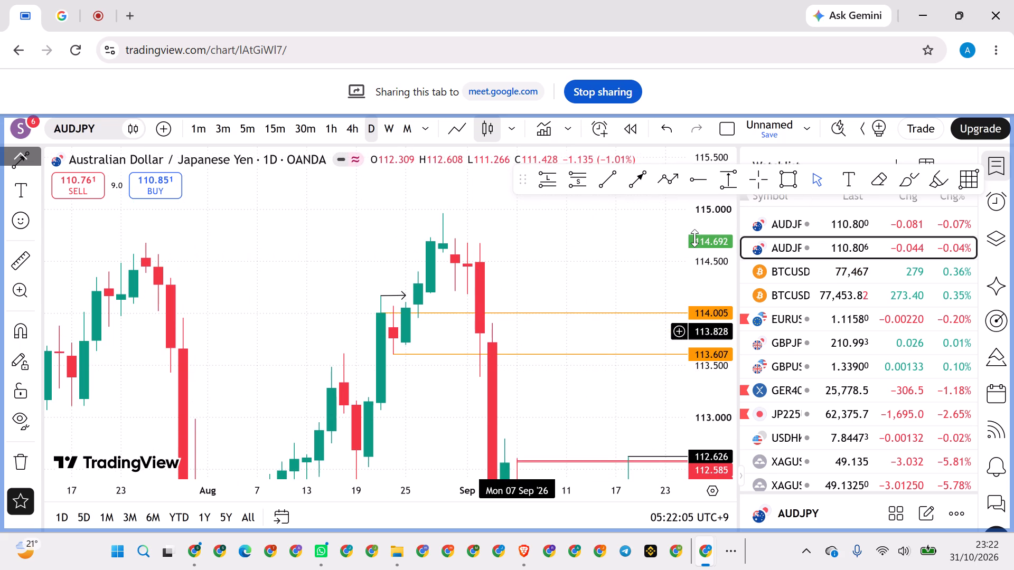
drag(709, 230, 697, 324)
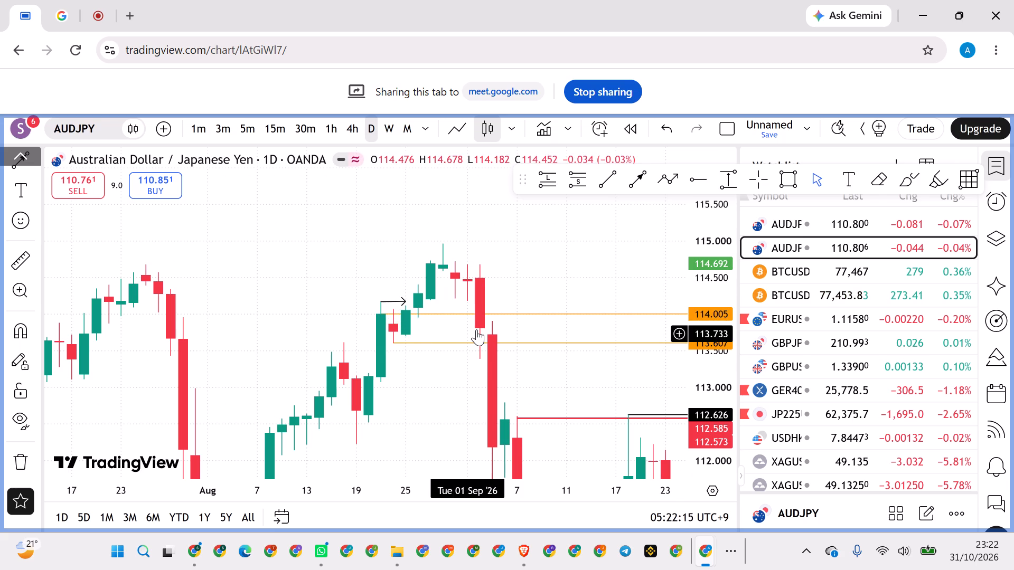
drag(705, 237, 673, 296)
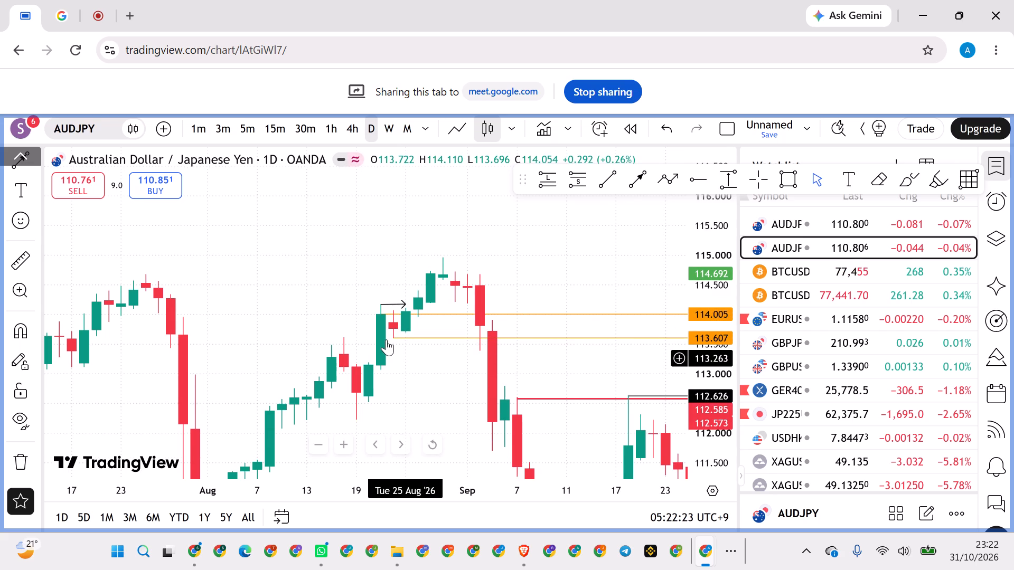
drag(395, 338, 390, 338)
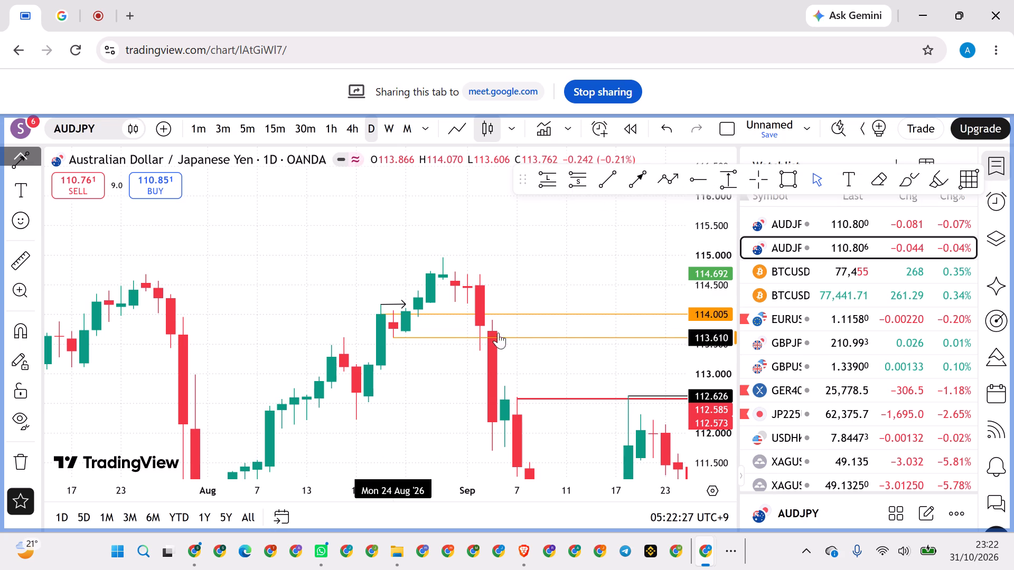
click(874, 186)
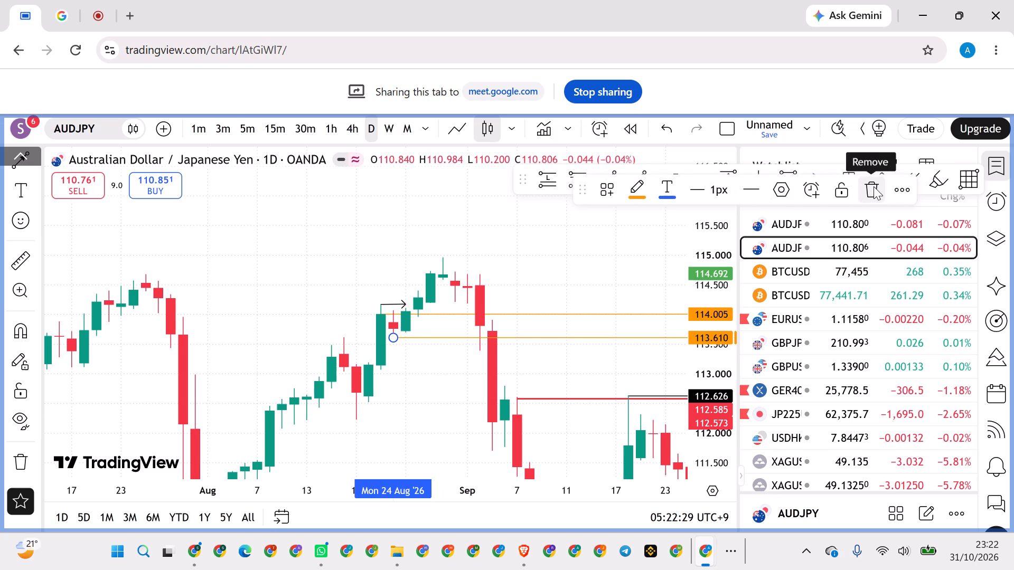
click(447, 313)
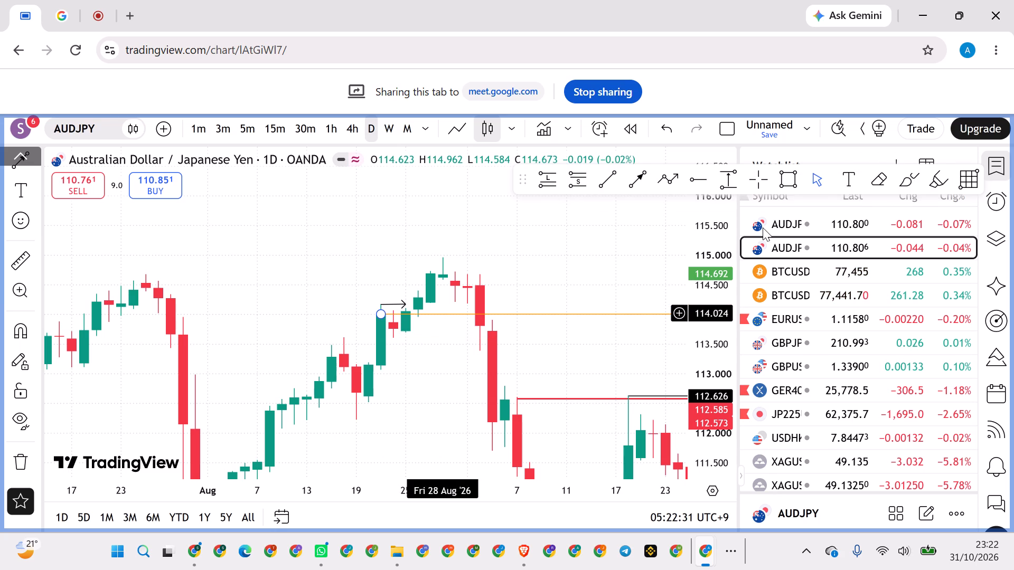
click(869, 194)
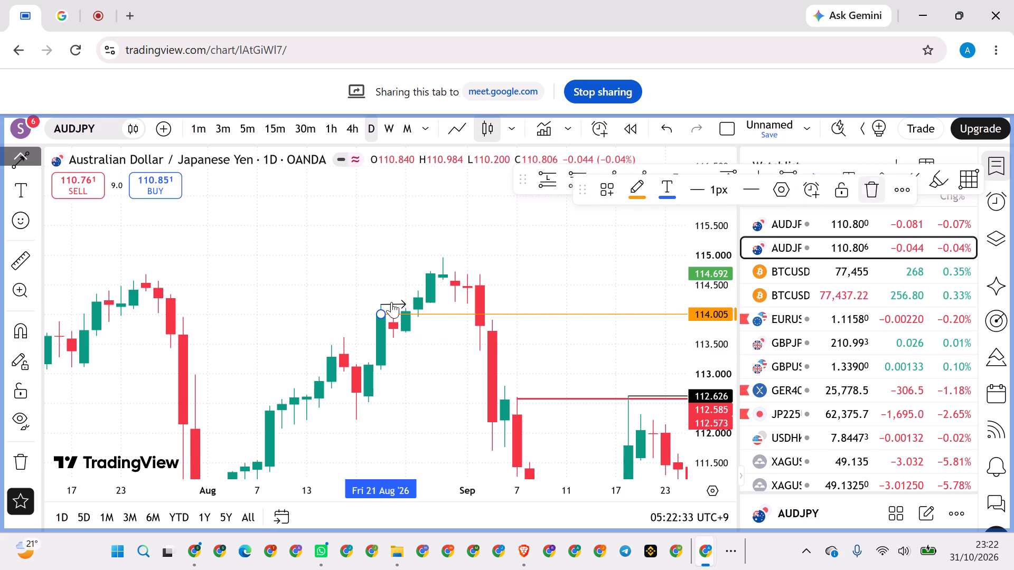
Move the arrow down beneath the 24 August candle, starting there at about 113.514.
drag(389, 302, 426, 333)
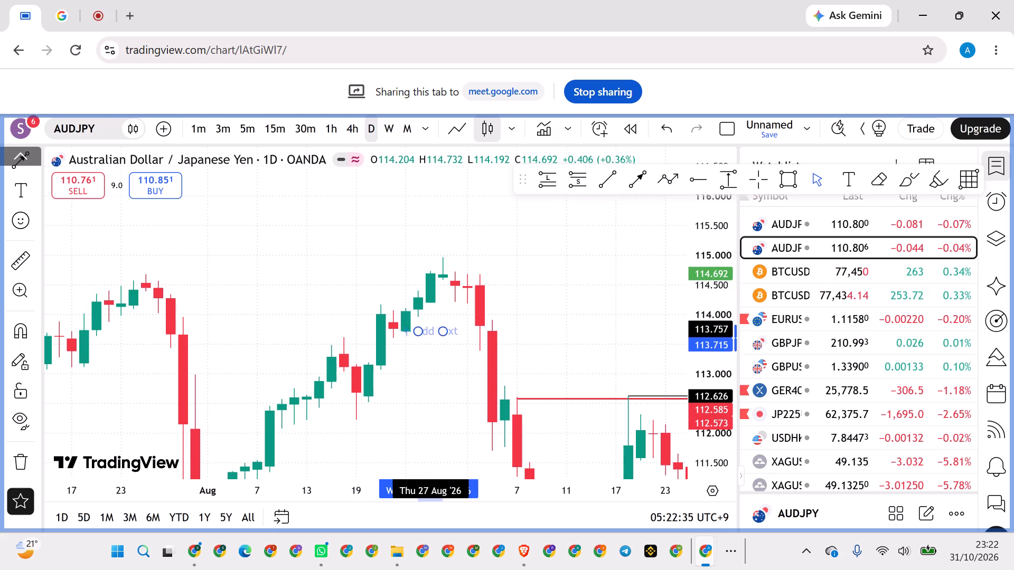
drag(426, 333, 398, 340)
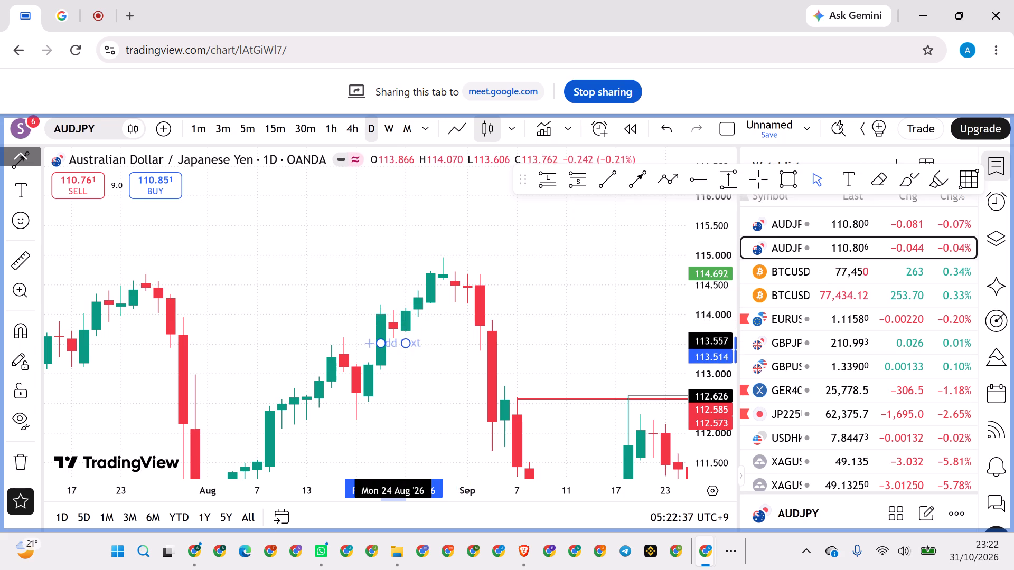
drag(398, 340, 406, 340)
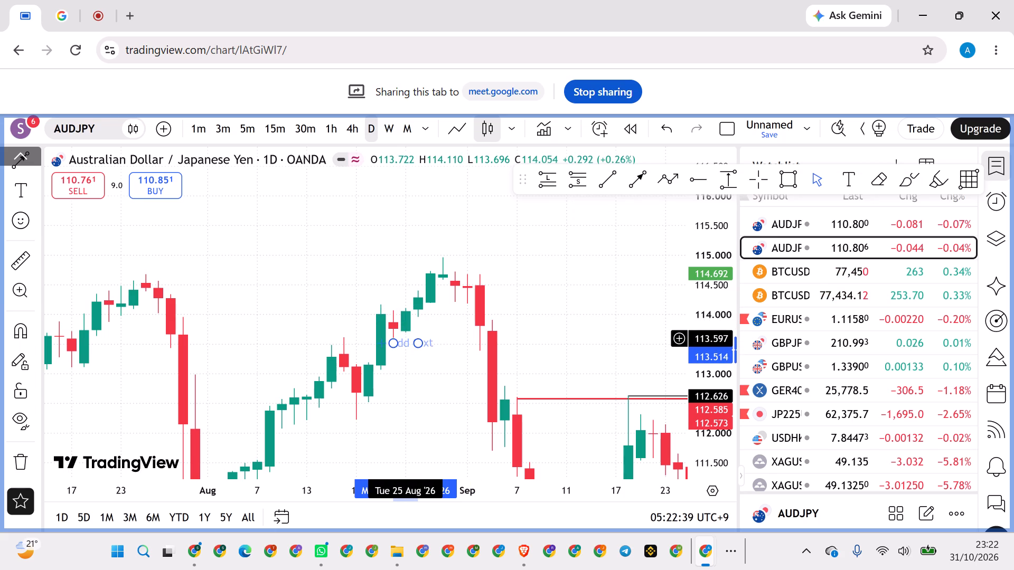
Extend the arrow's tip to the 2 September 2026 candle at about 113.530.
drag(419, 343, 467, 346)
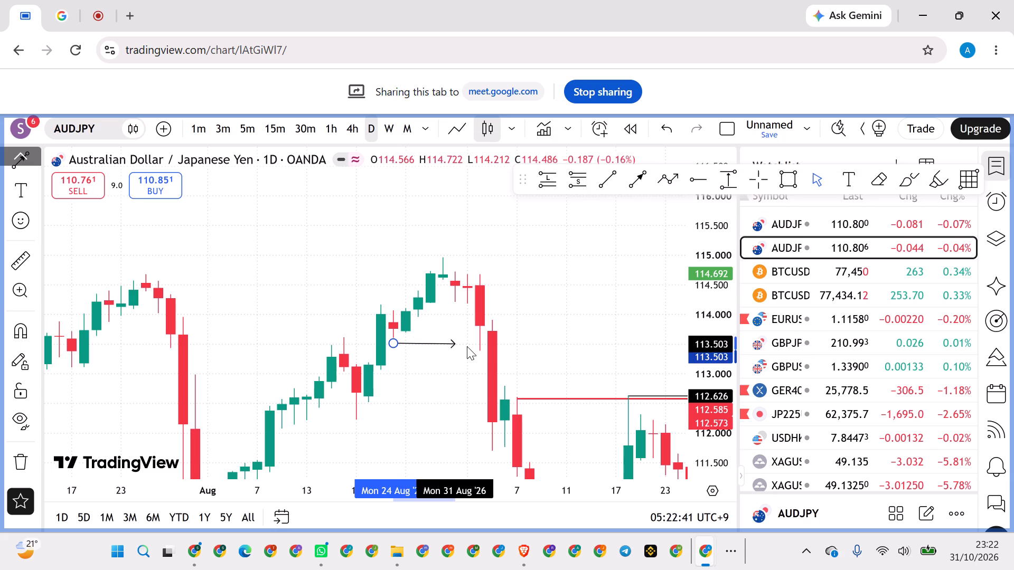
drag(467, 346, 489, 346)
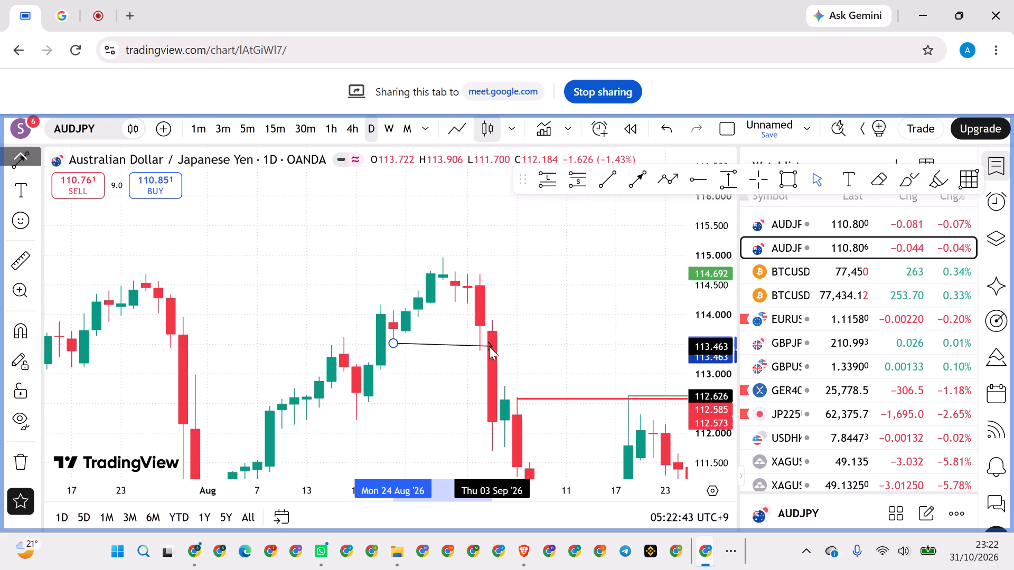
drag(489, 346, 482, 346)
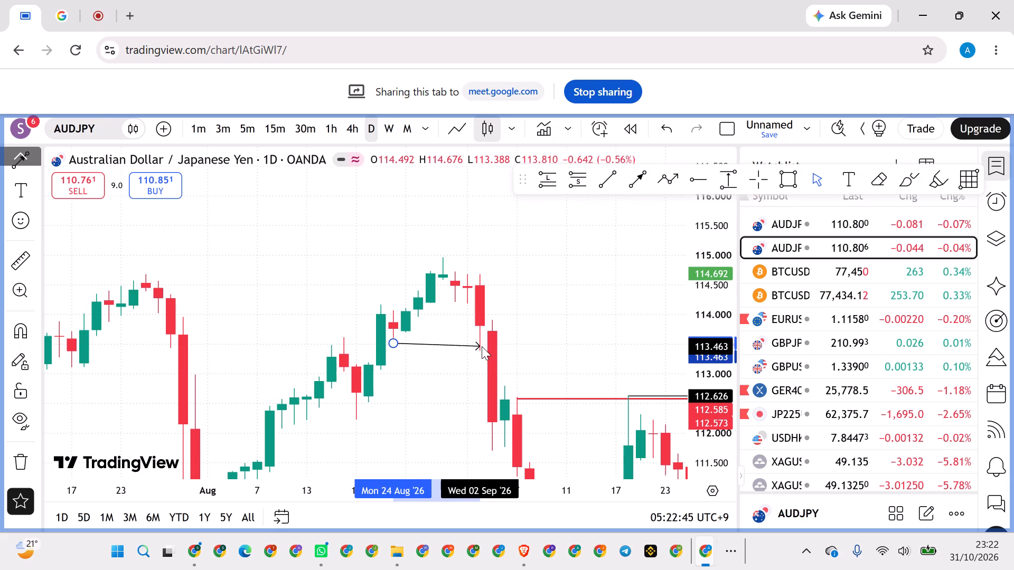
drag(482, 346, 477, 340)
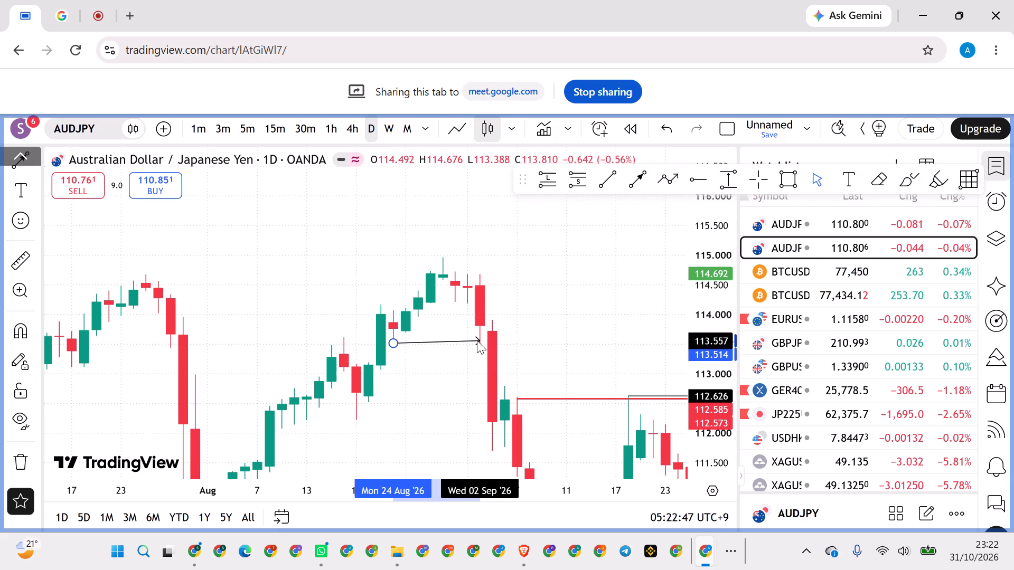
drag(477, 340, 483, 342)
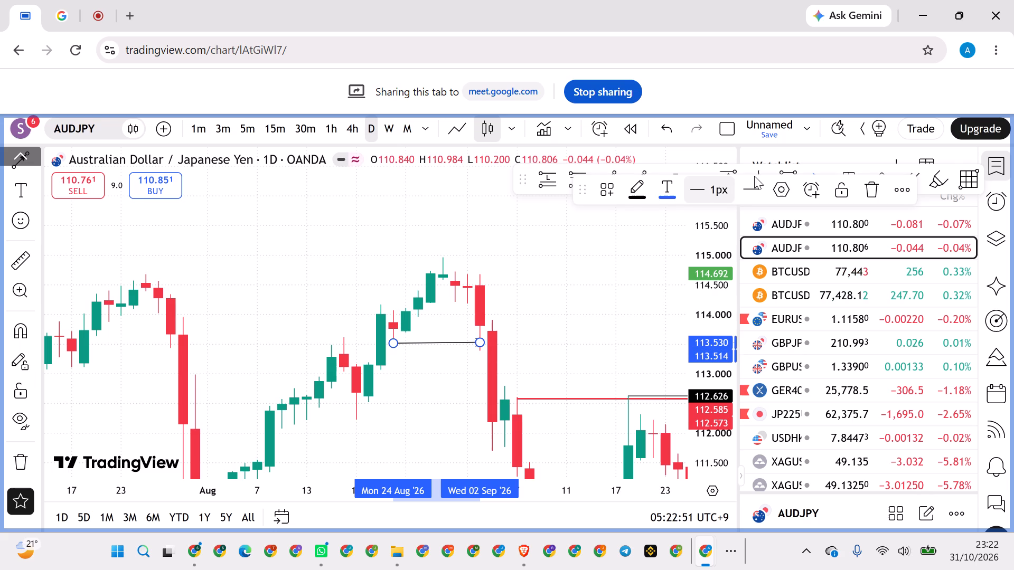
Add the text label "Shift" to the arrow beneath the late-August pullback.
click(786, 187)
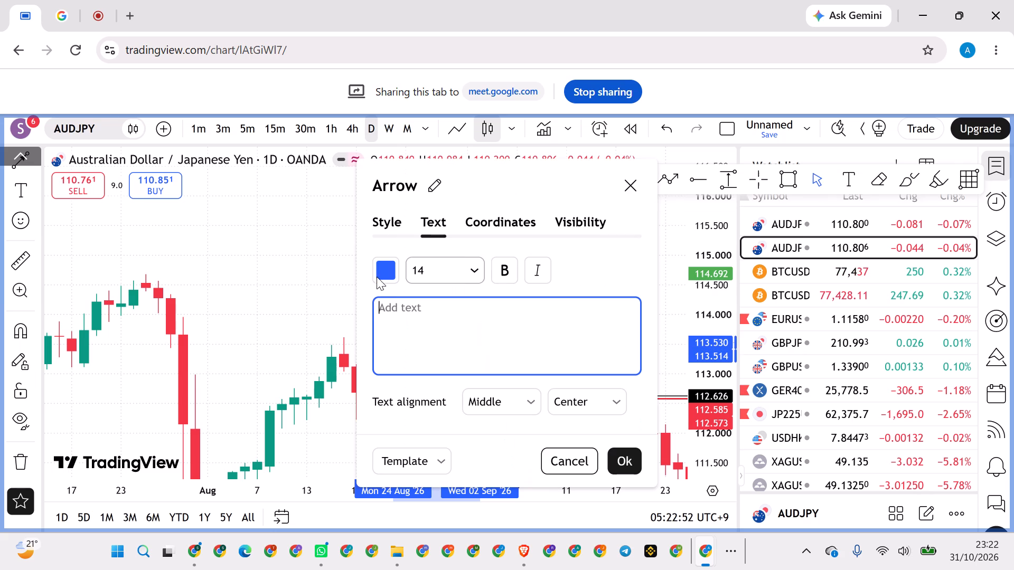
click(393, 311)
key(s)
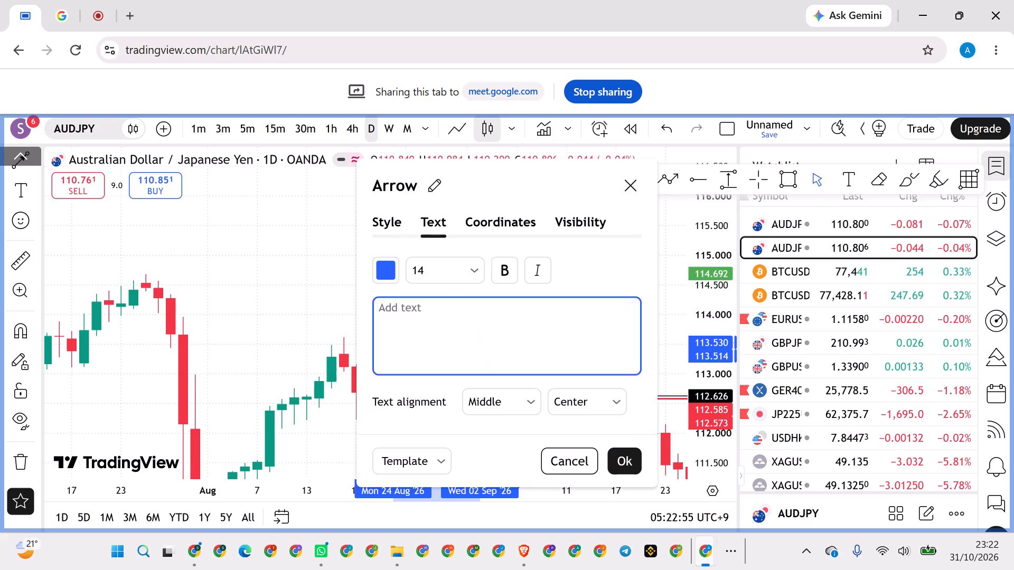
text(hift)
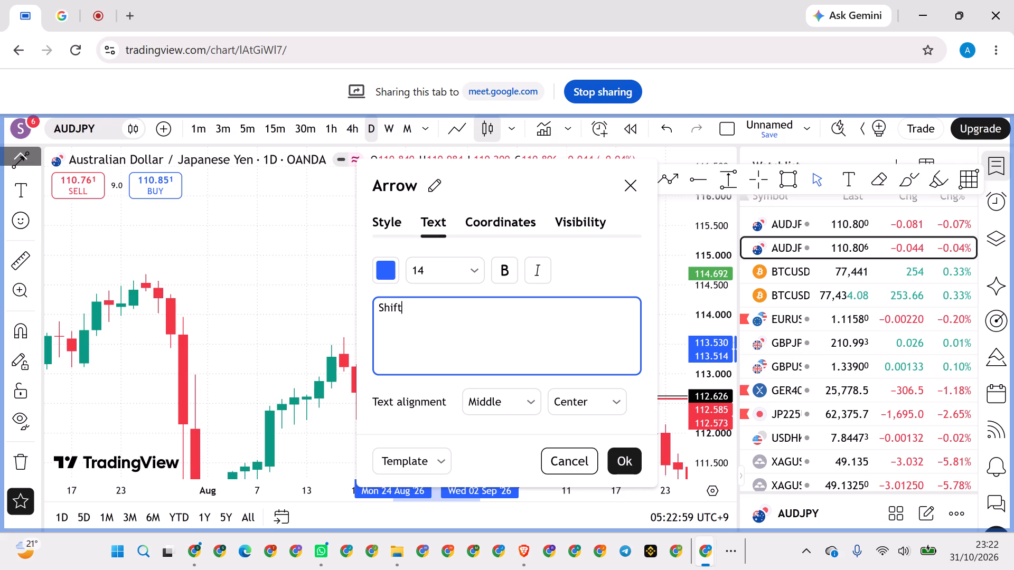
click(632, 463)
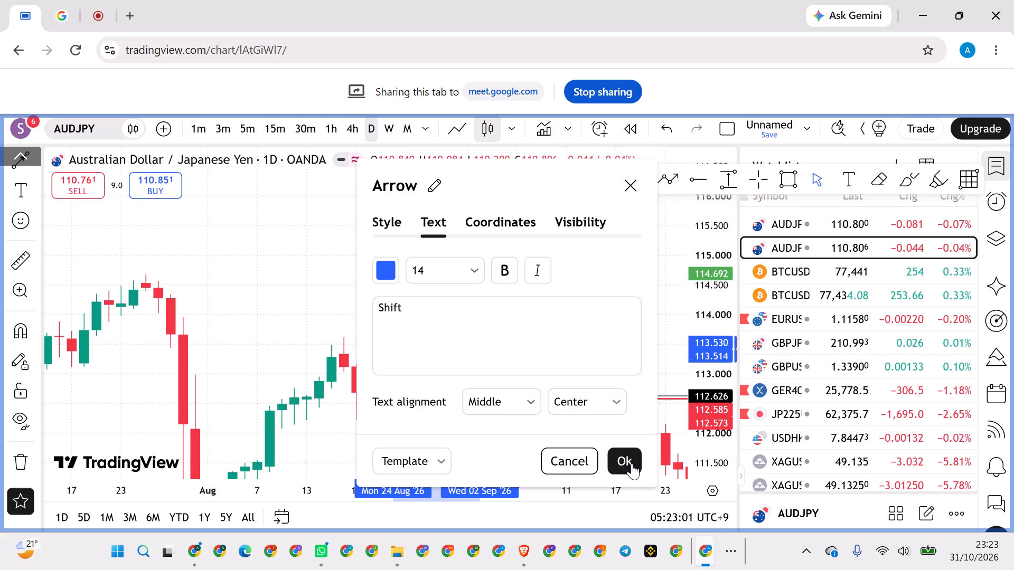
Adjust the Shift arrow's ends, starting on 24 August at about 113.597 and pointing to 2 September 2026 at about 113.570.
drag(540, 324, 546, 290)
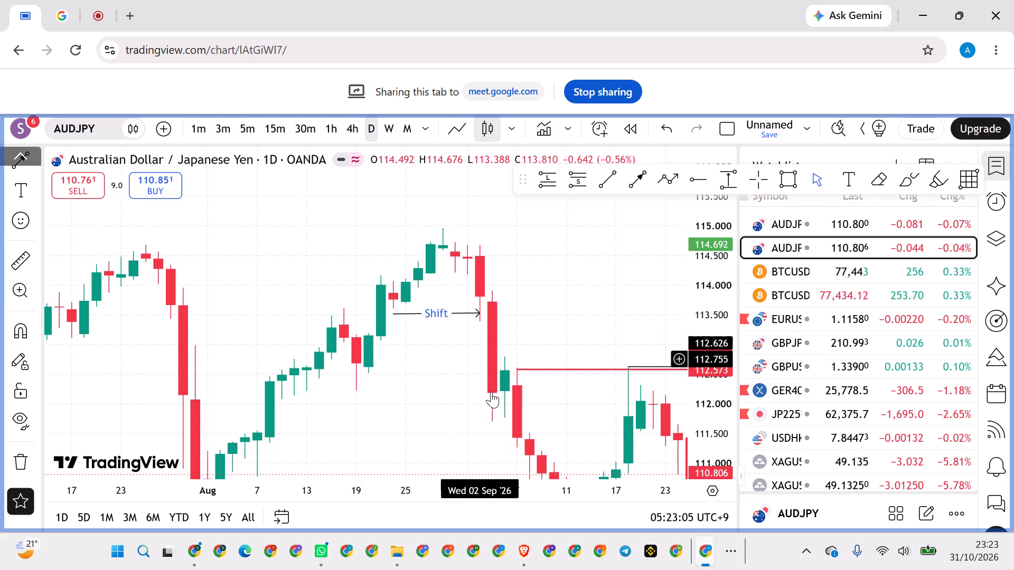
drag(389, 313, 391, 309)
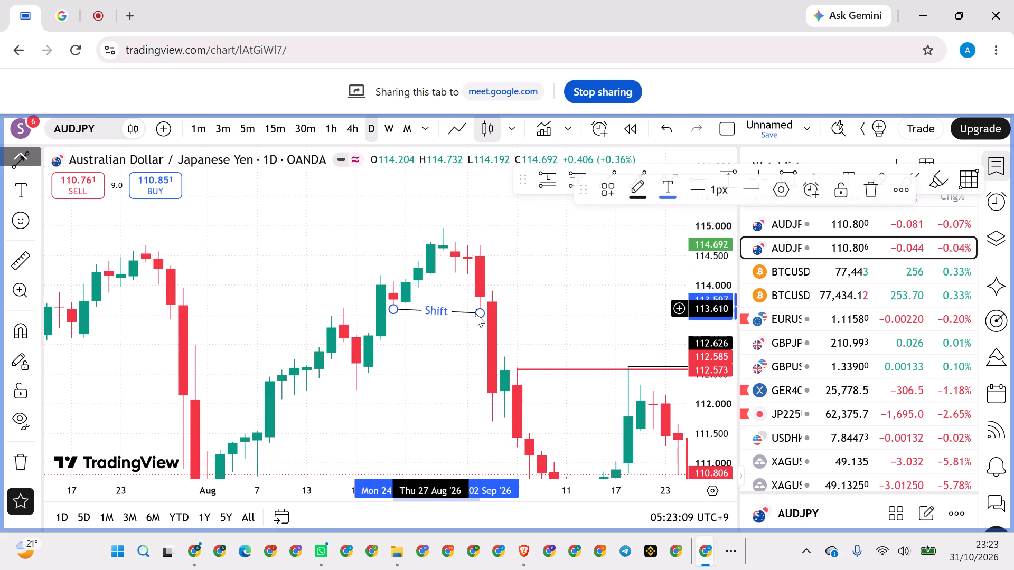
drag(478, 313, 483, 306)
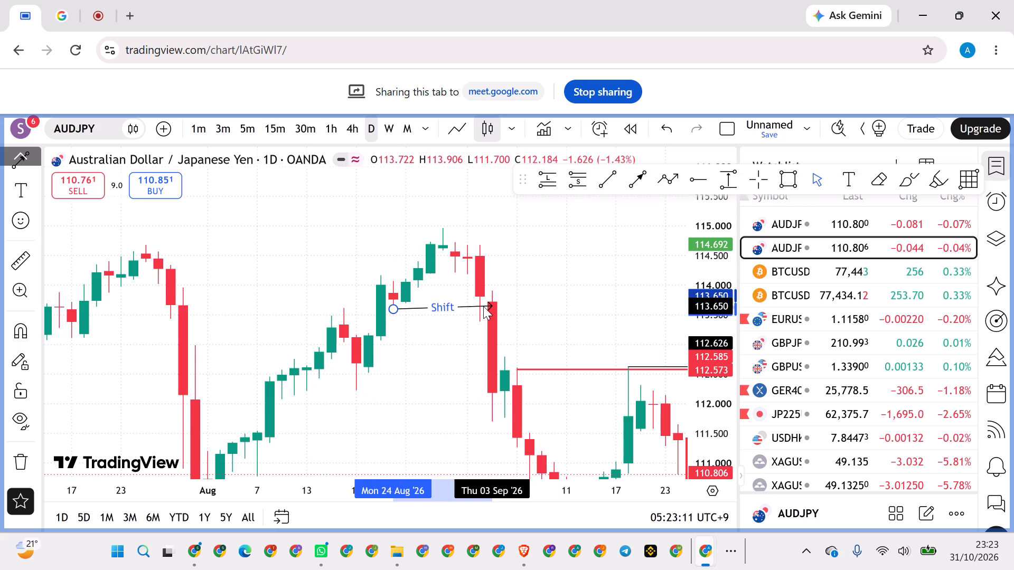
drag(483, 306, 491, 307)
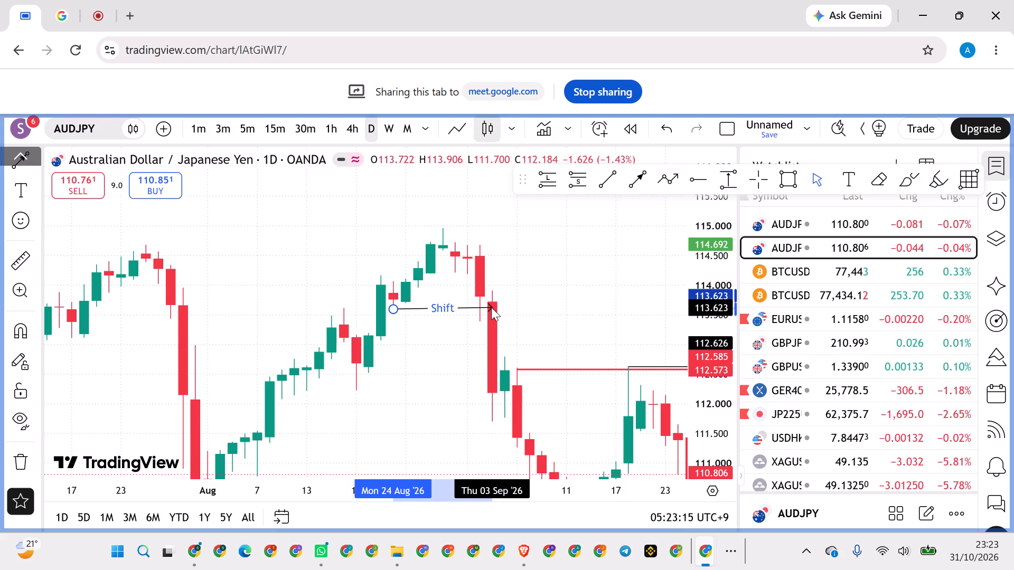
drag(491, 307, 490, 307)
drag(490, 307, 483, 307)
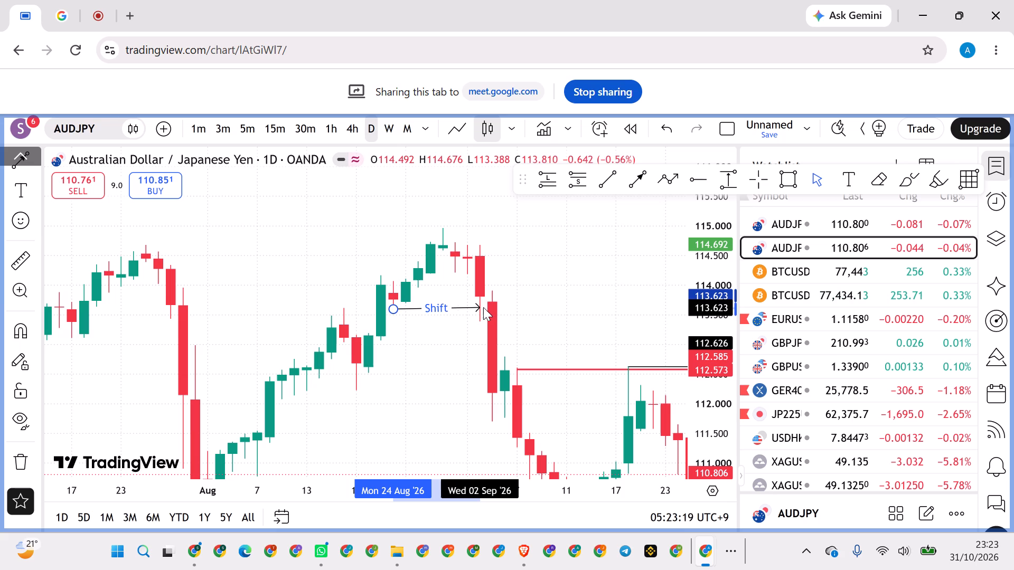
drag(483, 307, 485, 307)
click(529, 251)
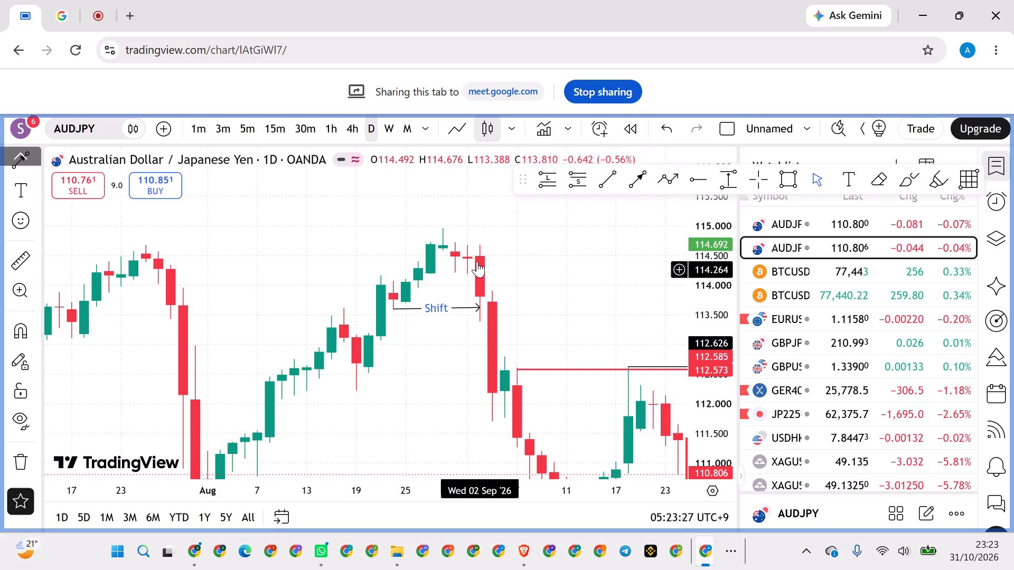
drag(479, 308, 497, 310)
click(546, 287)
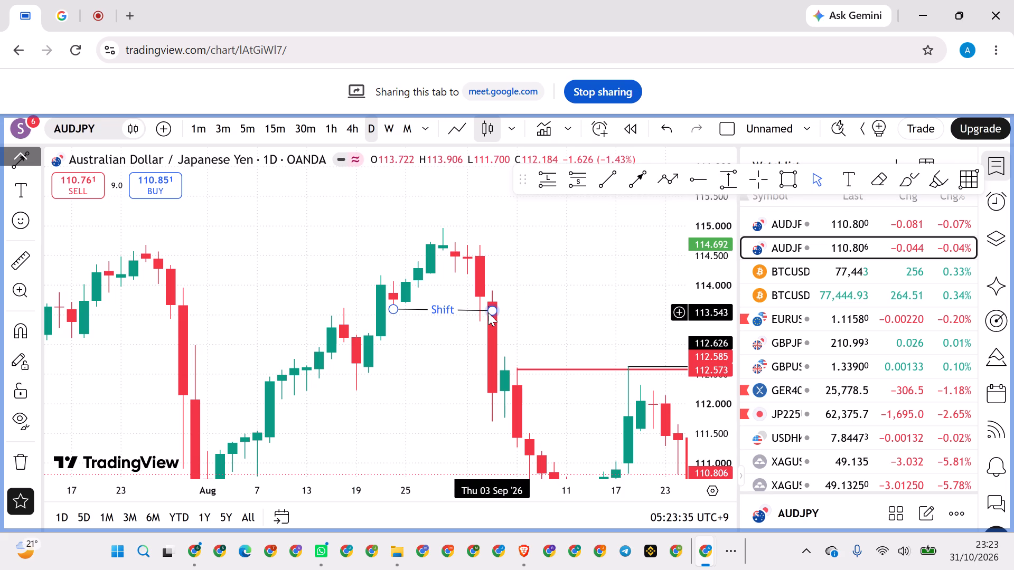
drag(494, 311, 486, 311)
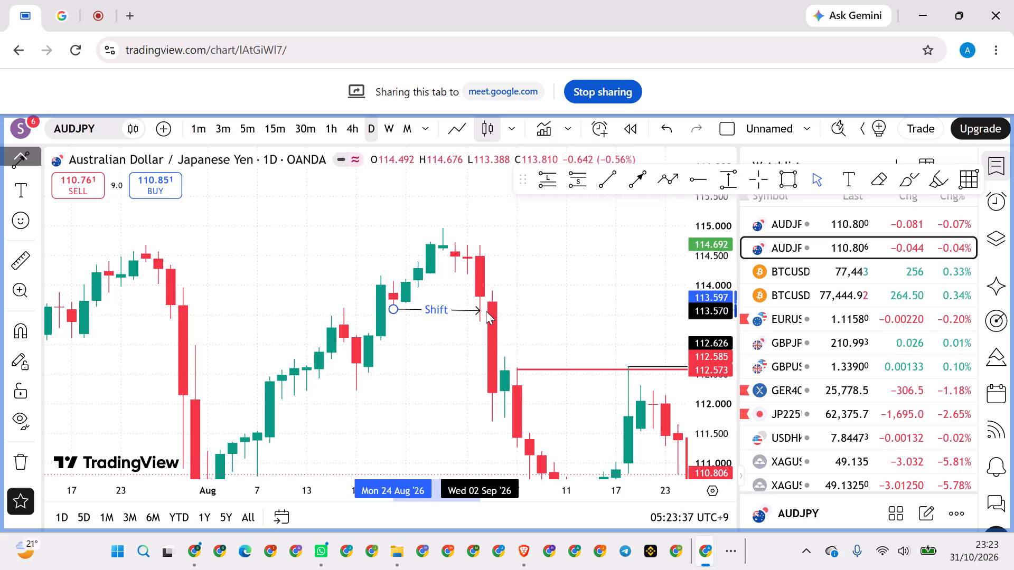
drag(486, 311, 490, 311)
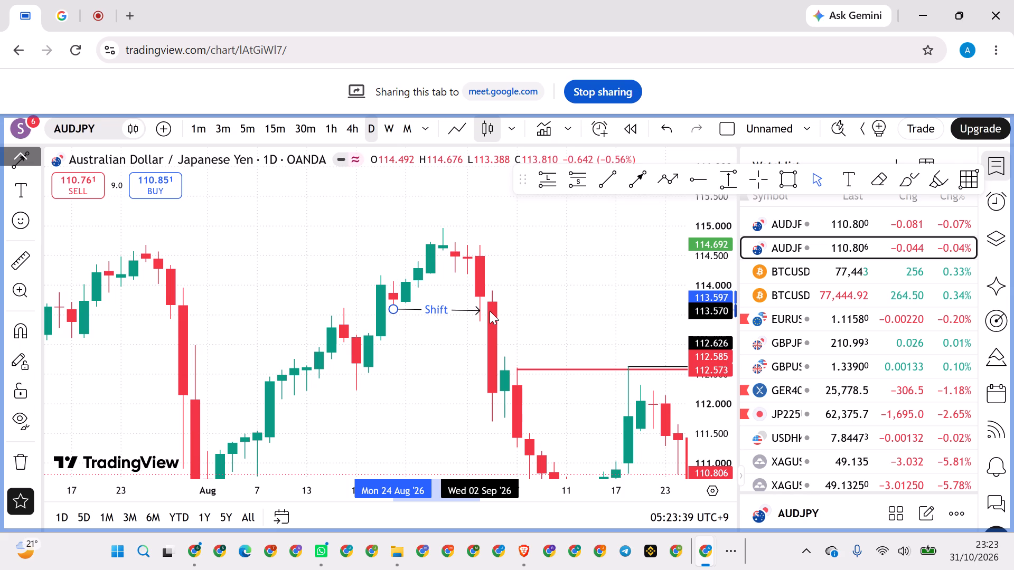
drag(490, 311, 482, 311)
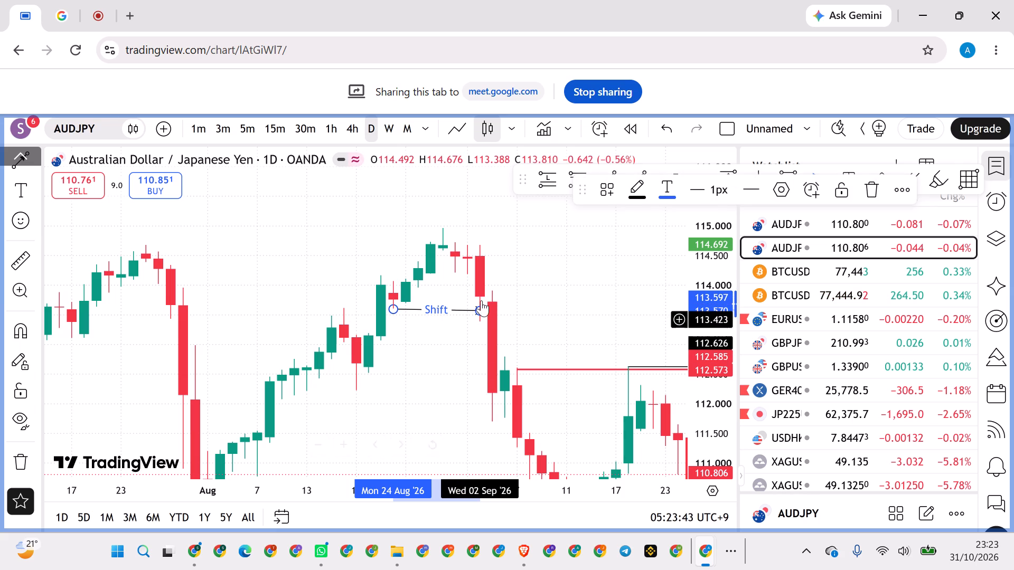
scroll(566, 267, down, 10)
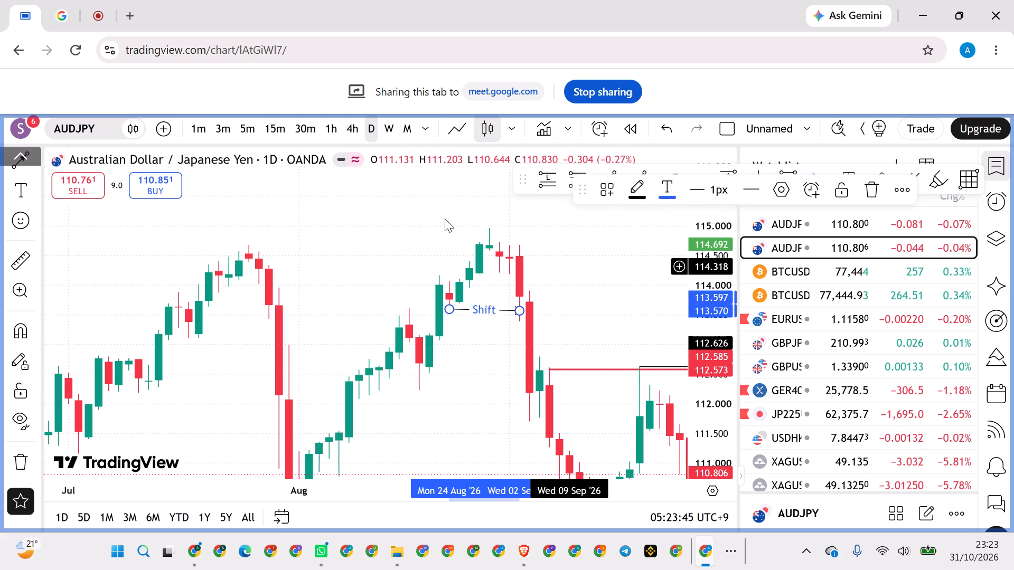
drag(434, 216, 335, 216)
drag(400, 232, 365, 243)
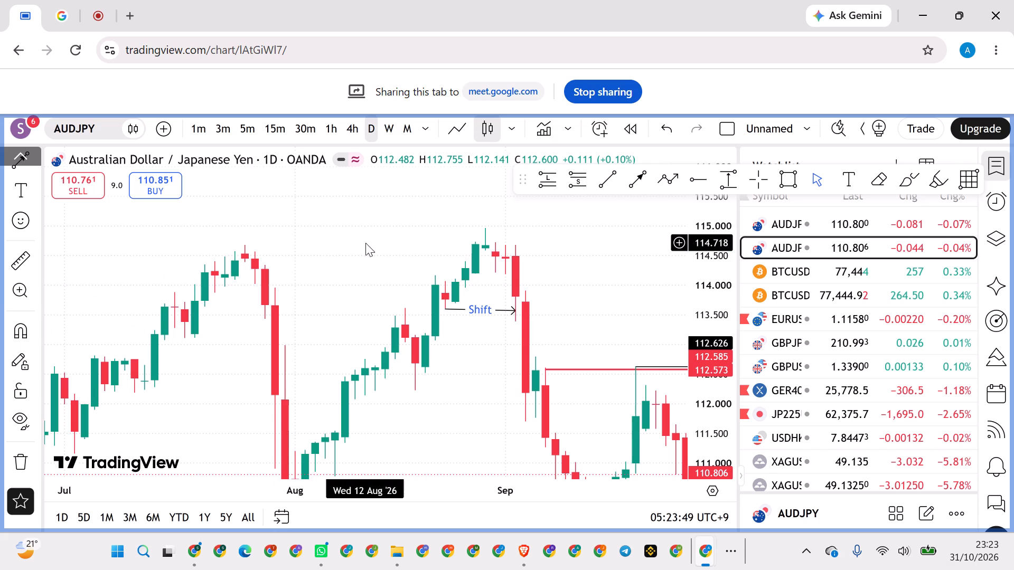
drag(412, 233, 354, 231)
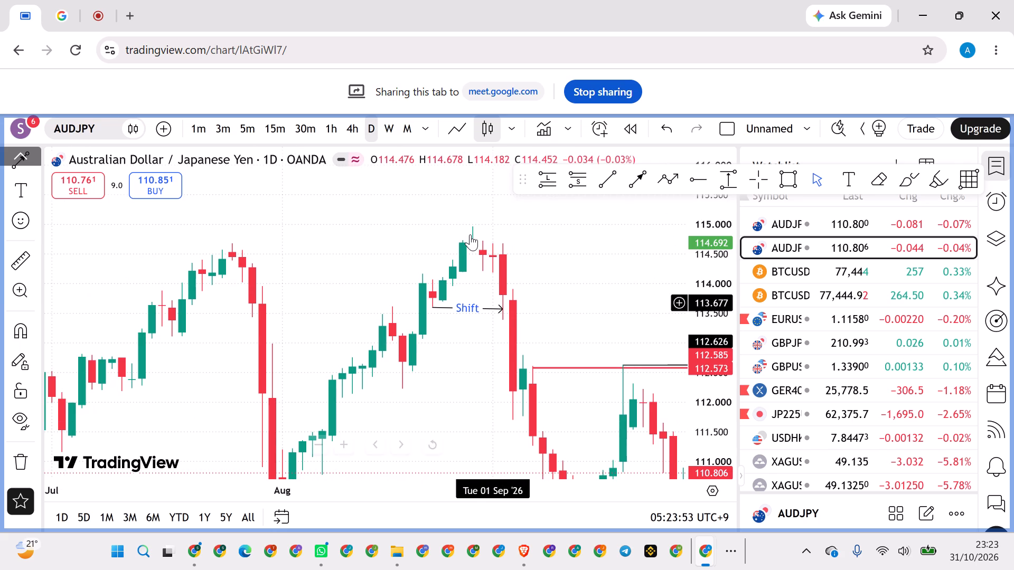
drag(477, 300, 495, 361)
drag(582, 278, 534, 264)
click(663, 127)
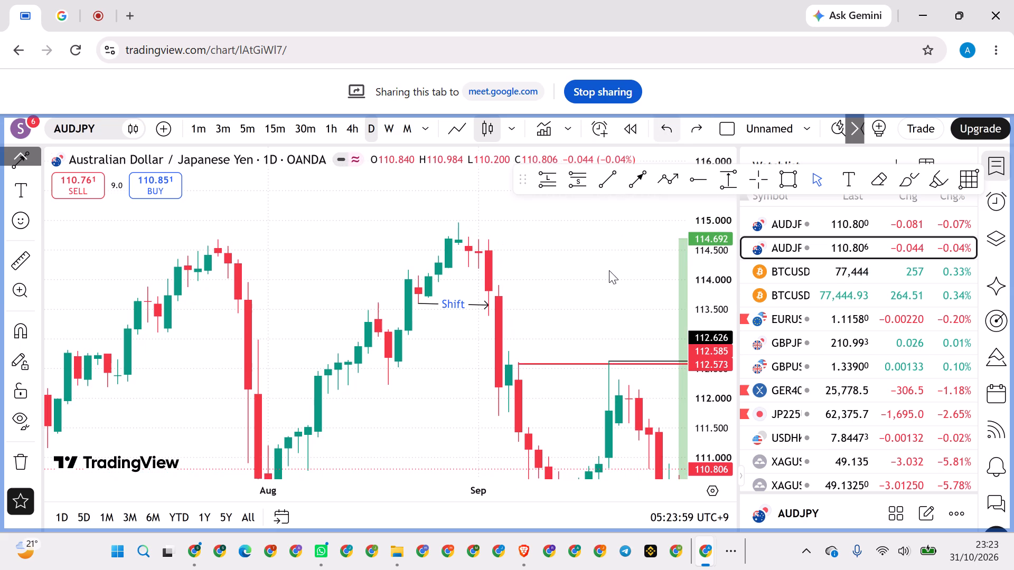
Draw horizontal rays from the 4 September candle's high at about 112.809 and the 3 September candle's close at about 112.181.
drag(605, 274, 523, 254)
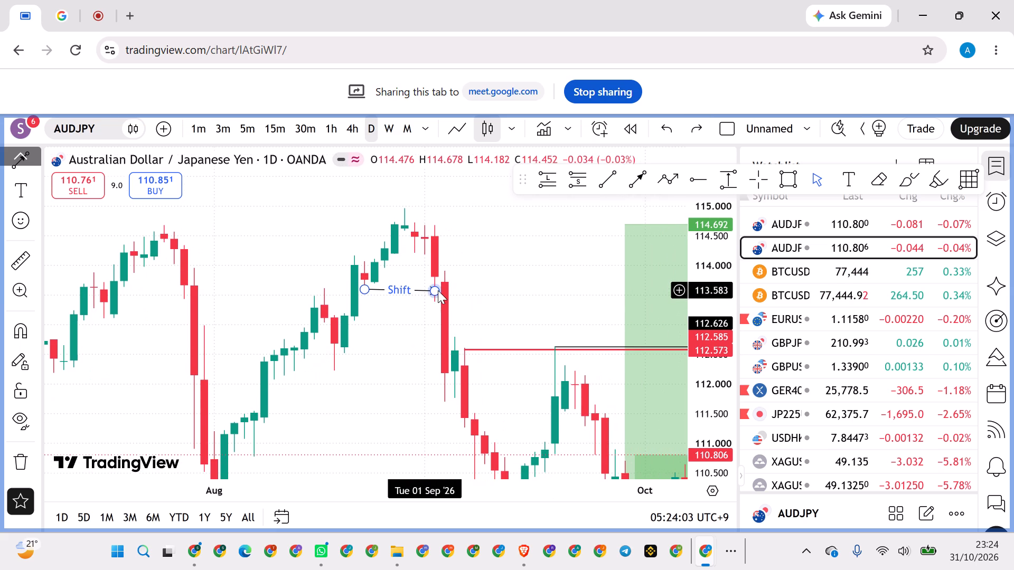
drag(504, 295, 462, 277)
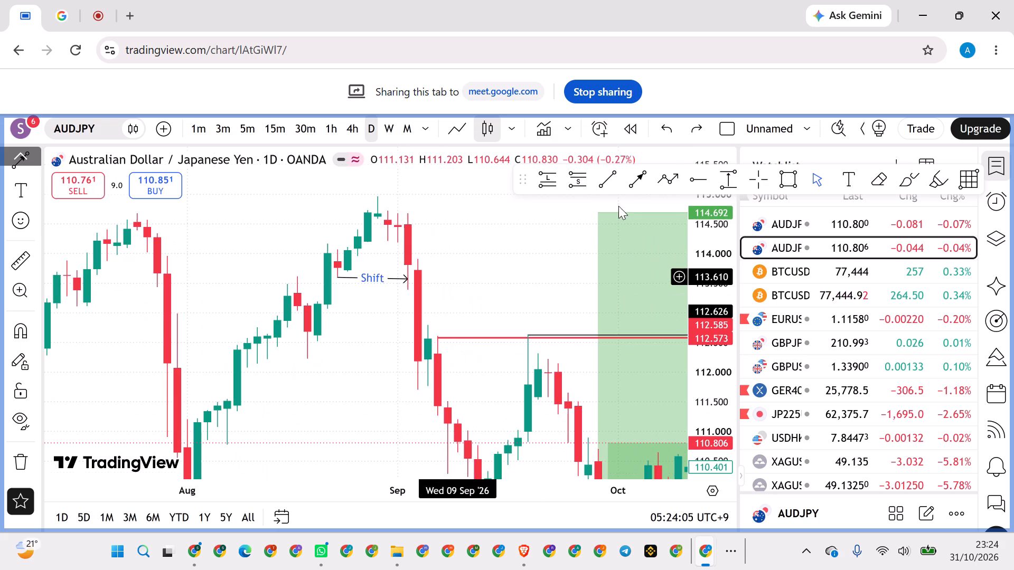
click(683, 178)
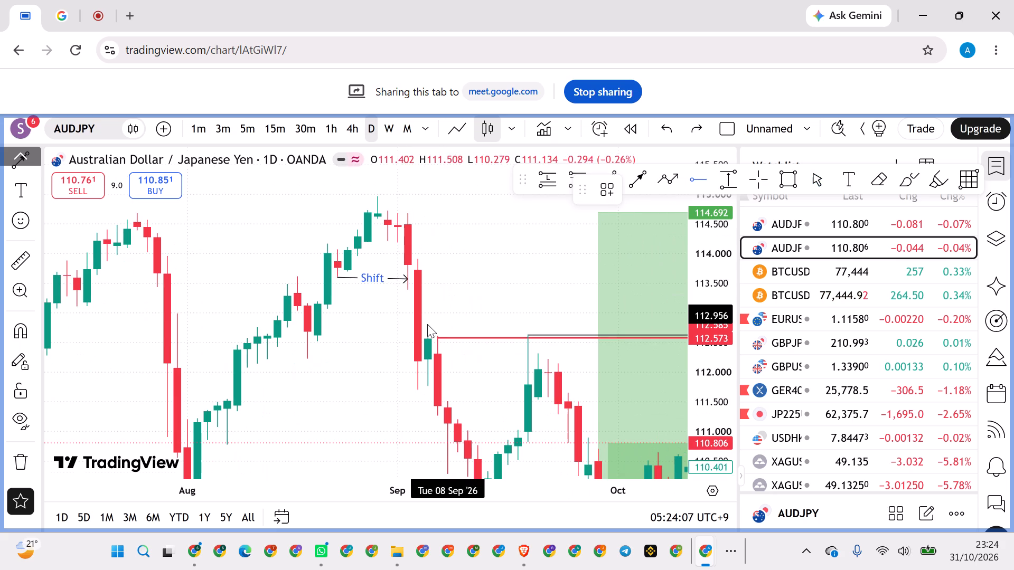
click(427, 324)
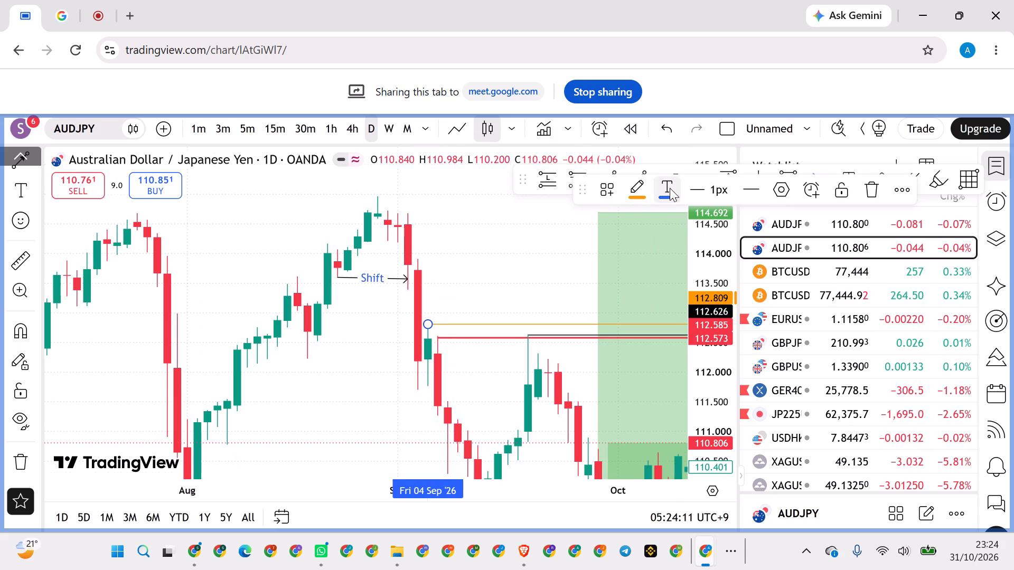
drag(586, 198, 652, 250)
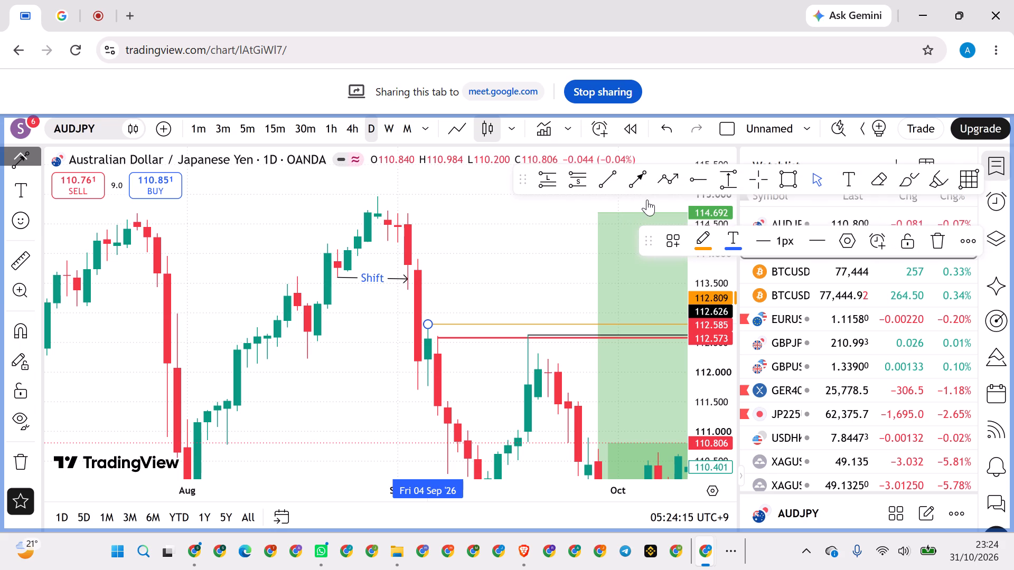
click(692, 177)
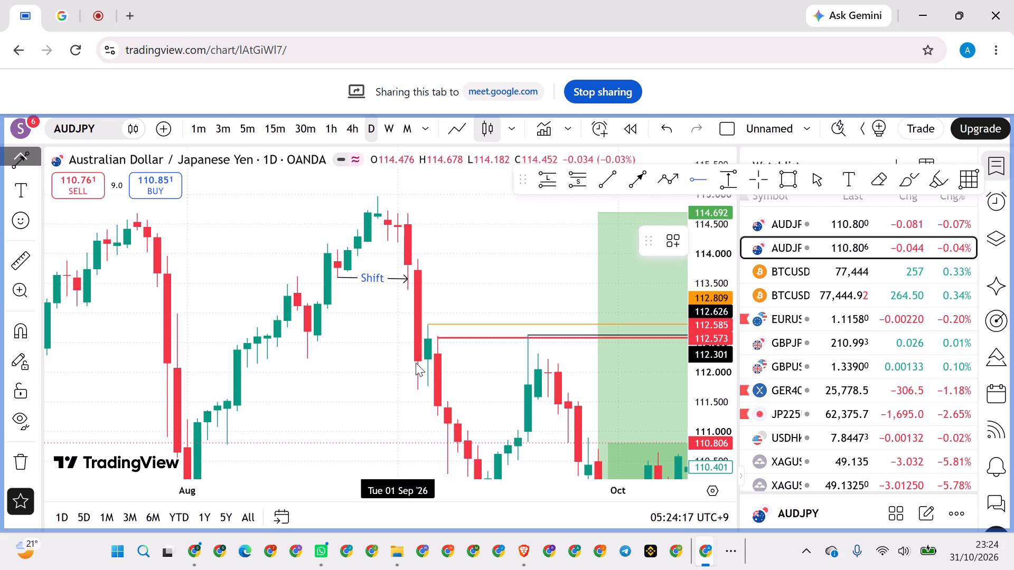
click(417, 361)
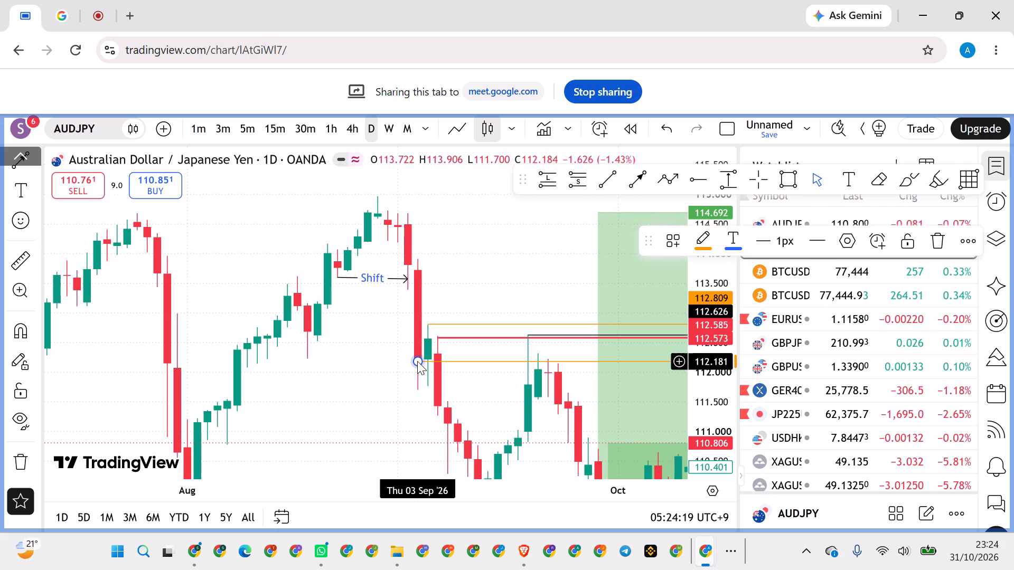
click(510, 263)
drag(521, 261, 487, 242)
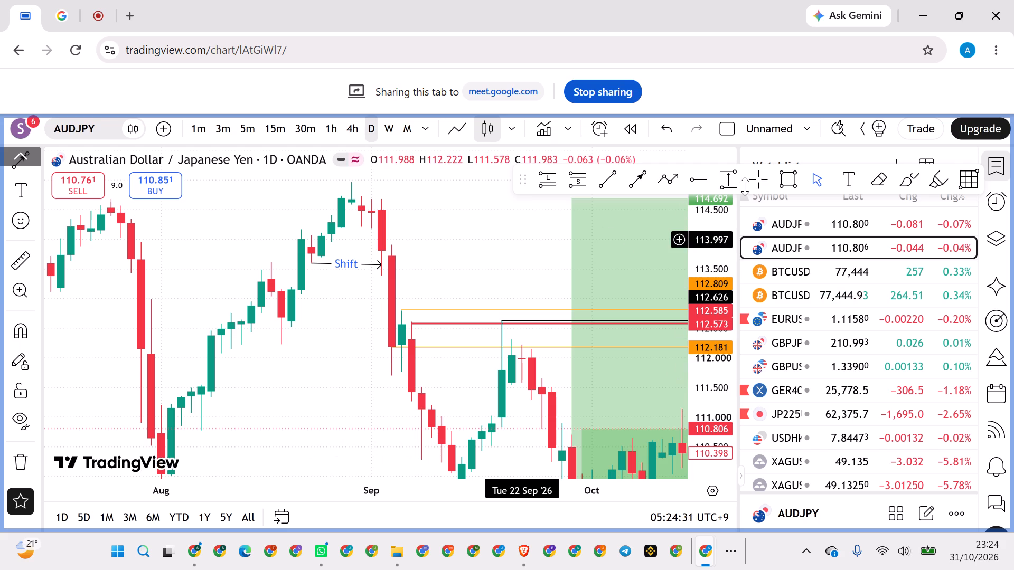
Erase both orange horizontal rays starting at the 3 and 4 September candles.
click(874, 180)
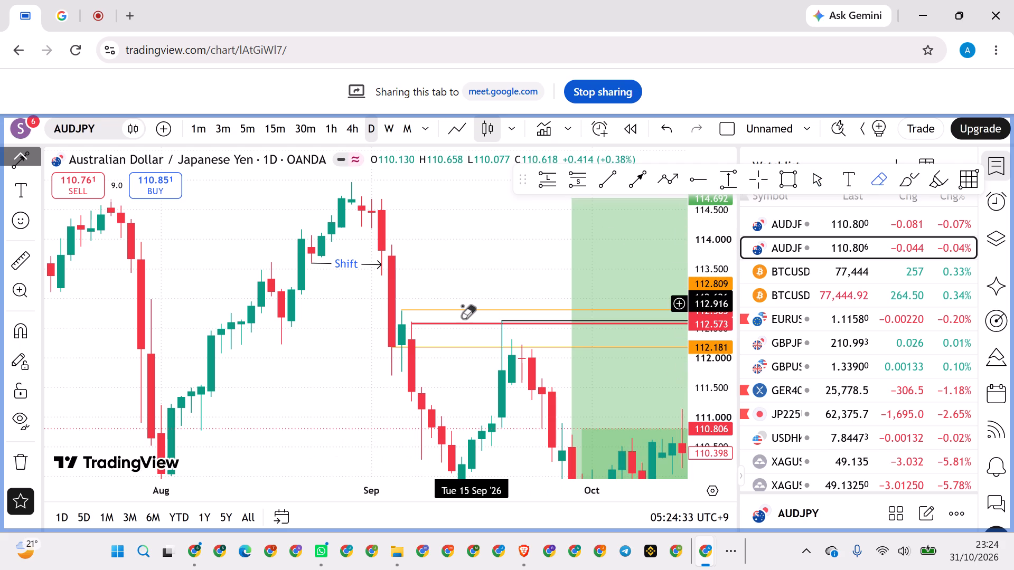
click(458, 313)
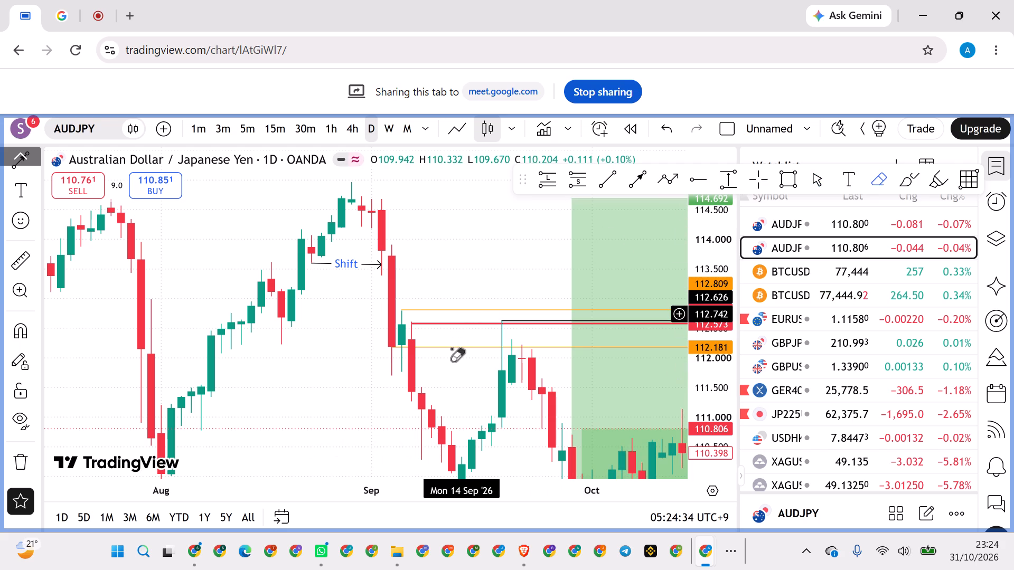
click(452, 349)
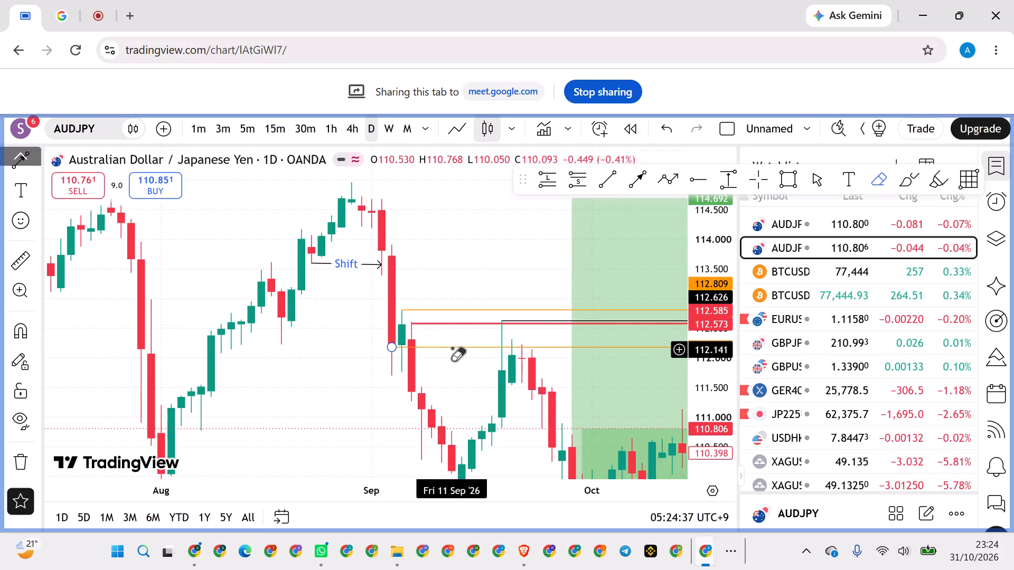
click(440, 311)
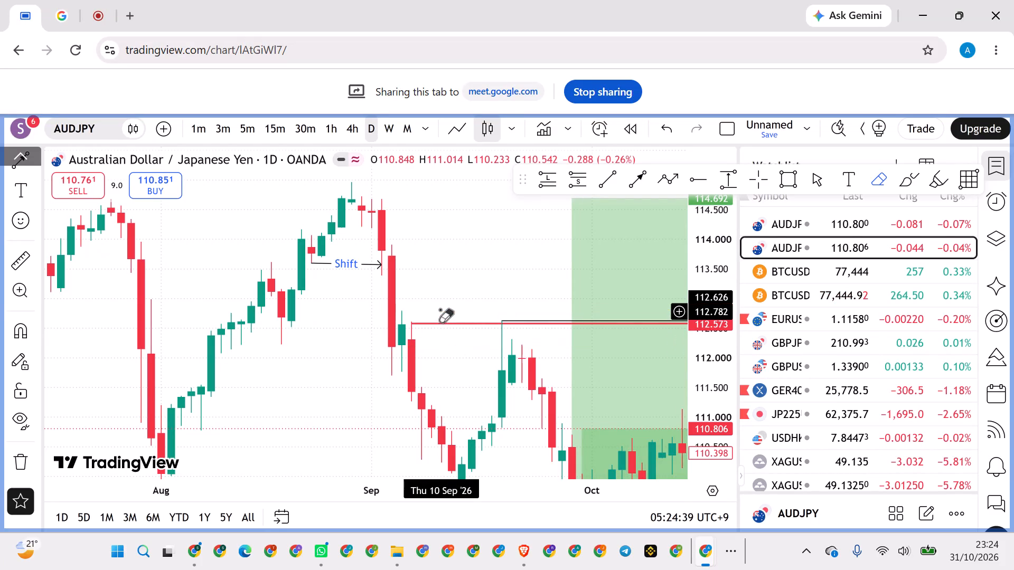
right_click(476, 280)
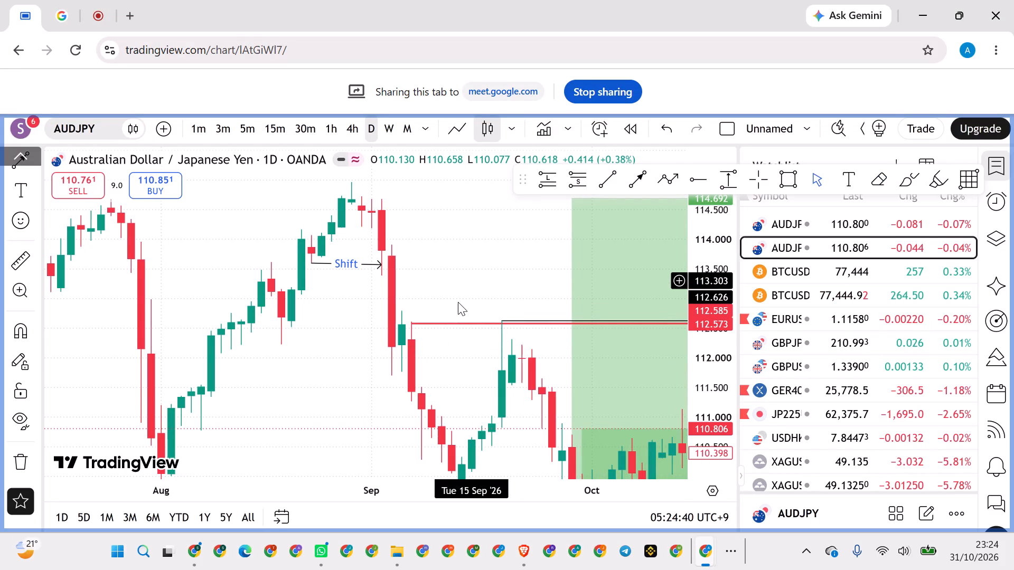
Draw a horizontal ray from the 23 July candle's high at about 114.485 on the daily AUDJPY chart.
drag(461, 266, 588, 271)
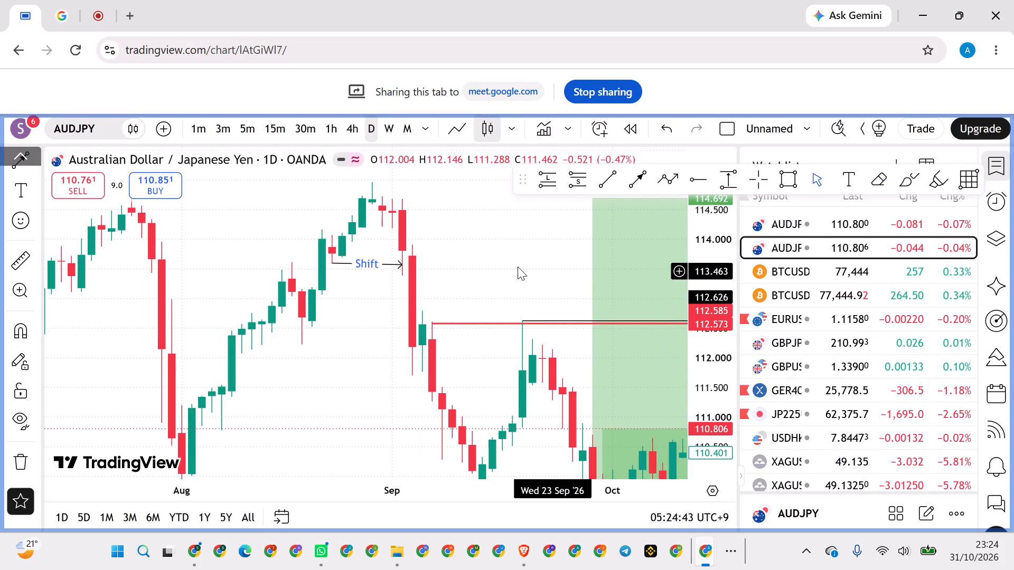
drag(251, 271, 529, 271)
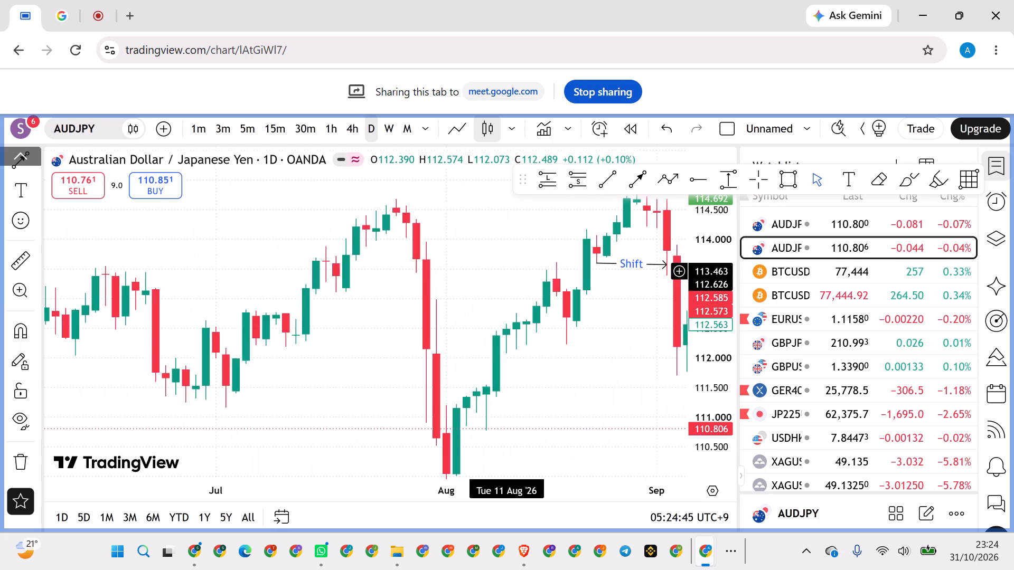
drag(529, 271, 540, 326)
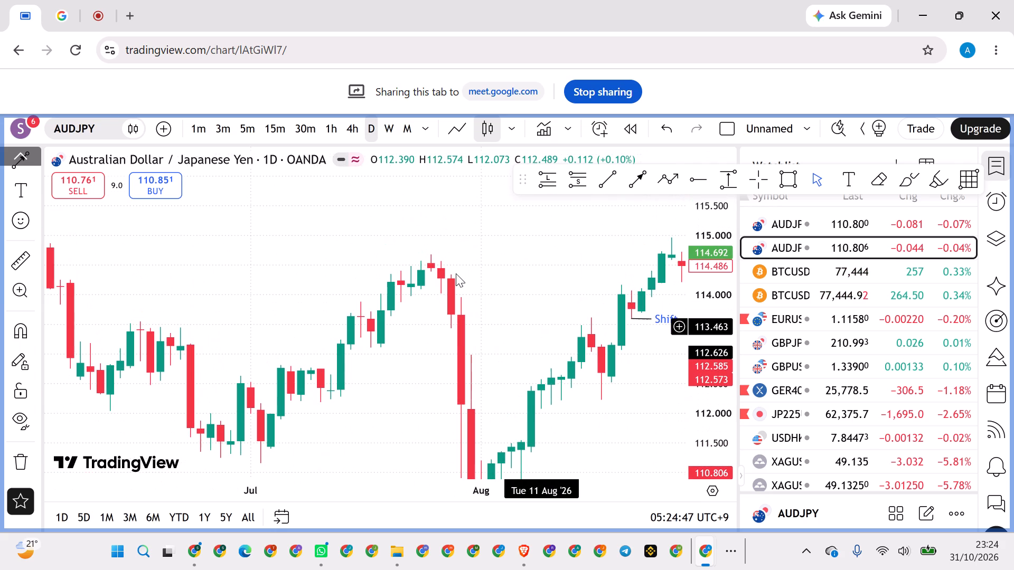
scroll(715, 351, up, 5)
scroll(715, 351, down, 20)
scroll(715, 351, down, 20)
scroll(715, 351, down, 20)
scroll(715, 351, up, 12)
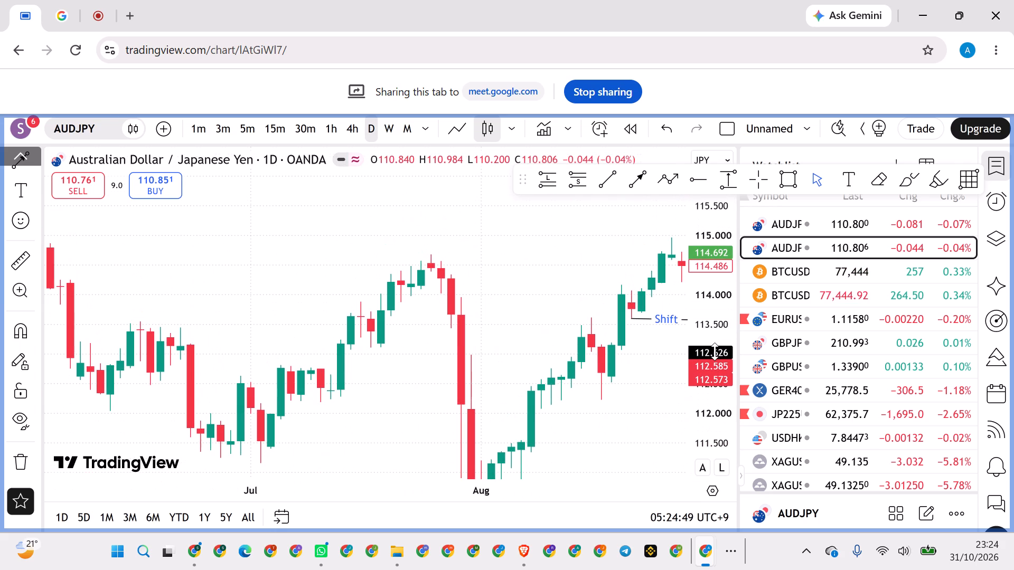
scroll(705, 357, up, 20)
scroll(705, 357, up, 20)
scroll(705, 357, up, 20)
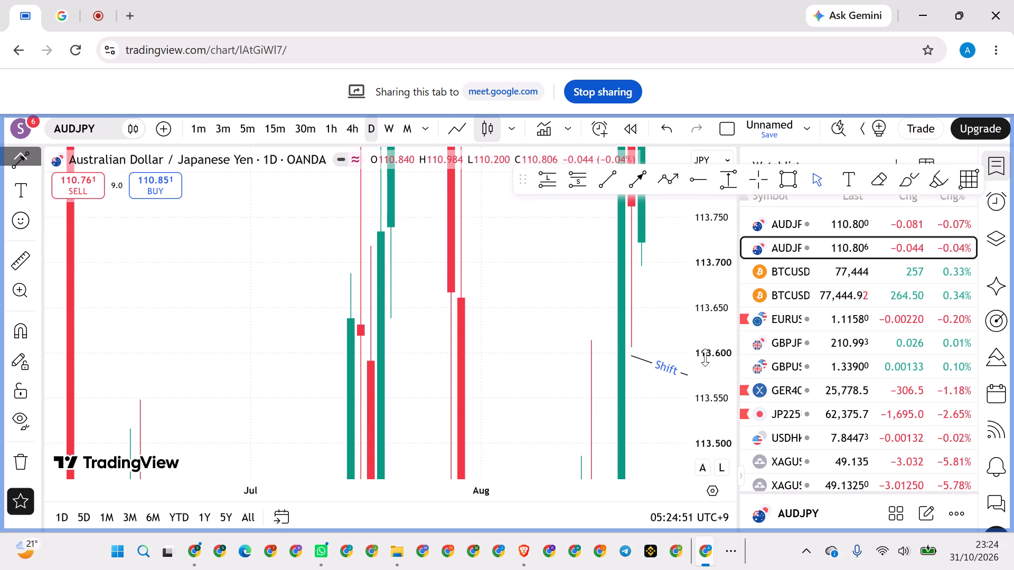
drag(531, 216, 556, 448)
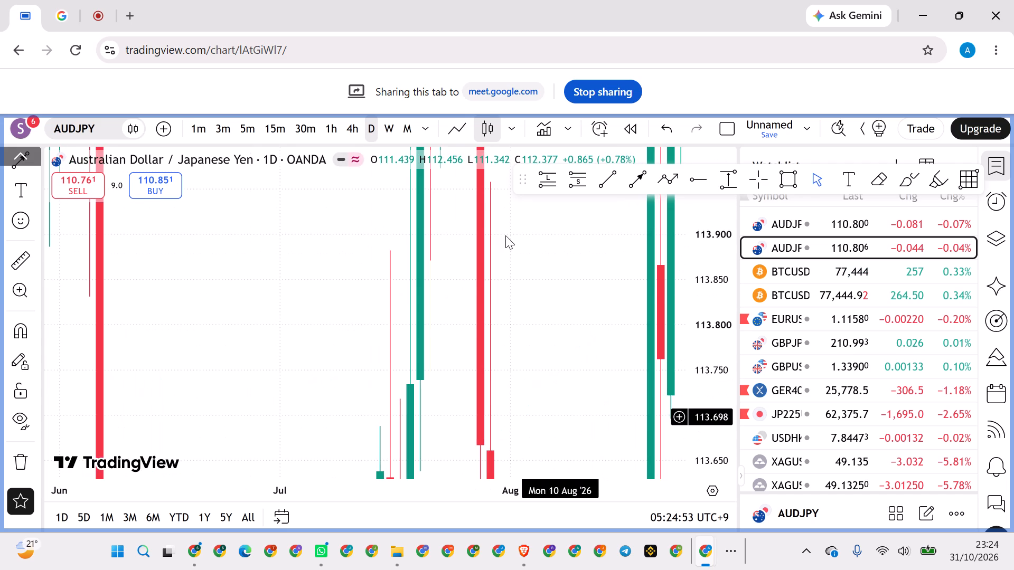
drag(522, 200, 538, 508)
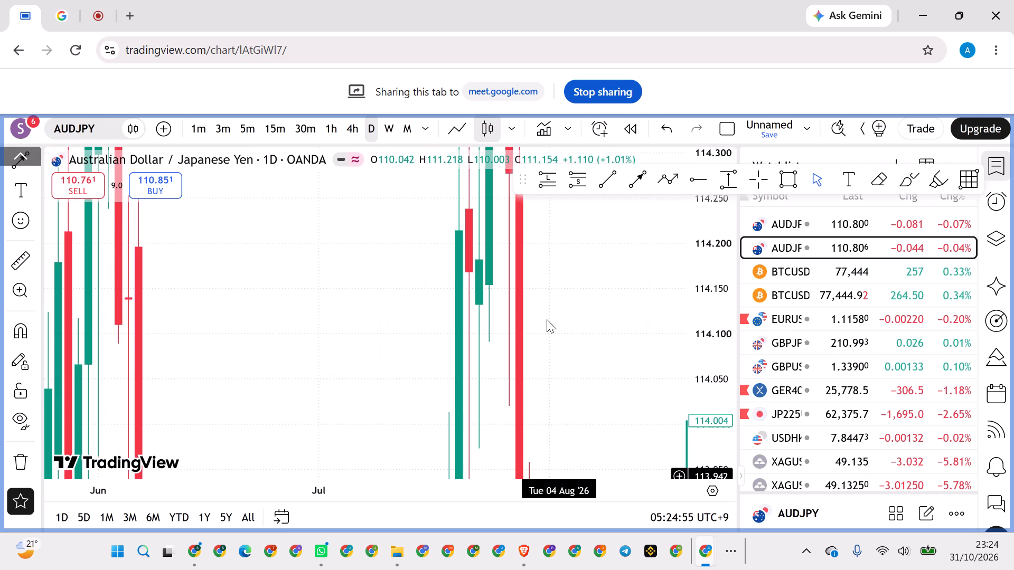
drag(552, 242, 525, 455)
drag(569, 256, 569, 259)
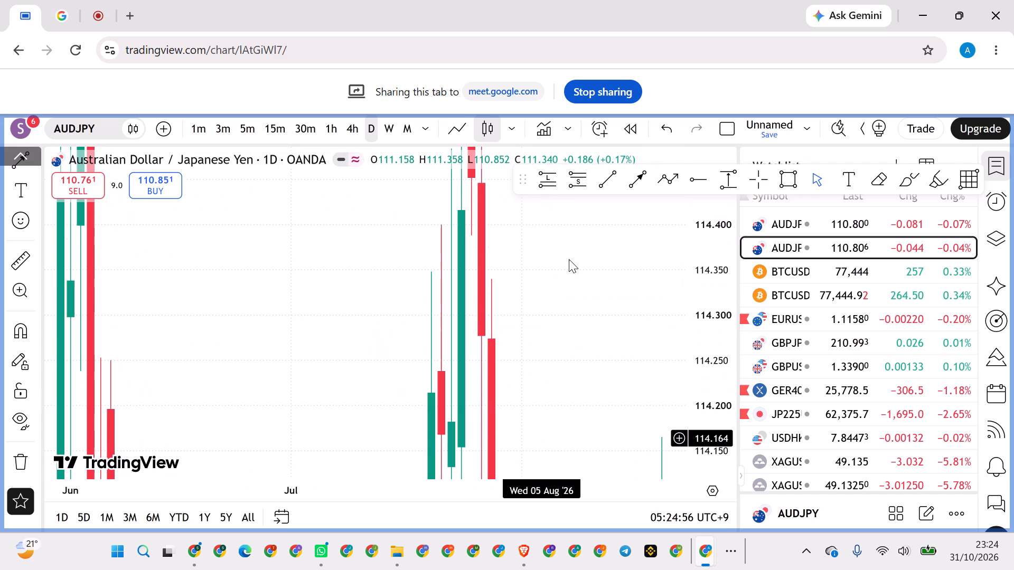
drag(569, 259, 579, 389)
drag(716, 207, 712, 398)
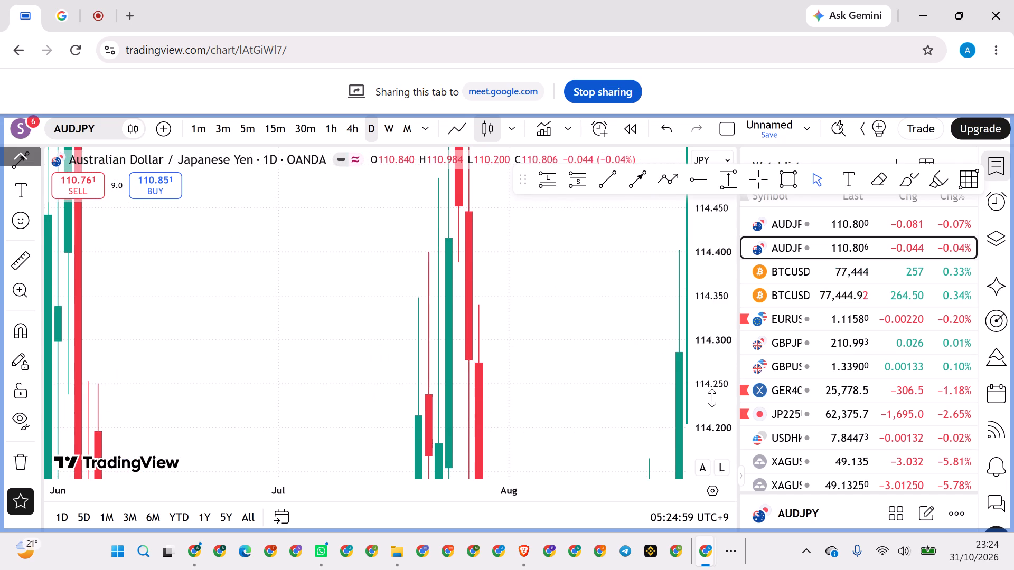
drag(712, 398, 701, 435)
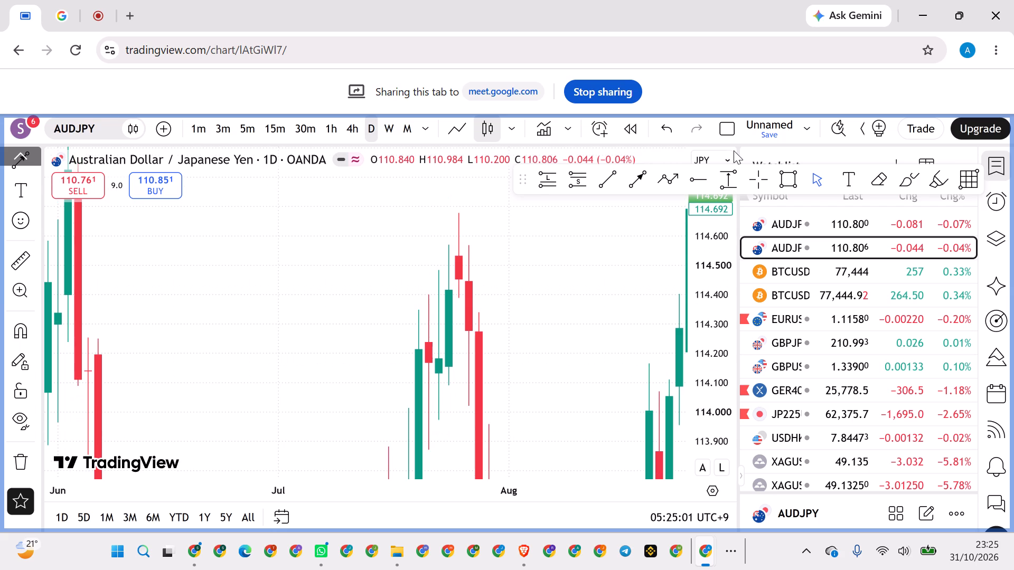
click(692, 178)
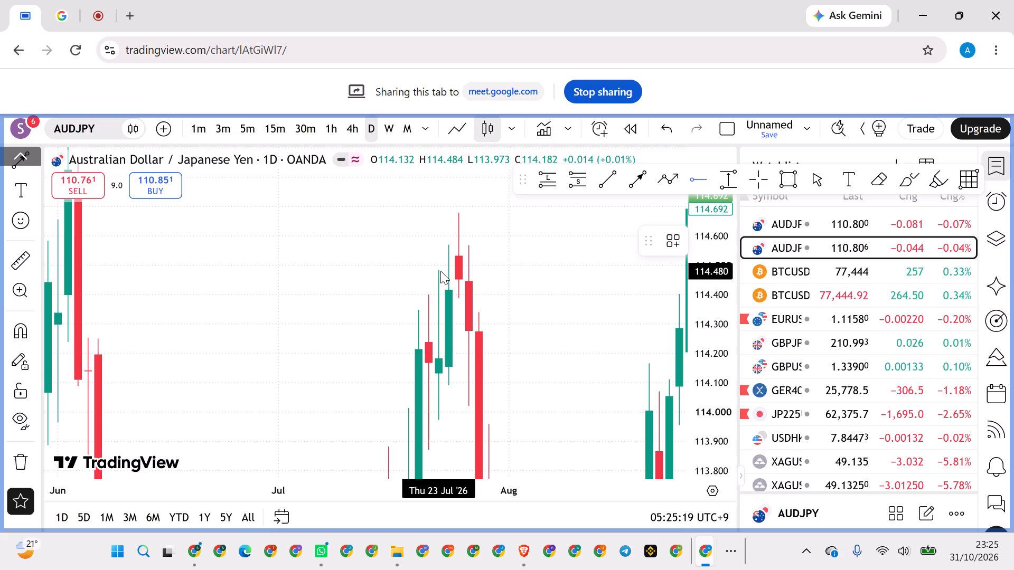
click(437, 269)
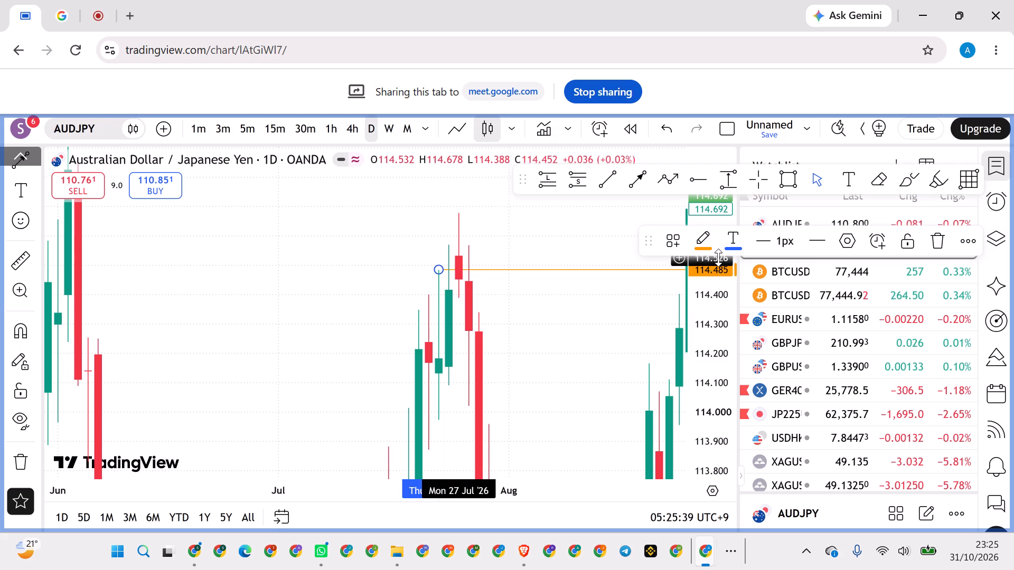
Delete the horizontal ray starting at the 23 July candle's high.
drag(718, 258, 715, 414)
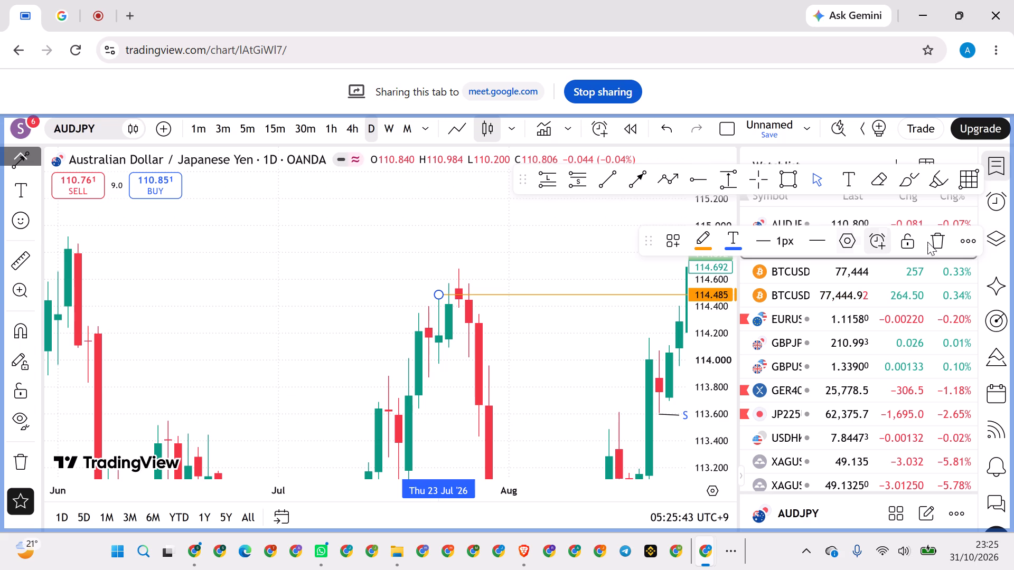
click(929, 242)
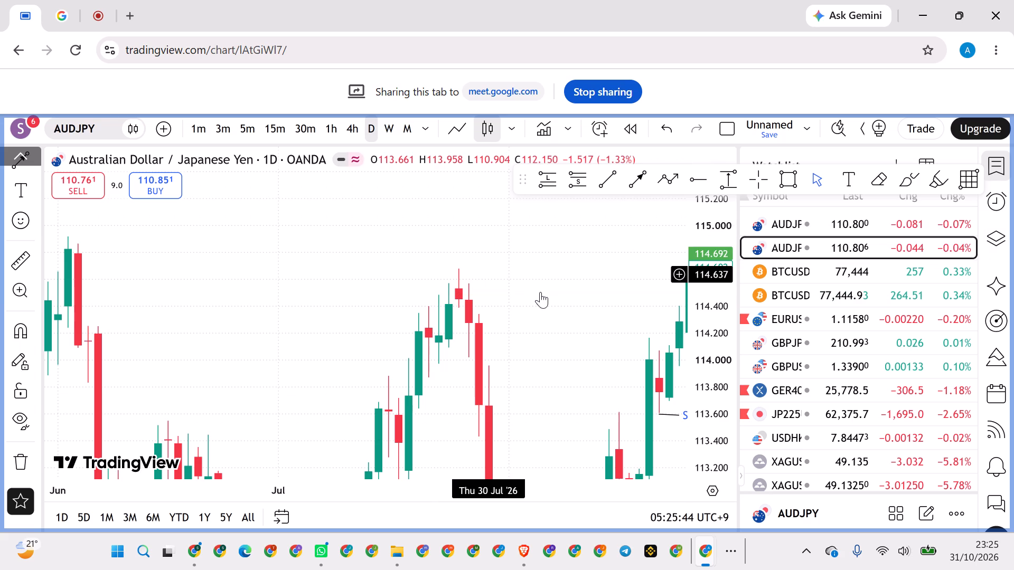
Switch the chart to the FOREXCOM version of AUDJPY from the watchlist.
click(791, 222)
click(788, 222)
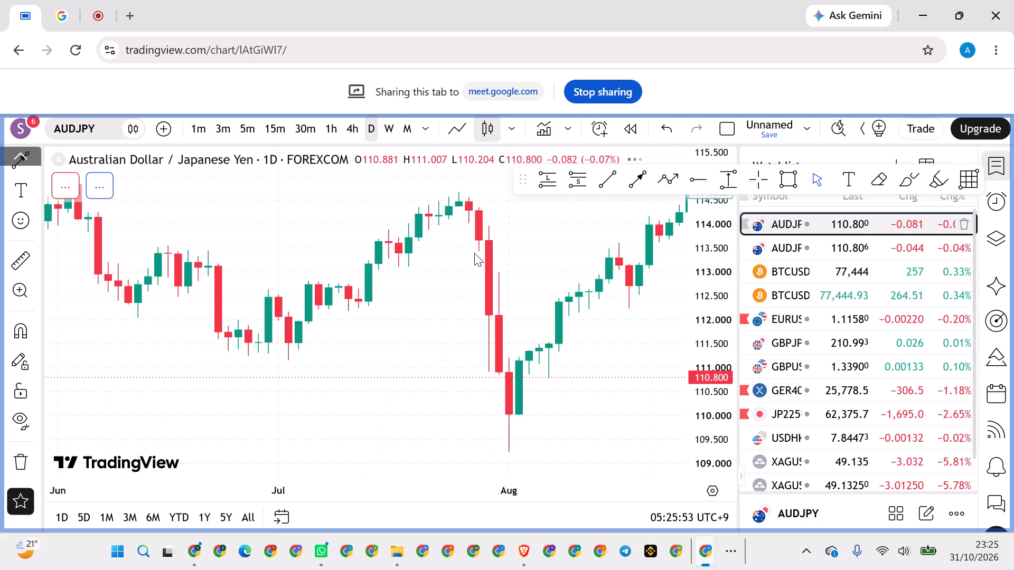
Draw a horizontal ray from the 22 July candle's high at about 114.400.
scroll(426, 265, down, 12)
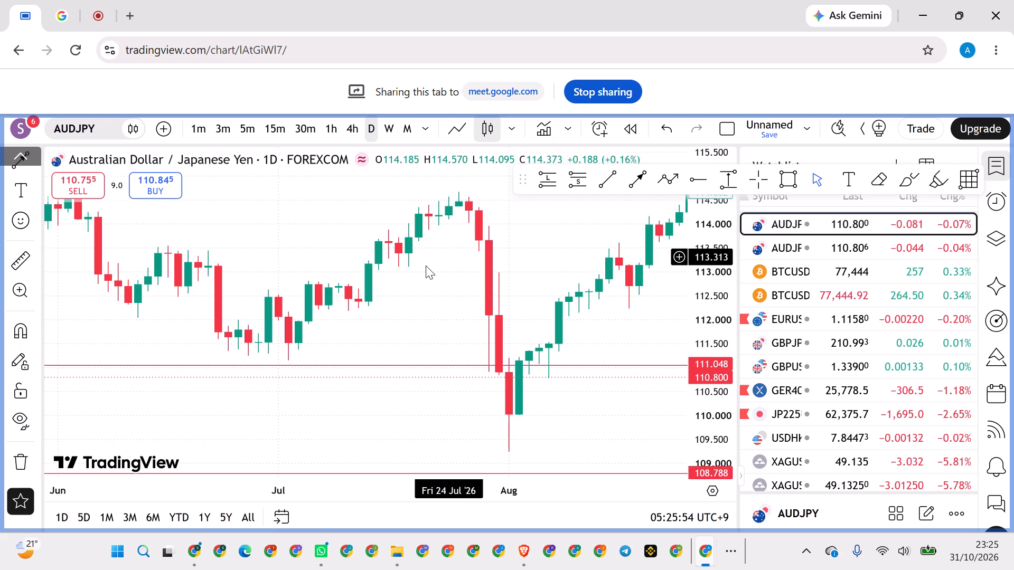
drag(307, 204, 307, 205)
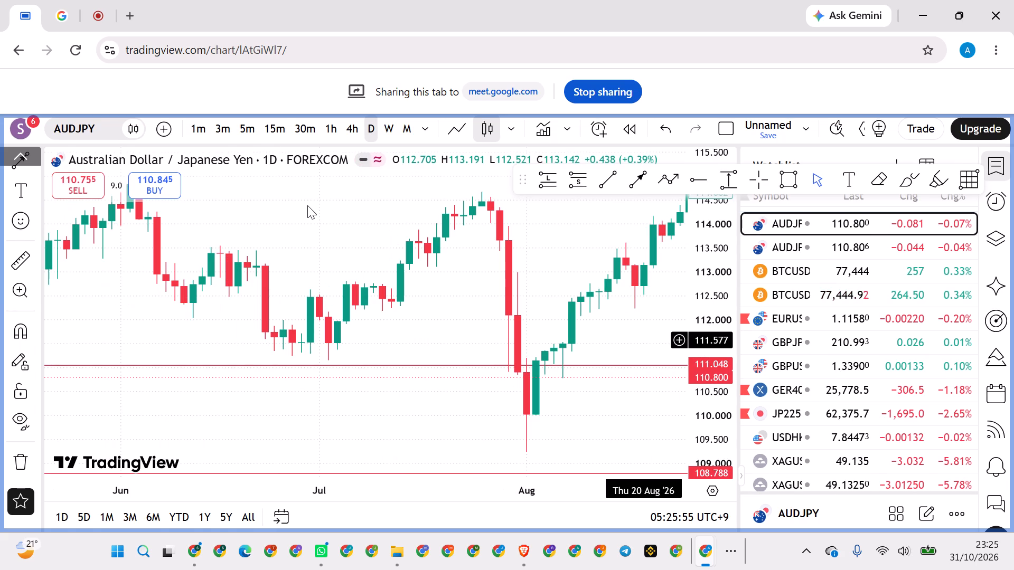
drag(307, 205, 302, 366)
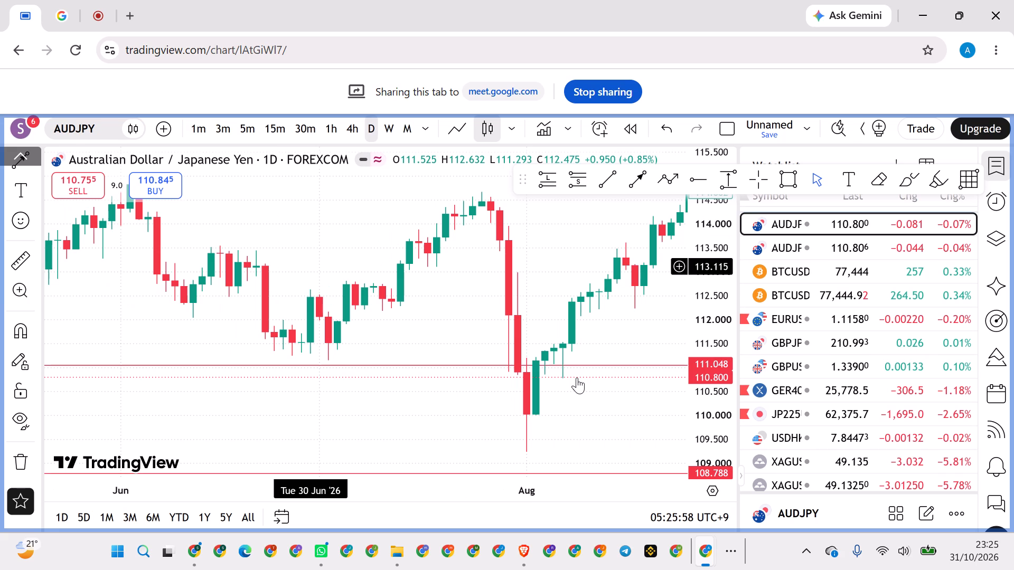
scroll(726, 301, up, 20)
scroll(726, 301, up, 20)
scroll(726, 301, up, 1)
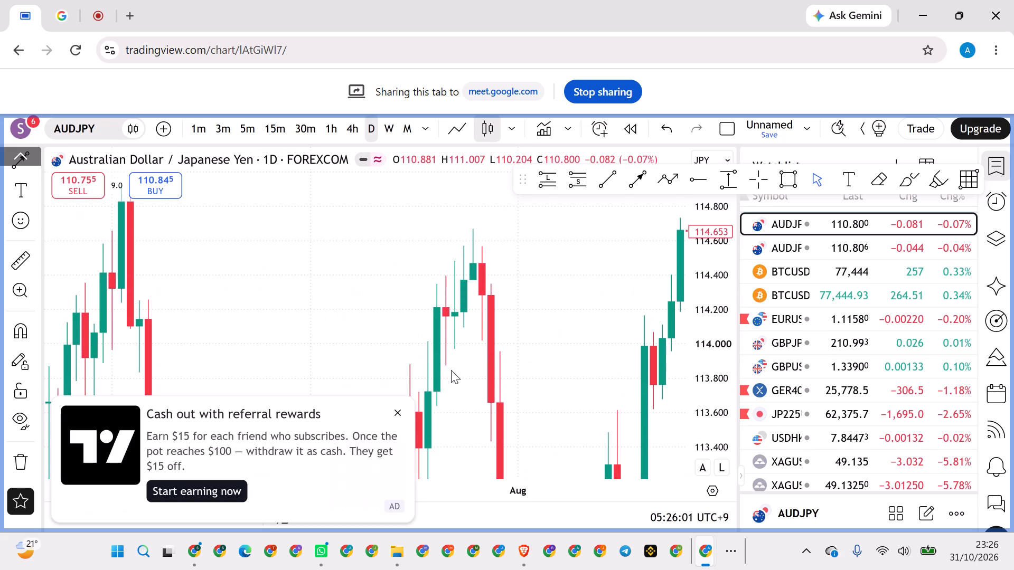
click(397, 413)
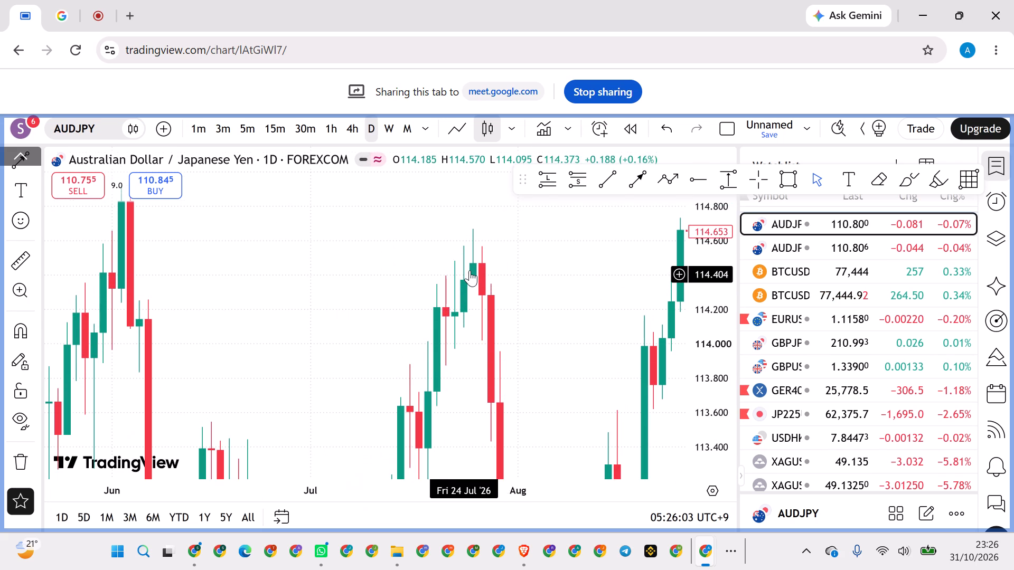
click(697, 182)
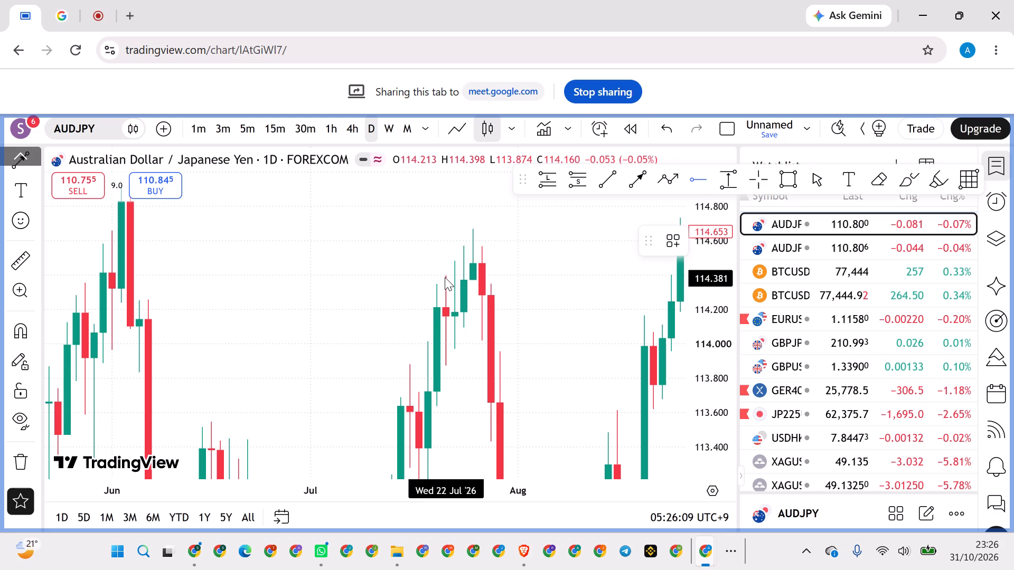
click(443, 275)
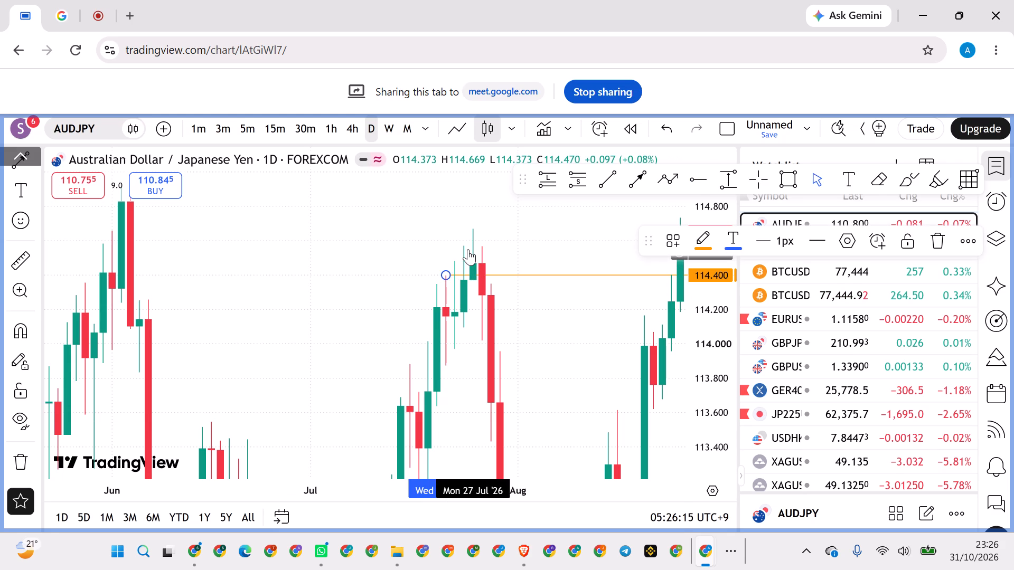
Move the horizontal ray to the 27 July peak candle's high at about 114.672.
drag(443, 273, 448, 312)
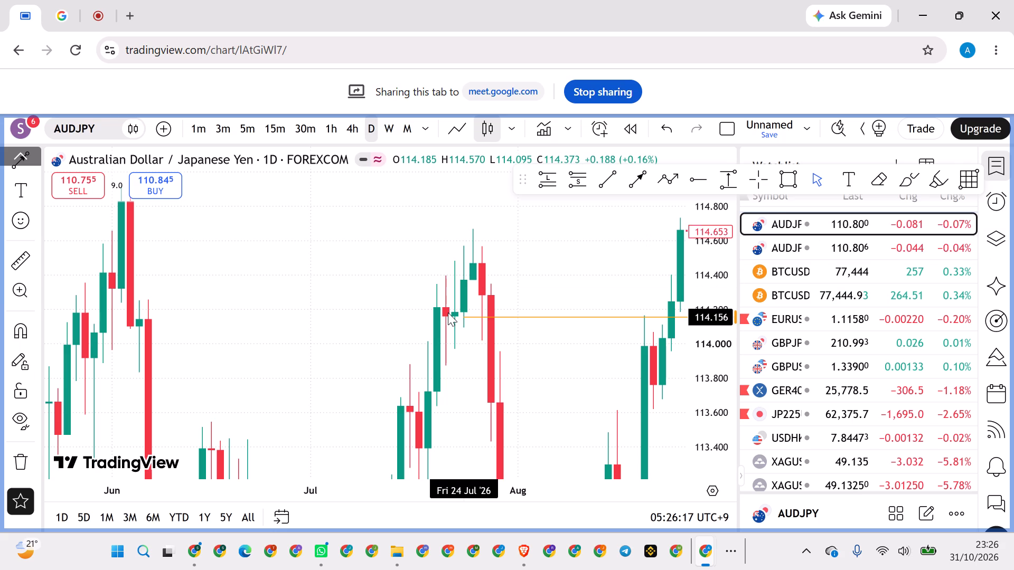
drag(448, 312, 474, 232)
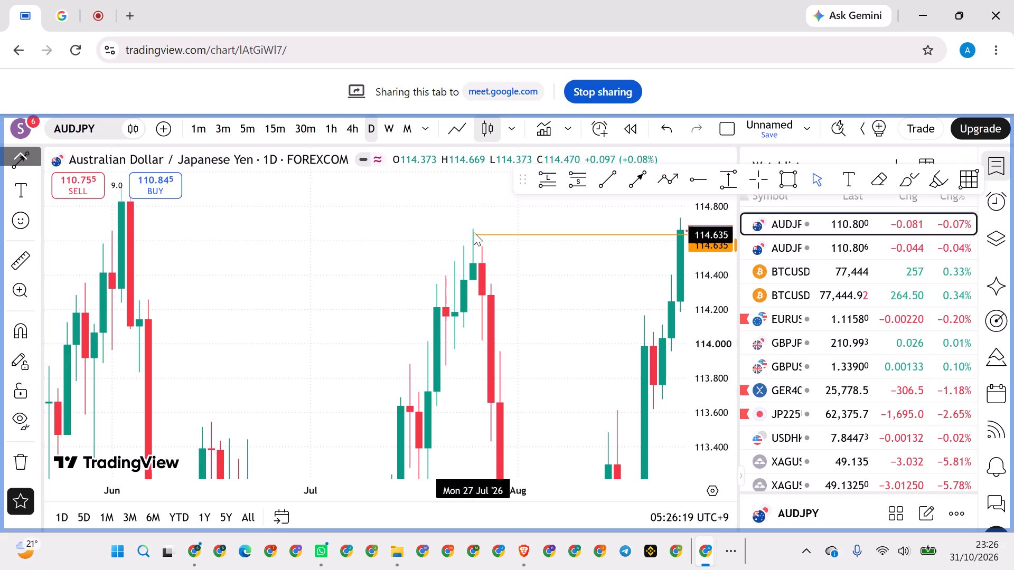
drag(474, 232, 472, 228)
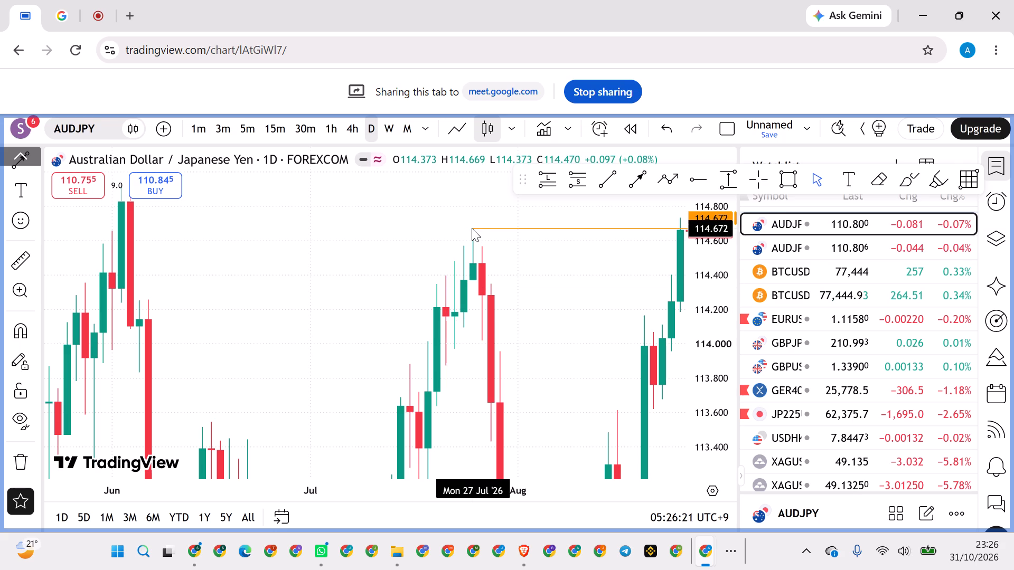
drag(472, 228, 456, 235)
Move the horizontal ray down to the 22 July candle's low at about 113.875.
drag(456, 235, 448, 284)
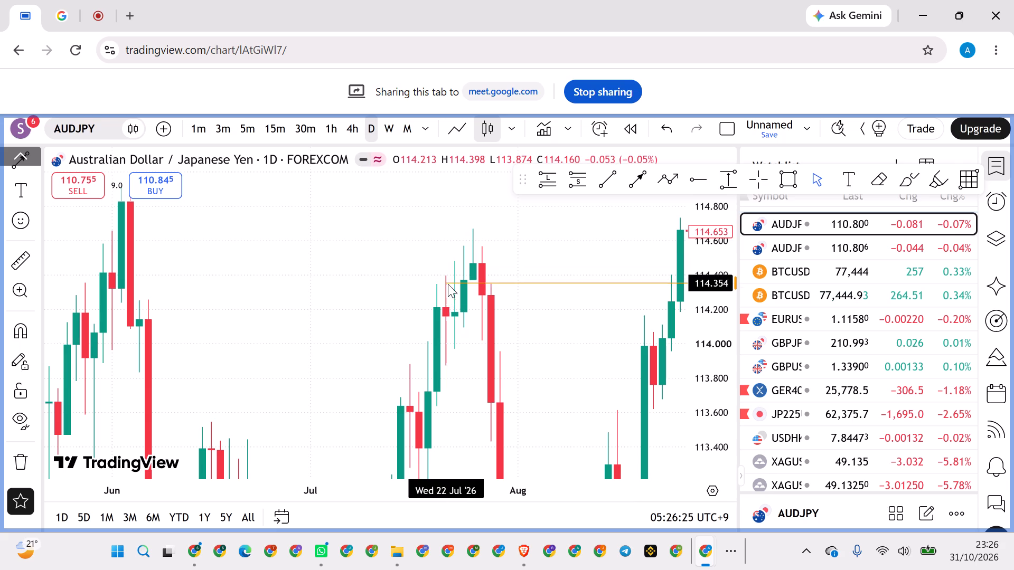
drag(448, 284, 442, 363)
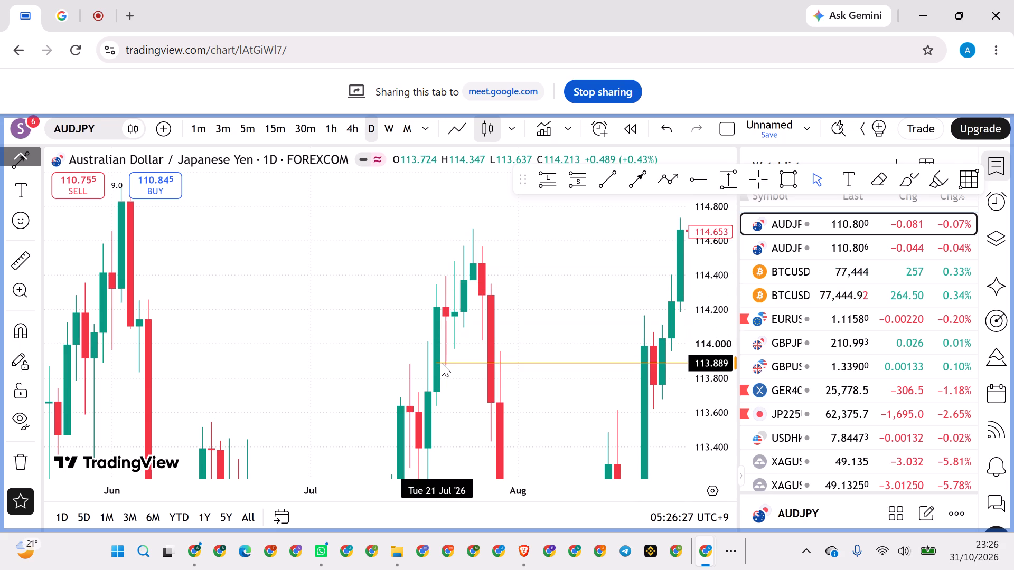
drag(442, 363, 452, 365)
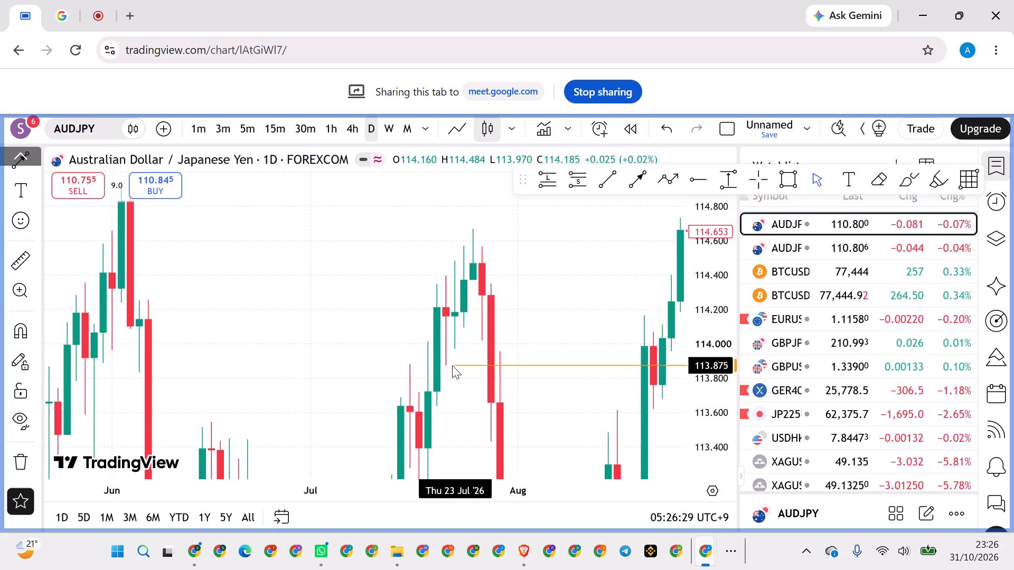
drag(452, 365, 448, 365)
Reposition the horizontal ray to start at the 21 July candle's high at about 114.349.
drag(448, 365, 444, 311)
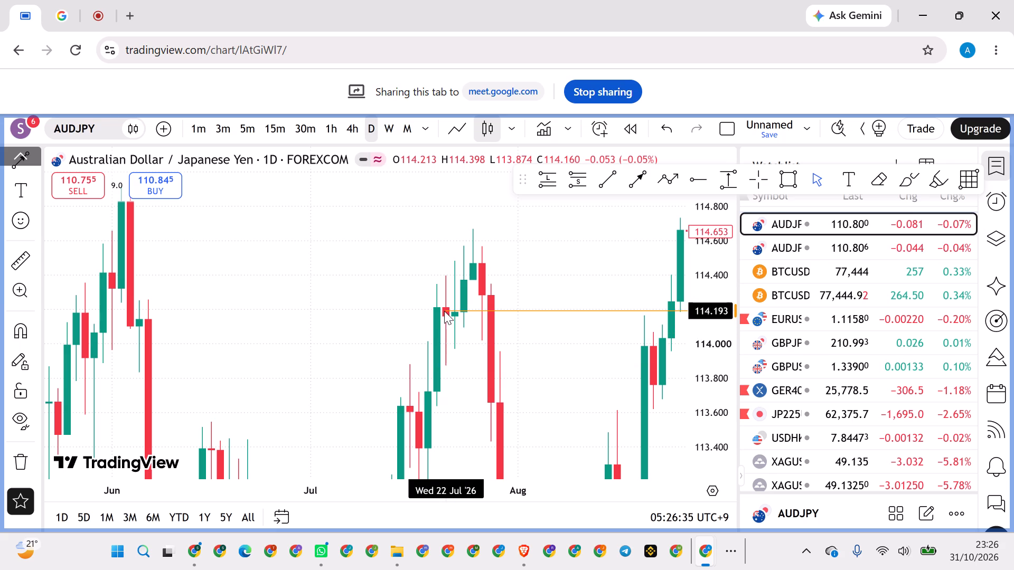
drag(444, 311, 444, 309)
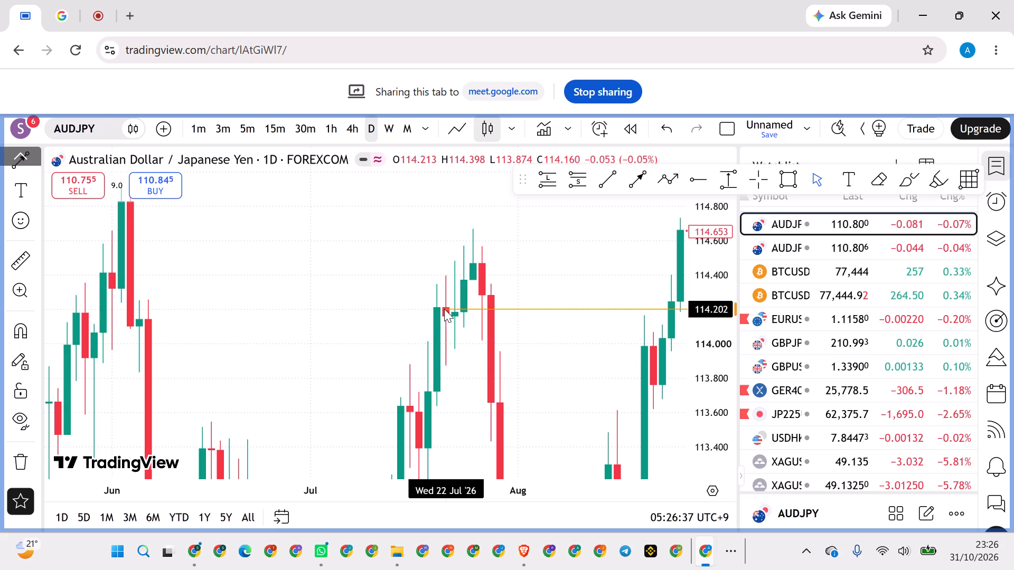
drag(444, 309, 430, 306)
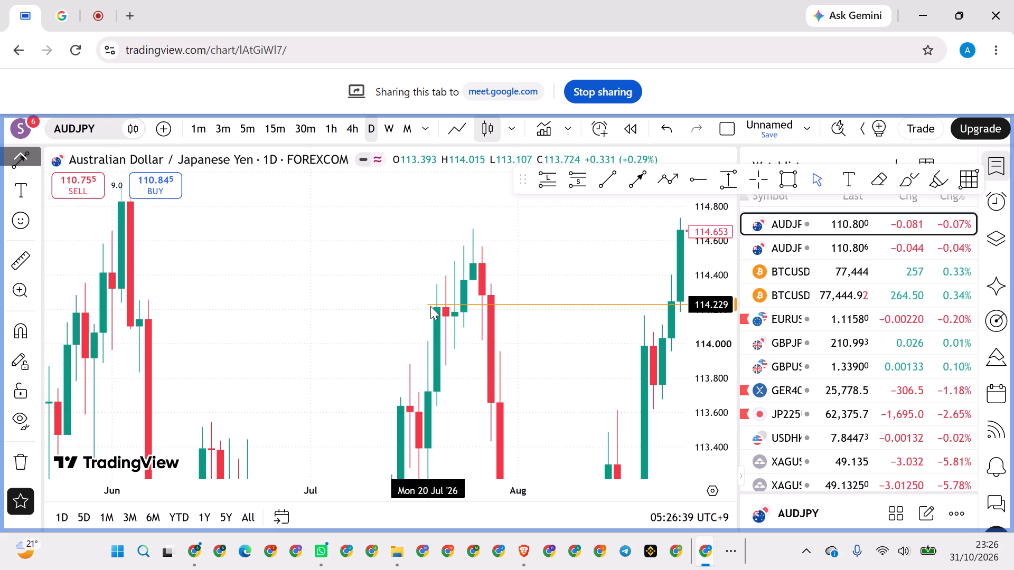
drag(430, 306, 434, 308)
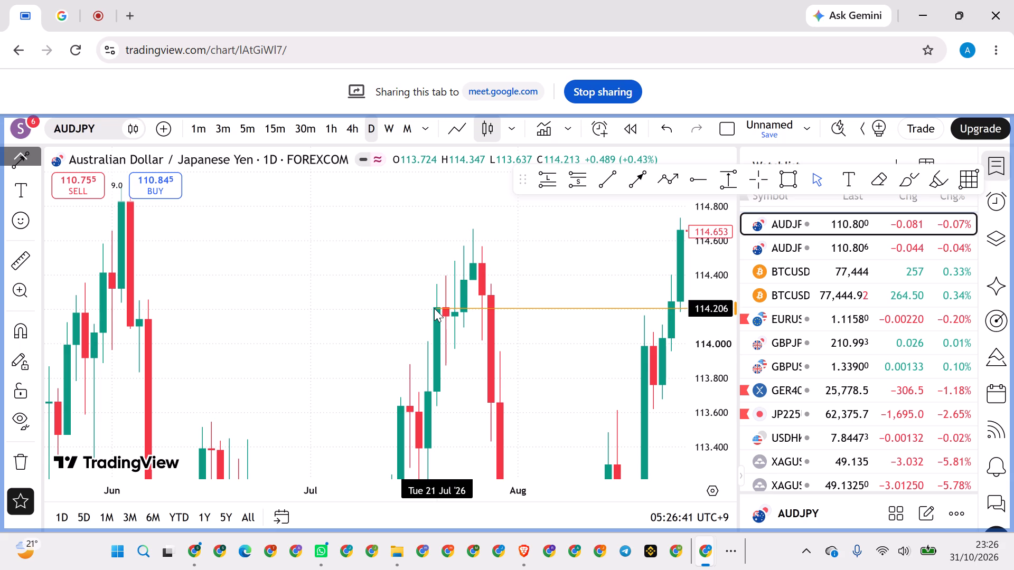
drag(434, 308, 436, 286)
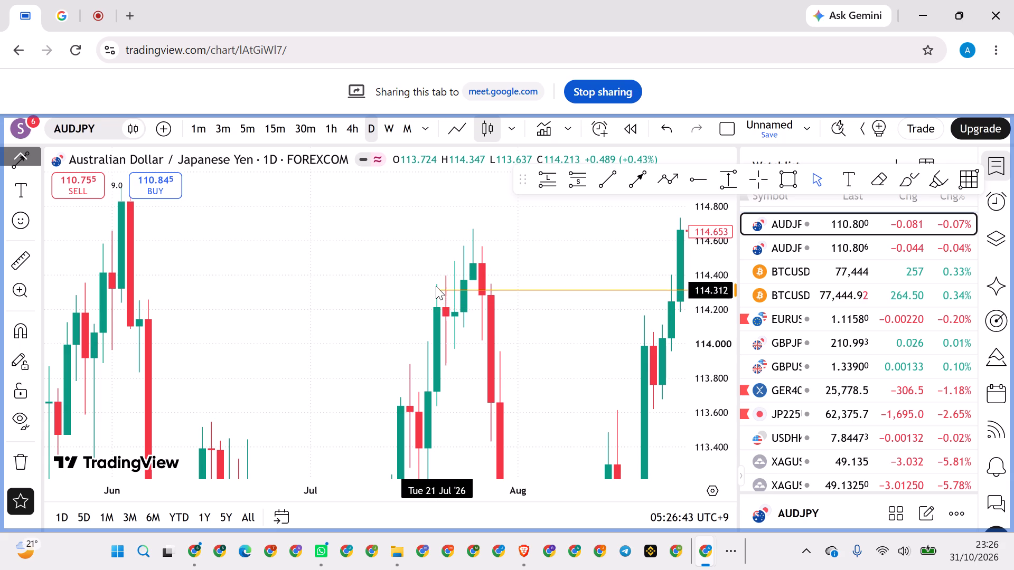
drag(436, 286, 436, 284)
drag(710, 314, 696, 347)
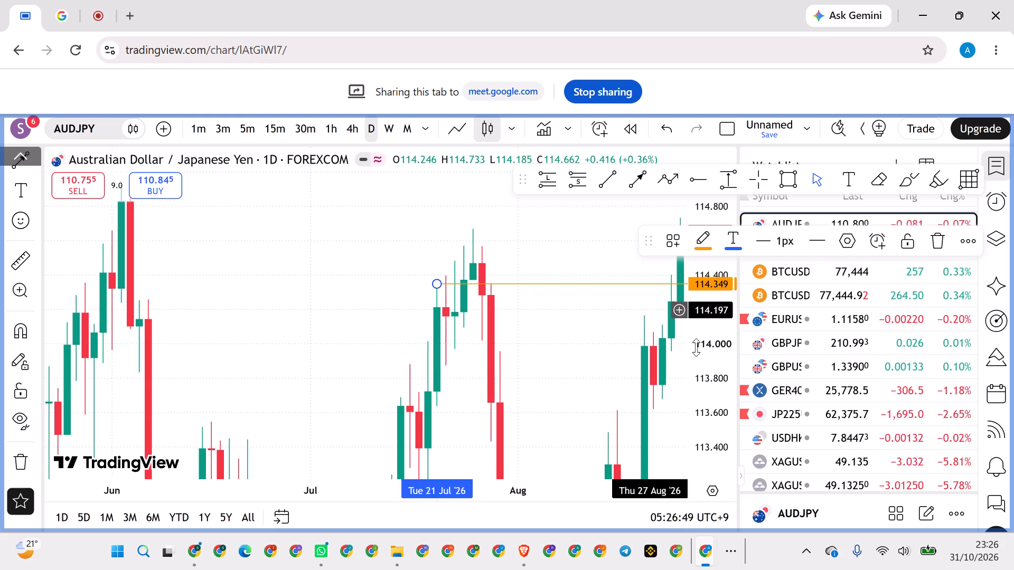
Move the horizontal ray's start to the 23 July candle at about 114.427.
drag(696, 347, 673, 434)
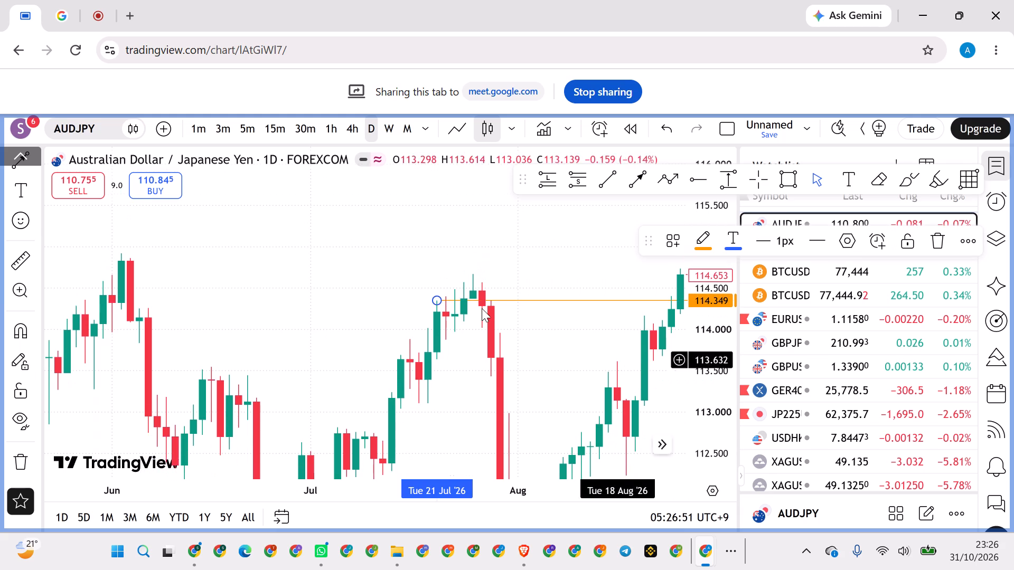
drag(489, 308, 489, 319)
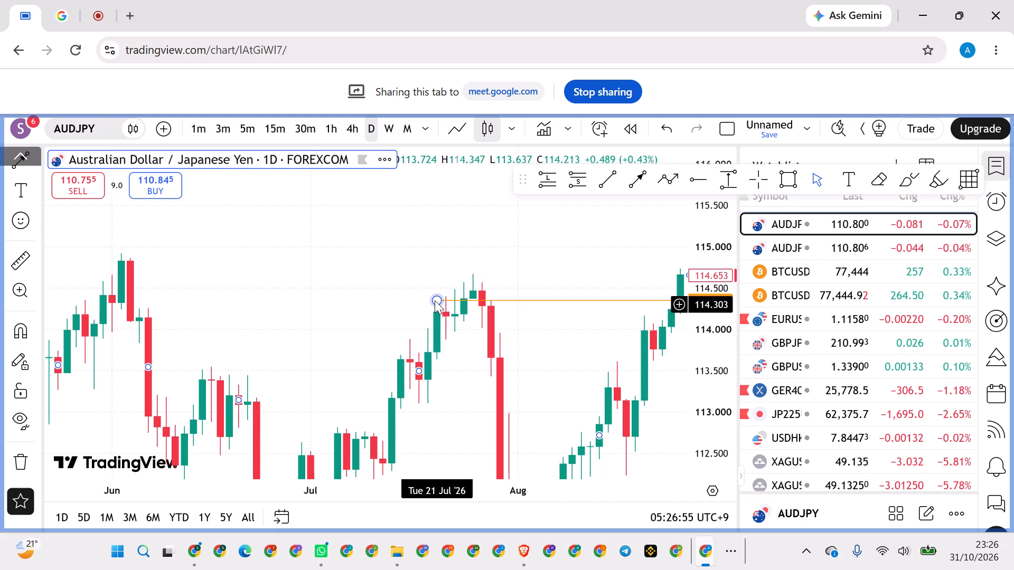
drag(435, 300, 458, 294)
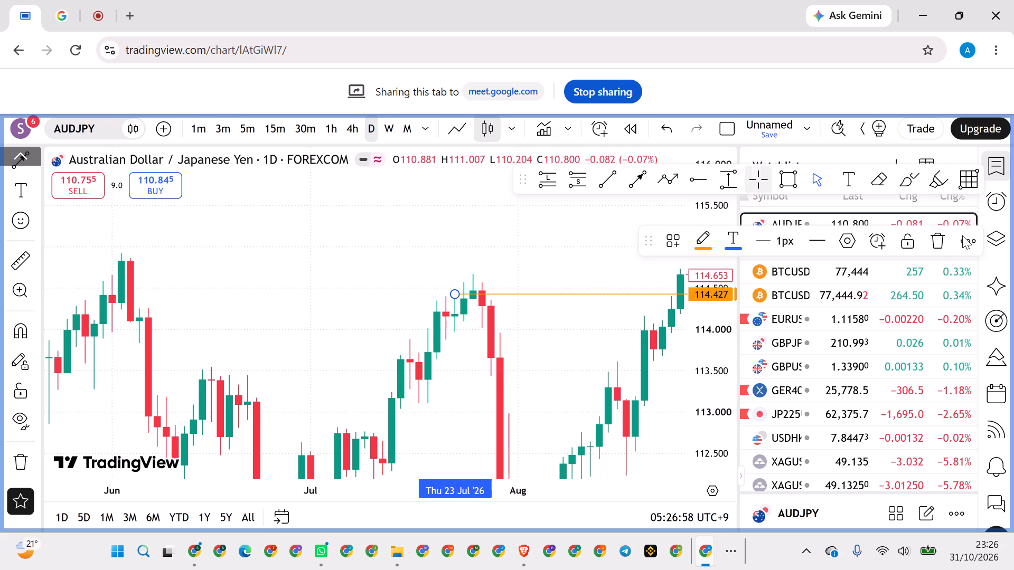
Delete the horizontal ray from the FOREXCOM AUDJPY chart.
click(933, 243)
Draw an arrow from the 22 July candle's low at about 113.88 across to the 29 July candle at about 113.87.
click(626, 181)
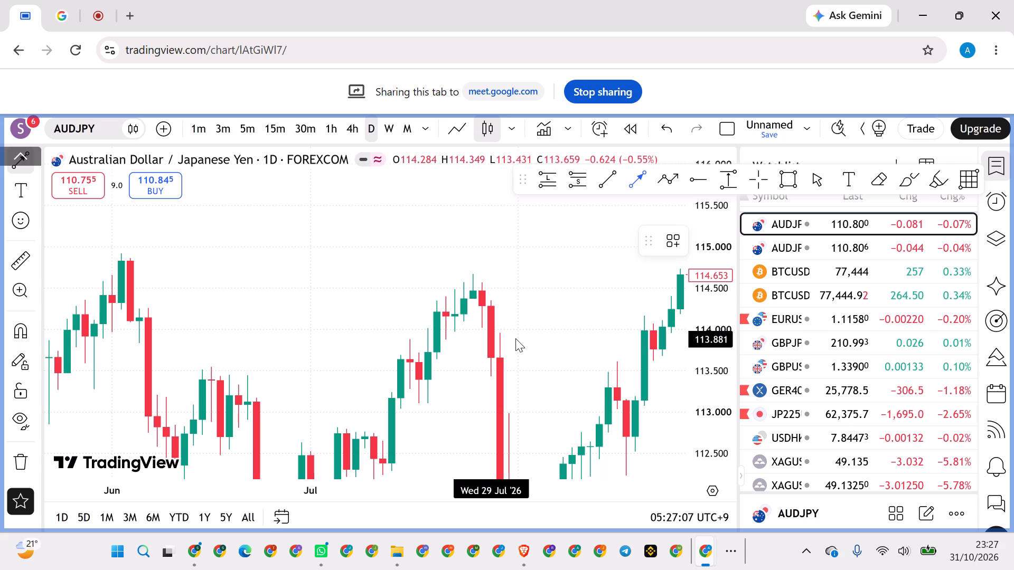
click(444, 339)
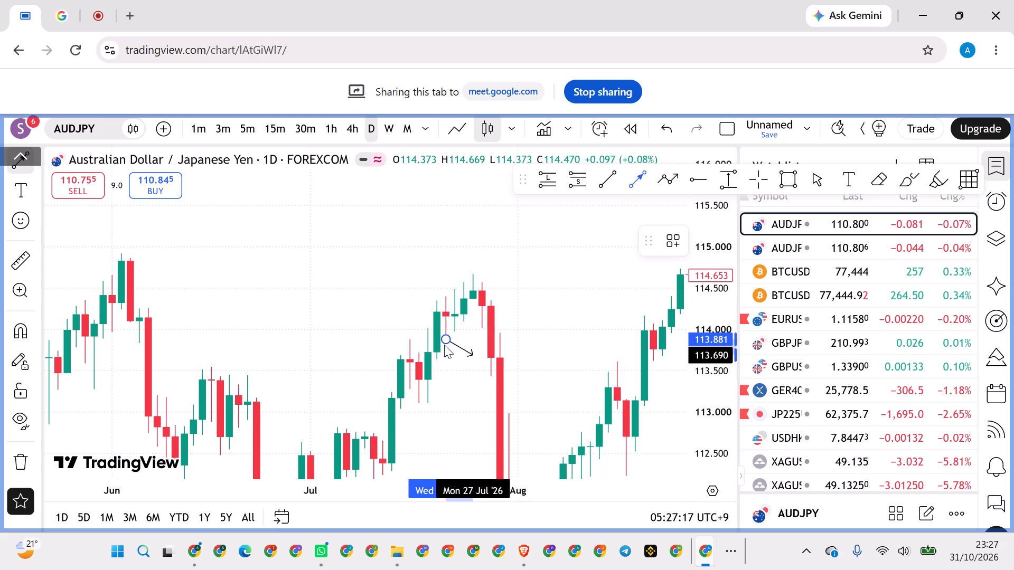
click(487, 340)
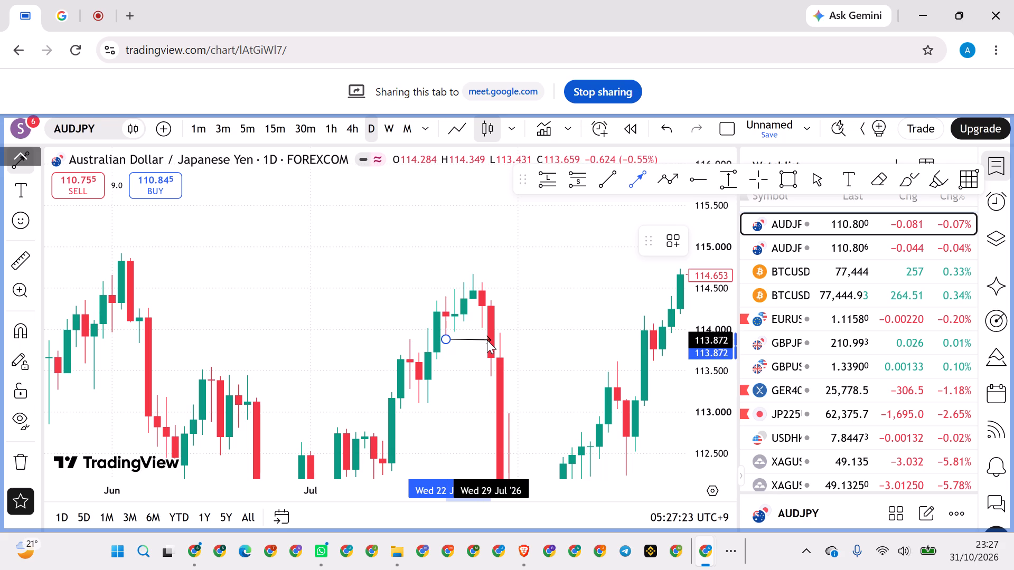
click(566, 283)
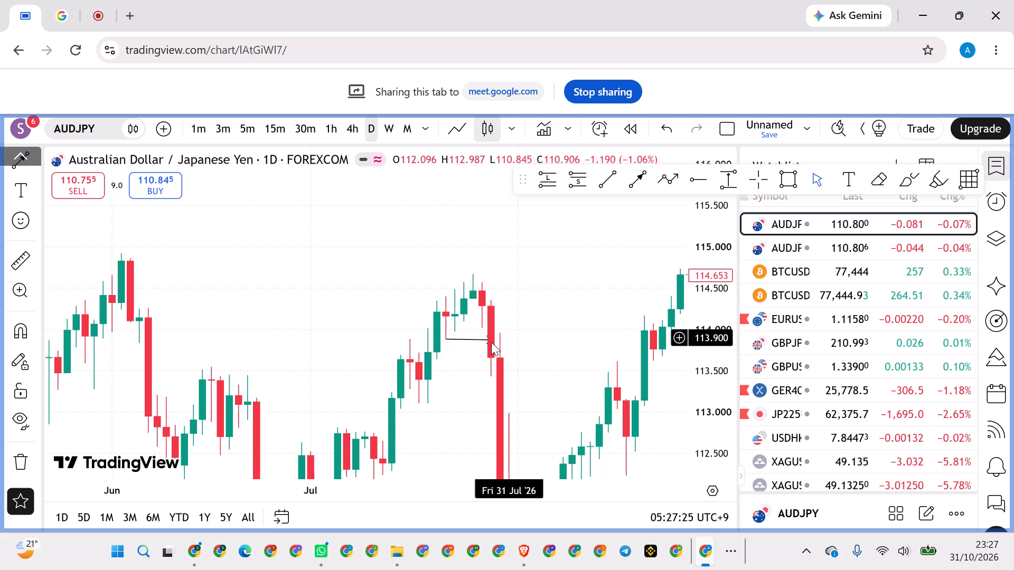
Level the arrow by pulling its tip back to the 28 July candle at about 113.87.
drag(493, 342, 486, 342)
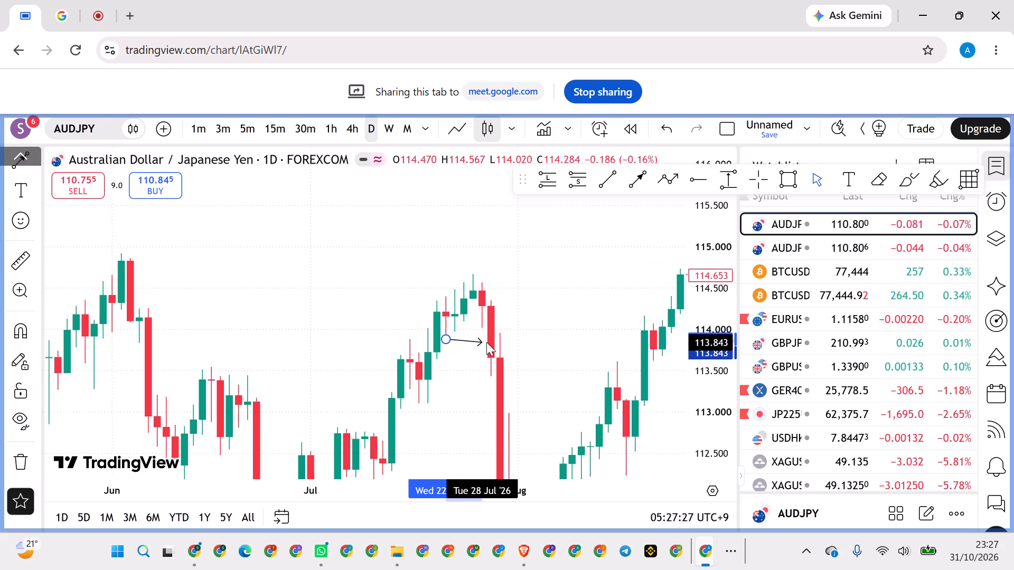
drag(486, 342, 487, 342)
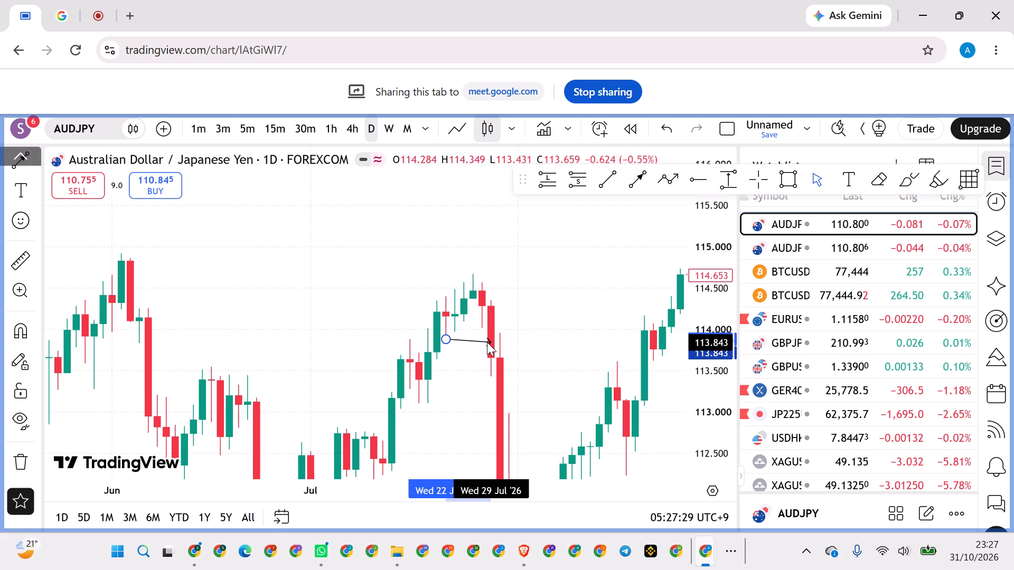
drag(487, 342, 485, 340)
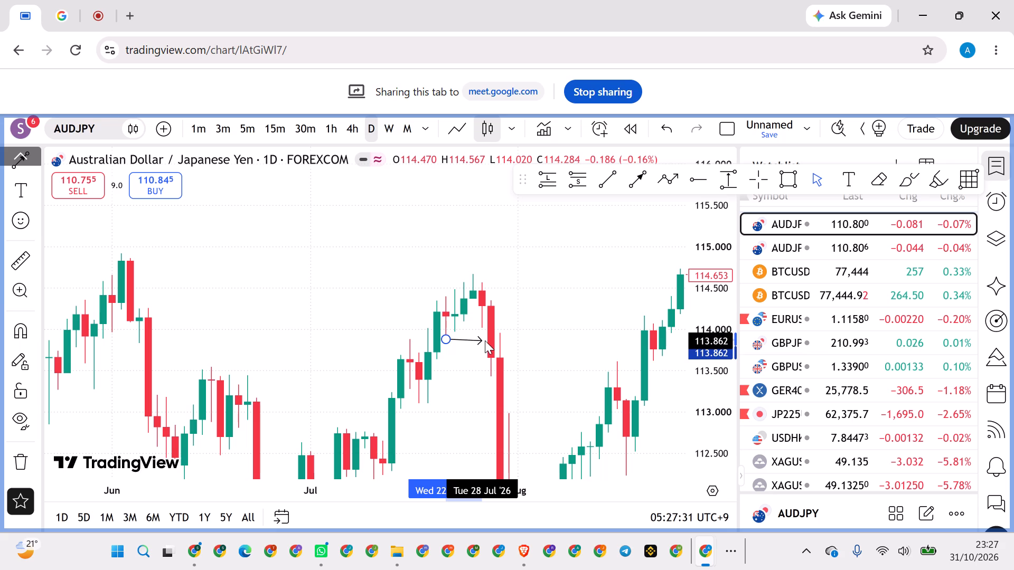
drag(485, 340, 483, 338)
click(536, 359)
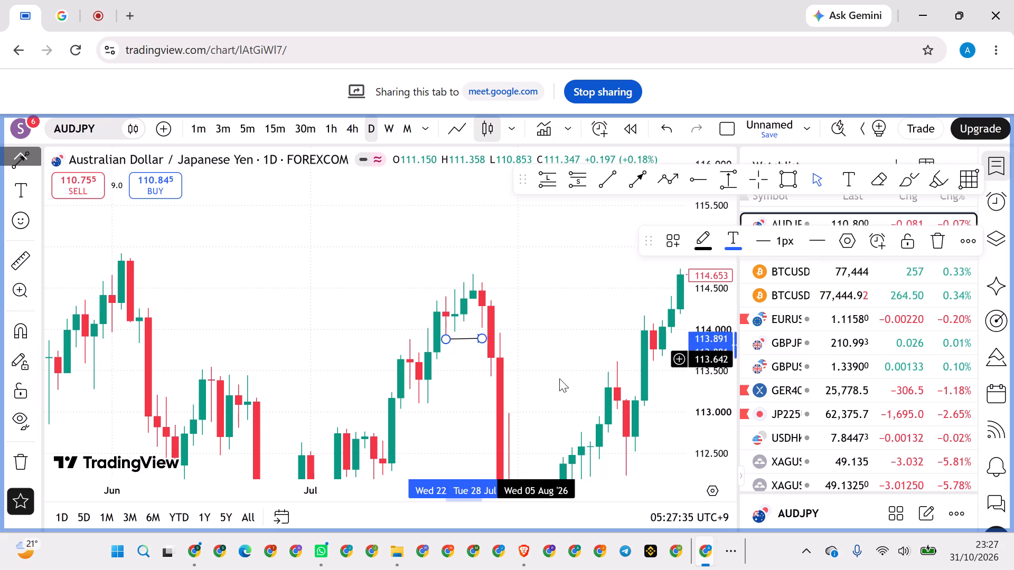
drag(561, 393, 540, 311)
scroll(540, 311, up, 2)
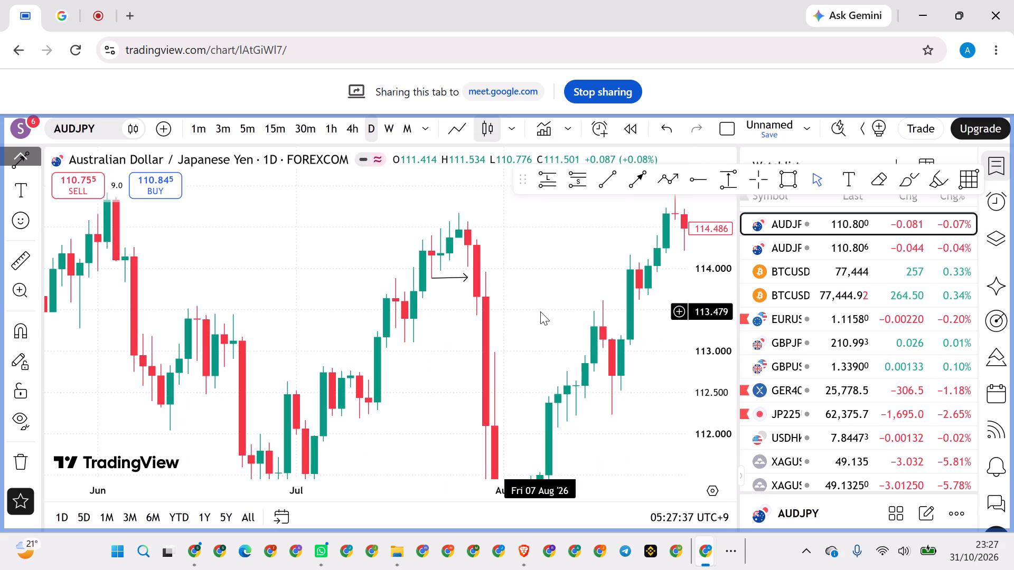
drag(418, 277, 426, 281)
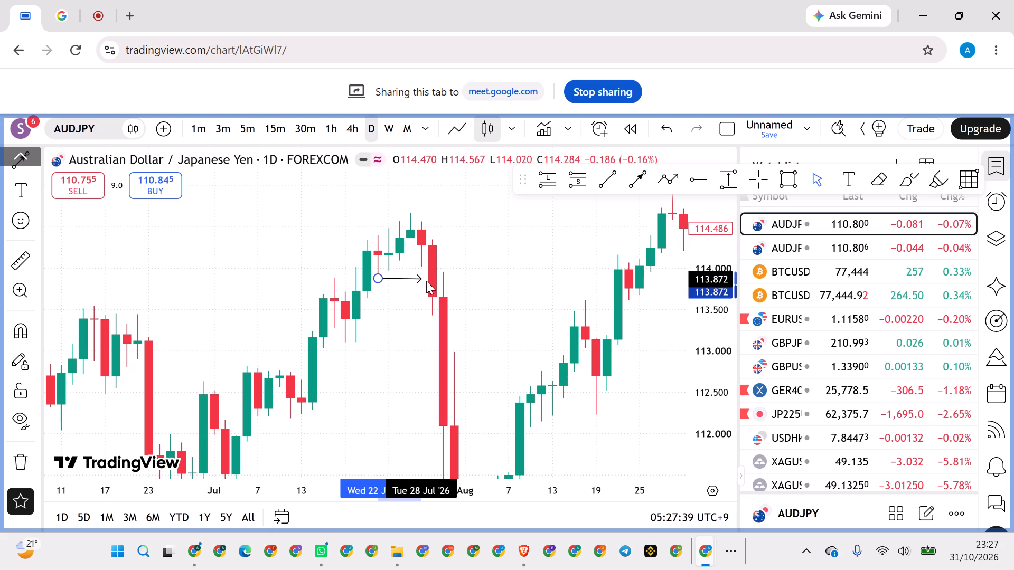
drag(426, 281, 427, 281)
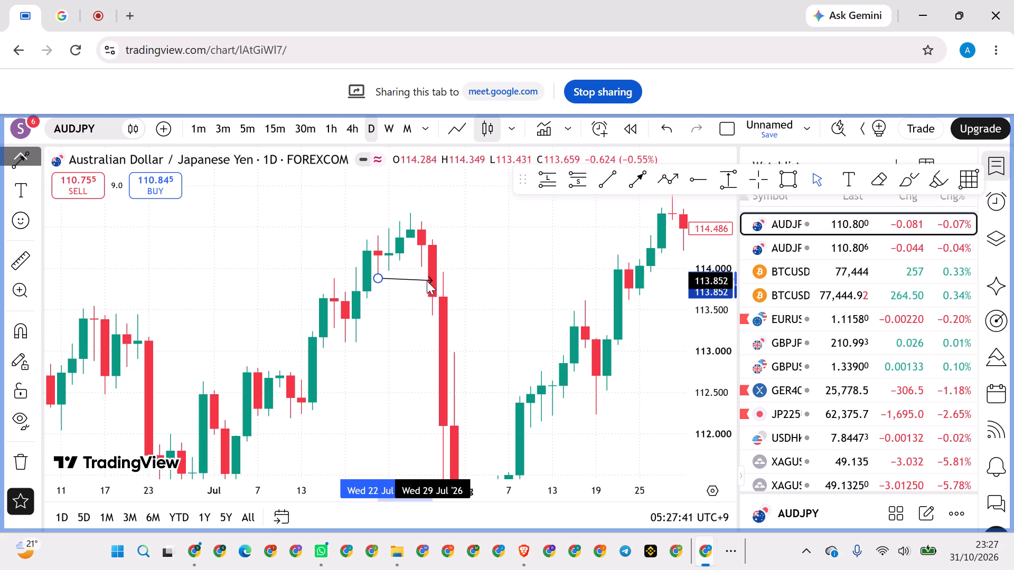
drag(427, 281, 425, 279)
click(481, 299)
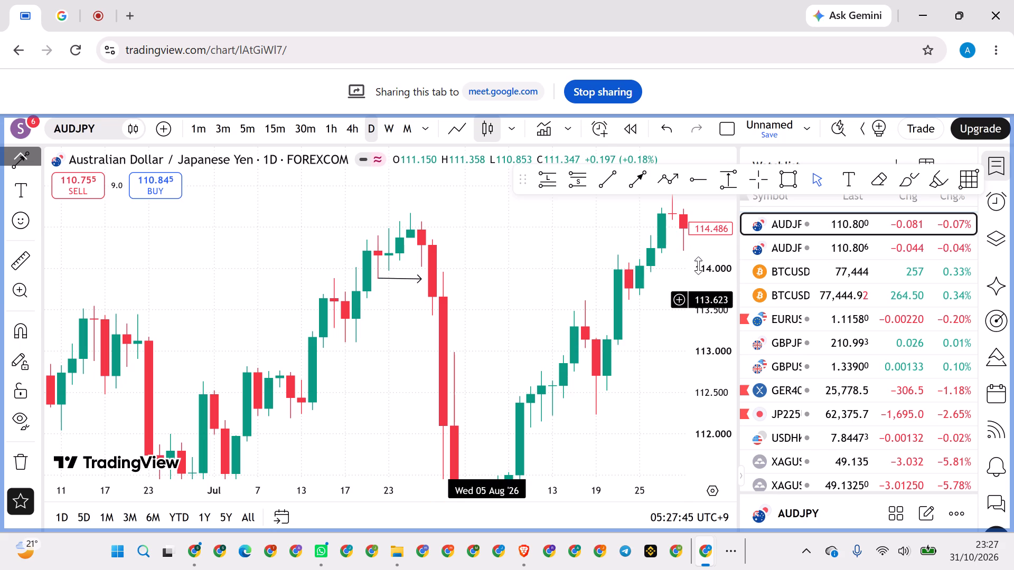
Trace the price swings with a zigzag Path from the 1 July low up to about 114.75 on 28 July, ending near 111.20 on 31 July.
drag(713, 269, 658, 379)
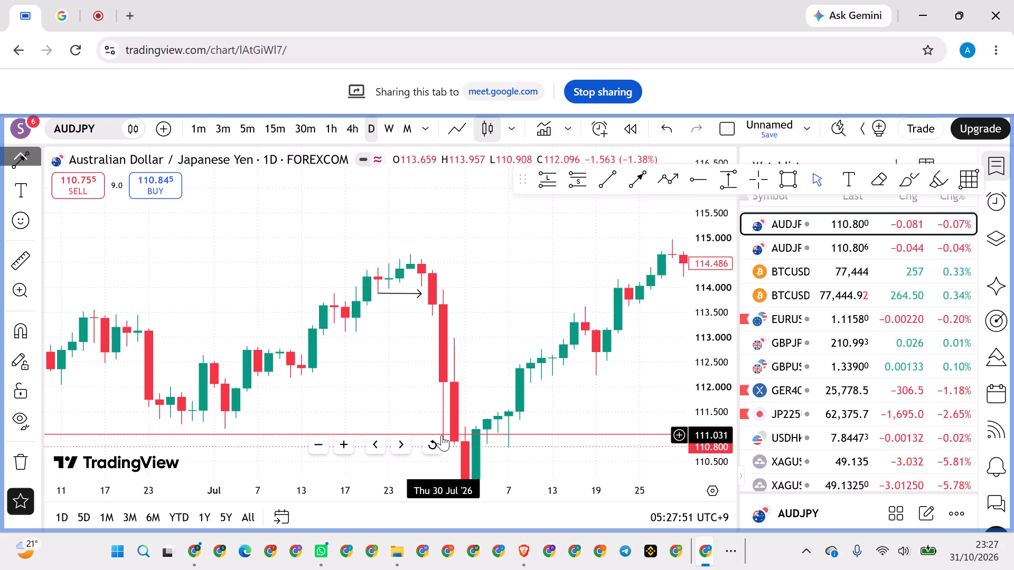
scroll(514, 296, down, 3)
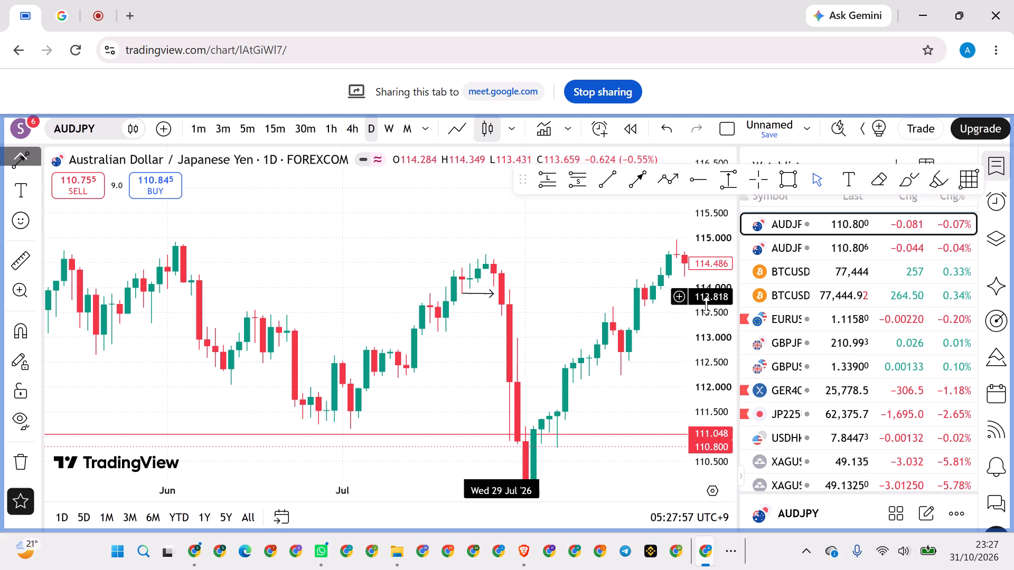
scroll(708, 306, up, 12)
drag(320, 241, 708, 306)
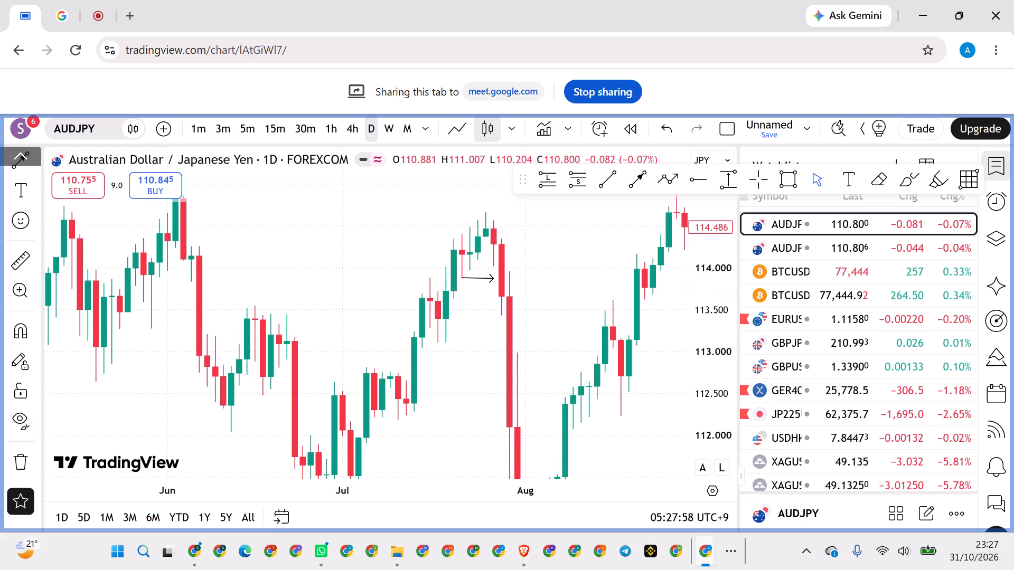
drag(708, 306, 412, 282)
scroll(398, 272, up, 8)
drag(297, 297, 312, 297)
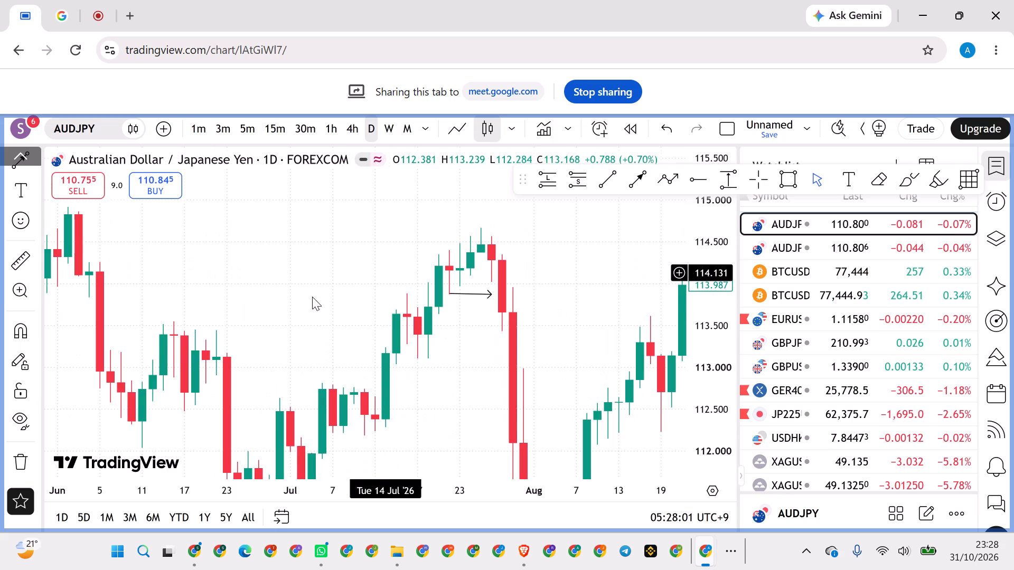
drag(312, 297, 320, 294)
drag(716, 238, 712, 349)
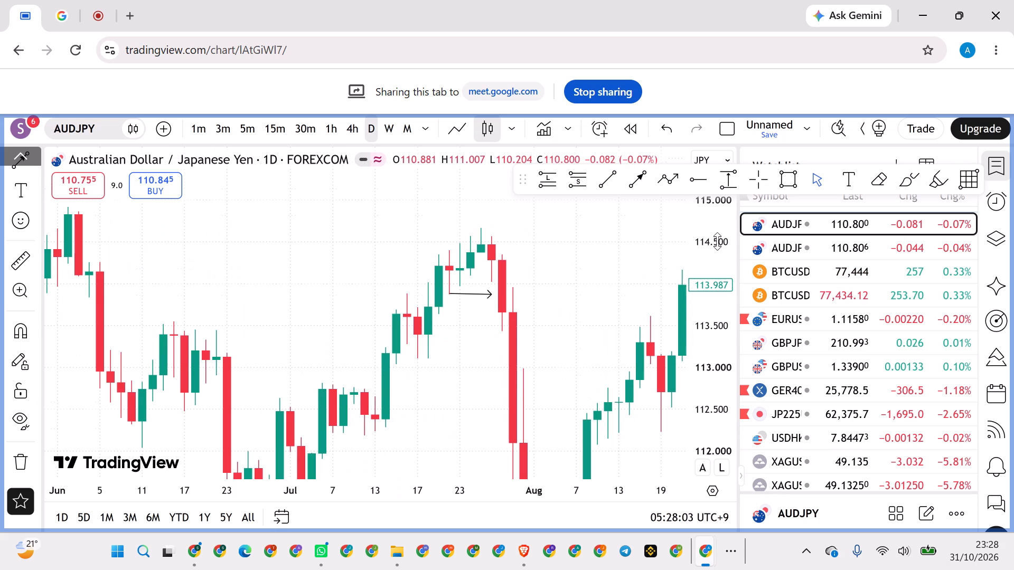
click(655, 184)
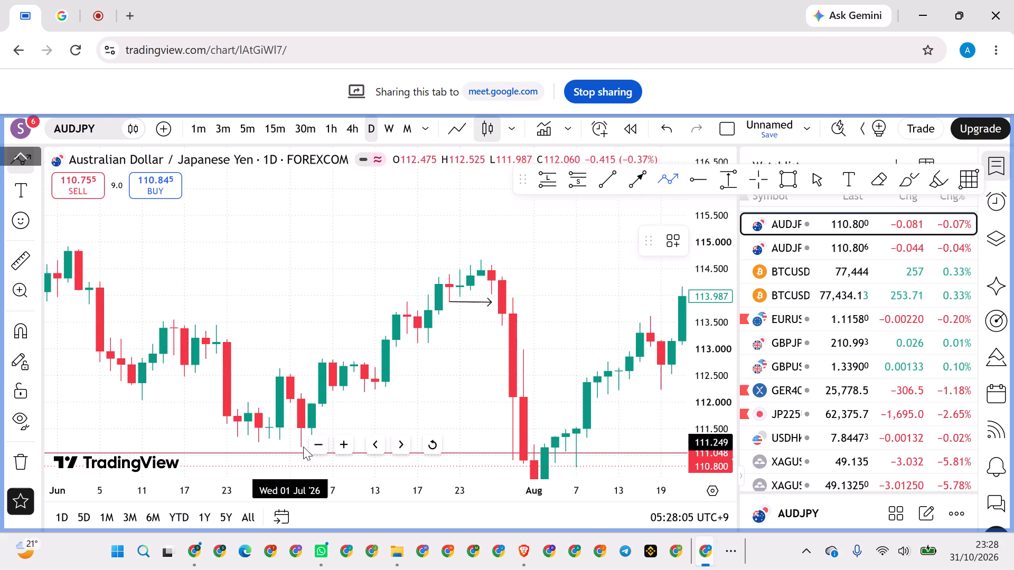
drag(294, 436, 294, 432)
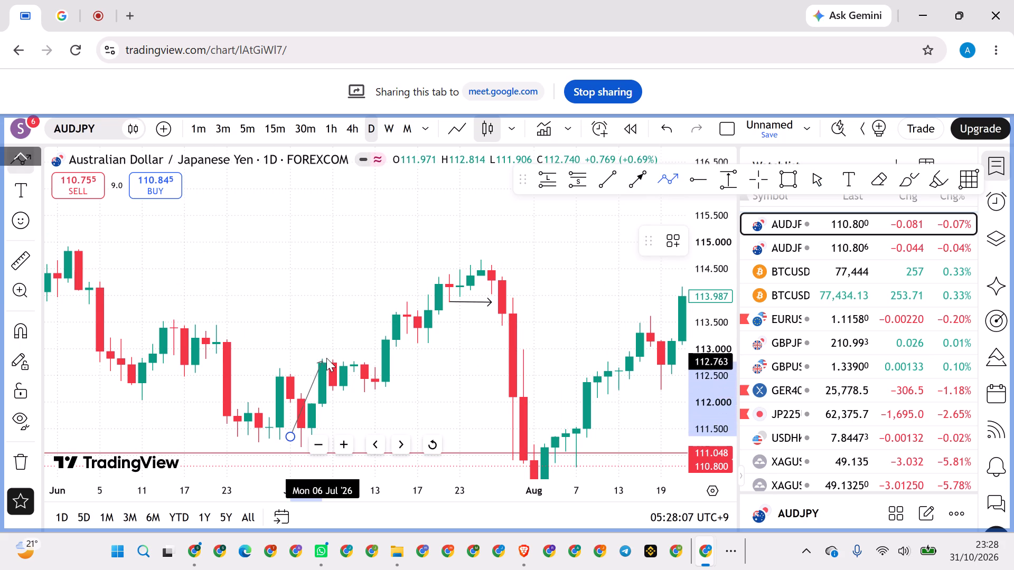
click(328, 358)
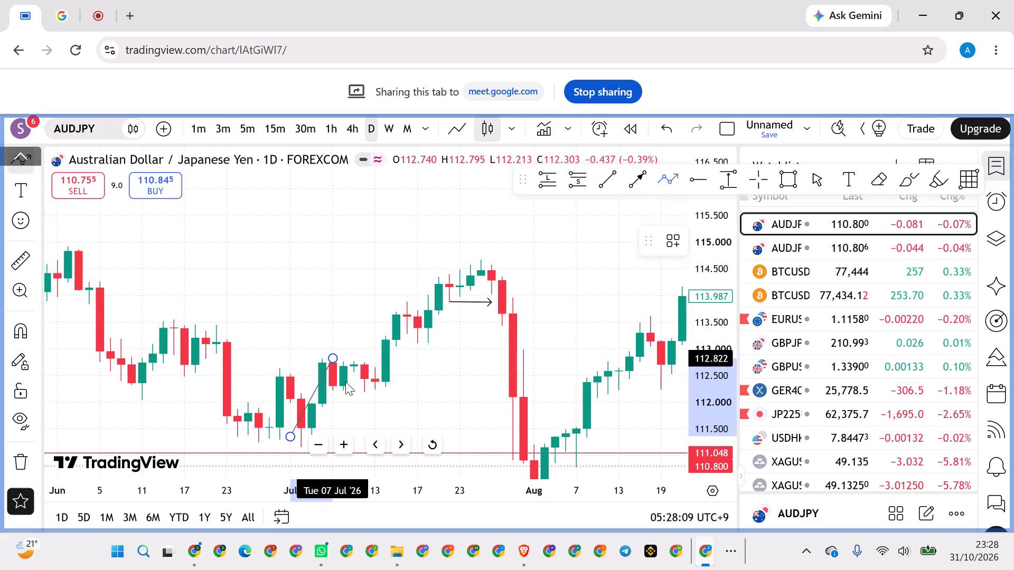
click(368, 398)
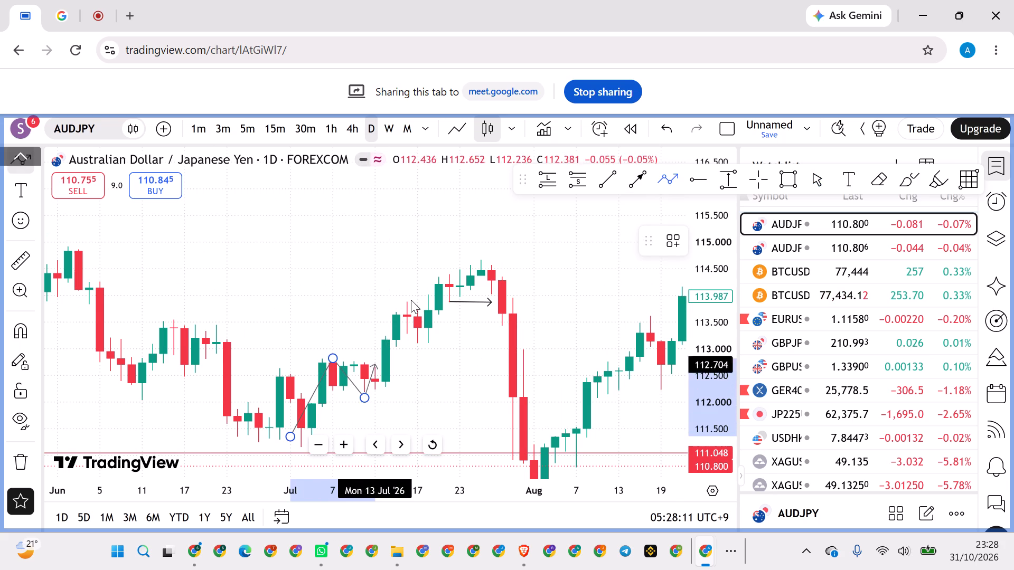
click(409, 301)
click(432, 347)
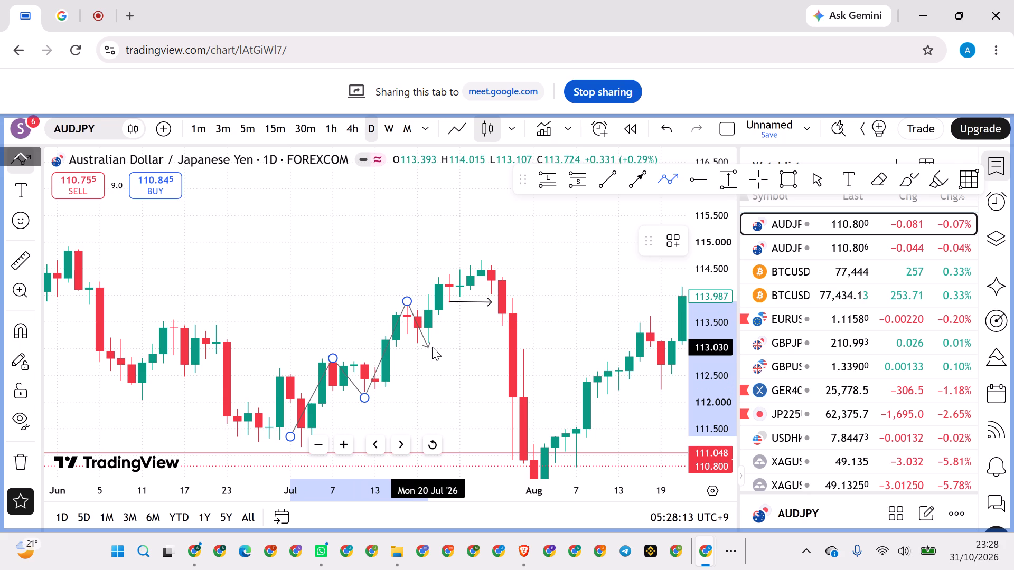
click(443, 271)
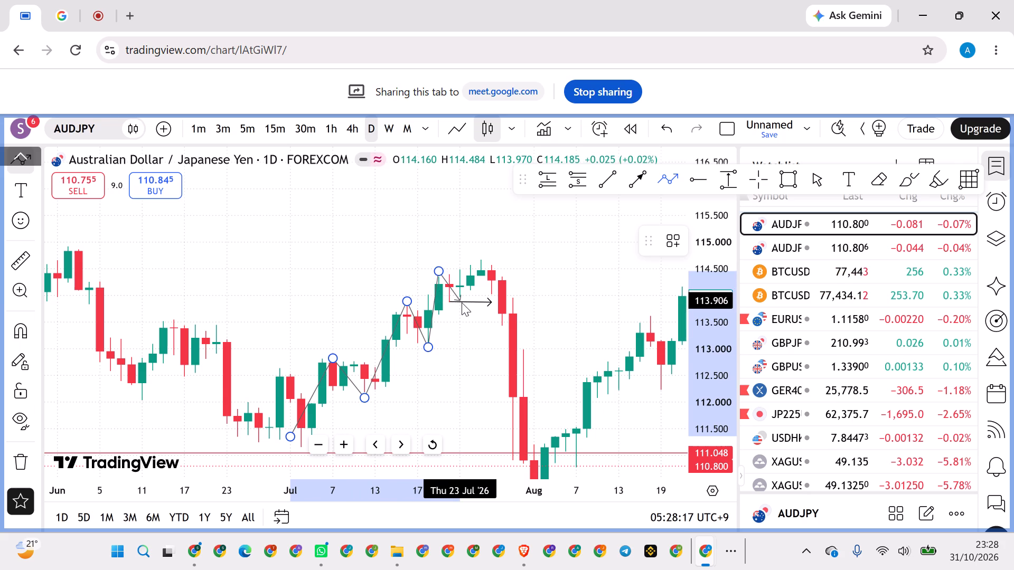
click(462, 302)
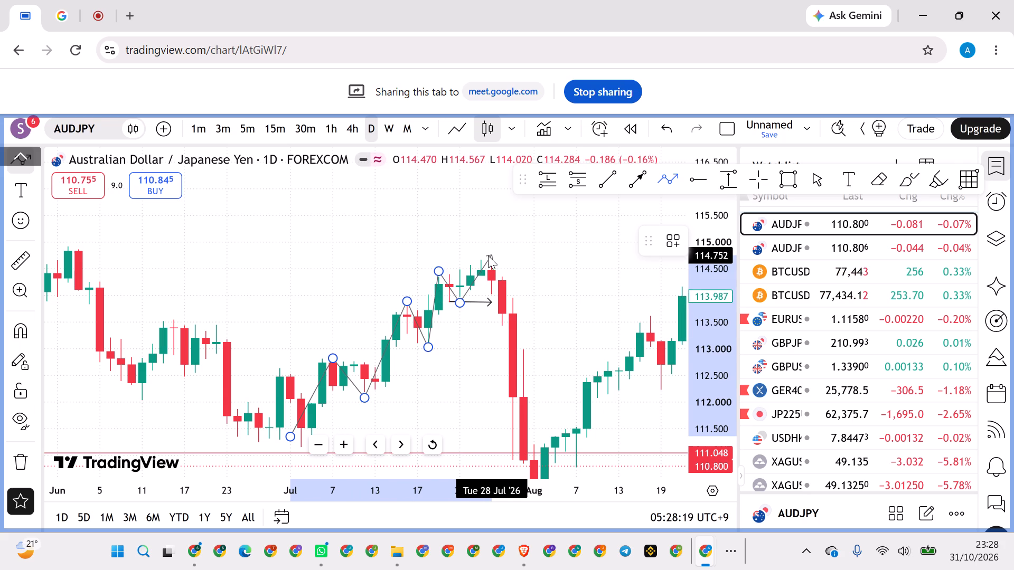
click(488, 255)
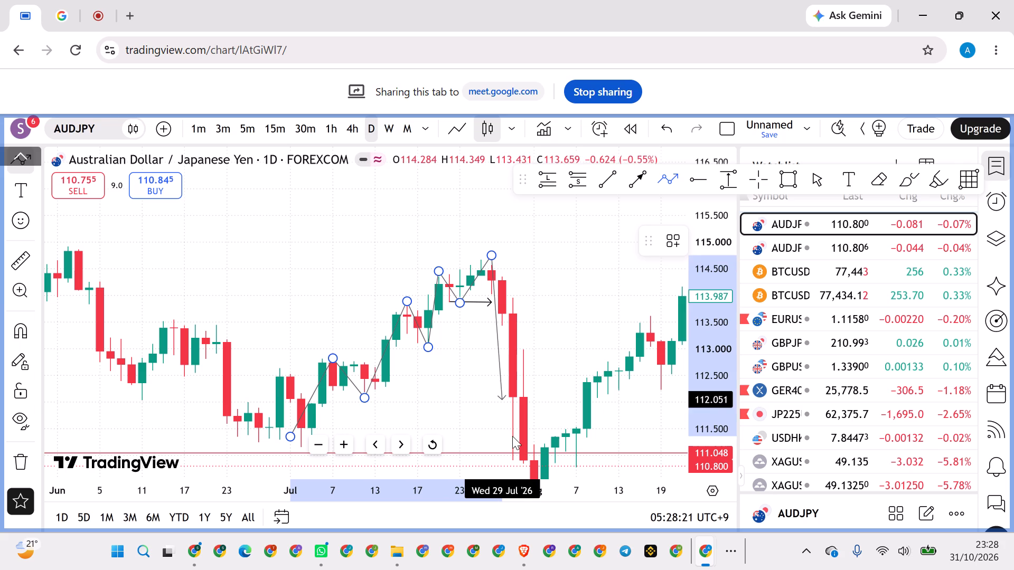
double_click(522, 444)
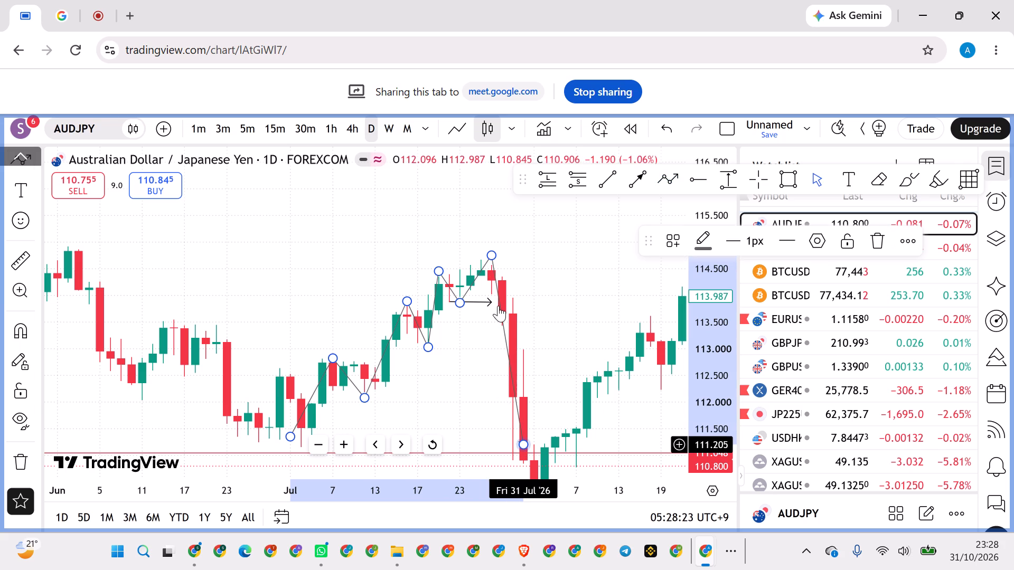
click(583, 246)
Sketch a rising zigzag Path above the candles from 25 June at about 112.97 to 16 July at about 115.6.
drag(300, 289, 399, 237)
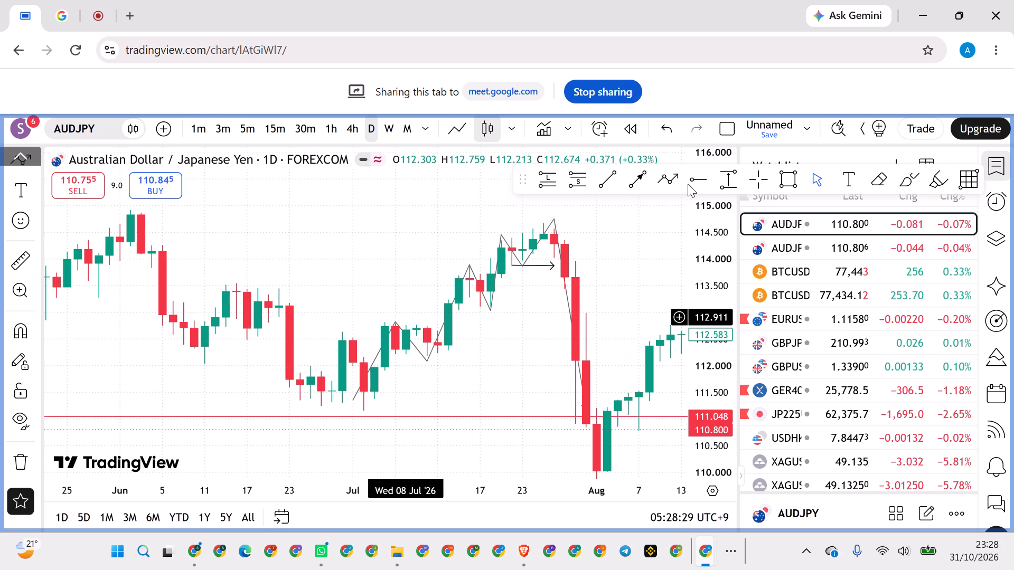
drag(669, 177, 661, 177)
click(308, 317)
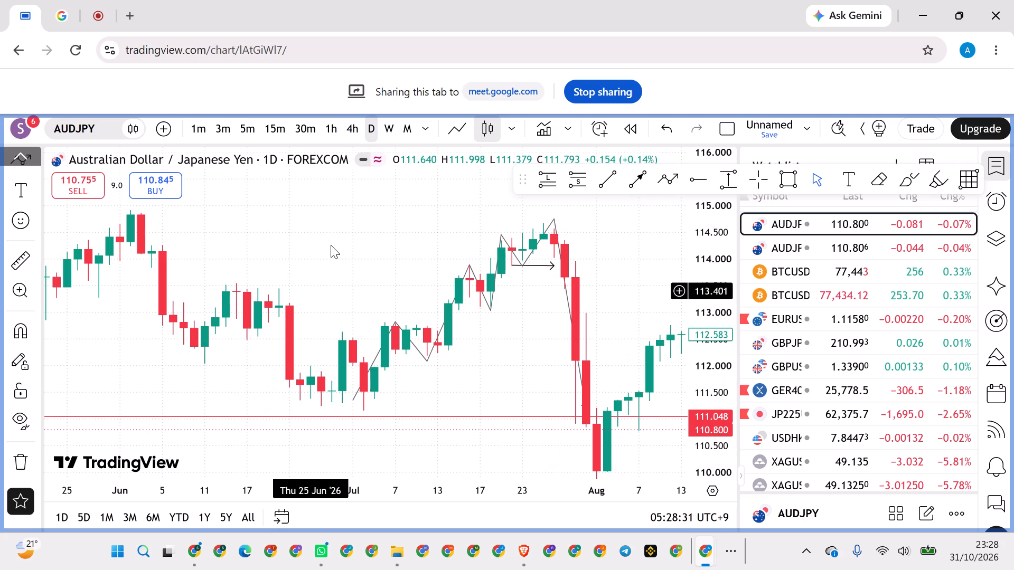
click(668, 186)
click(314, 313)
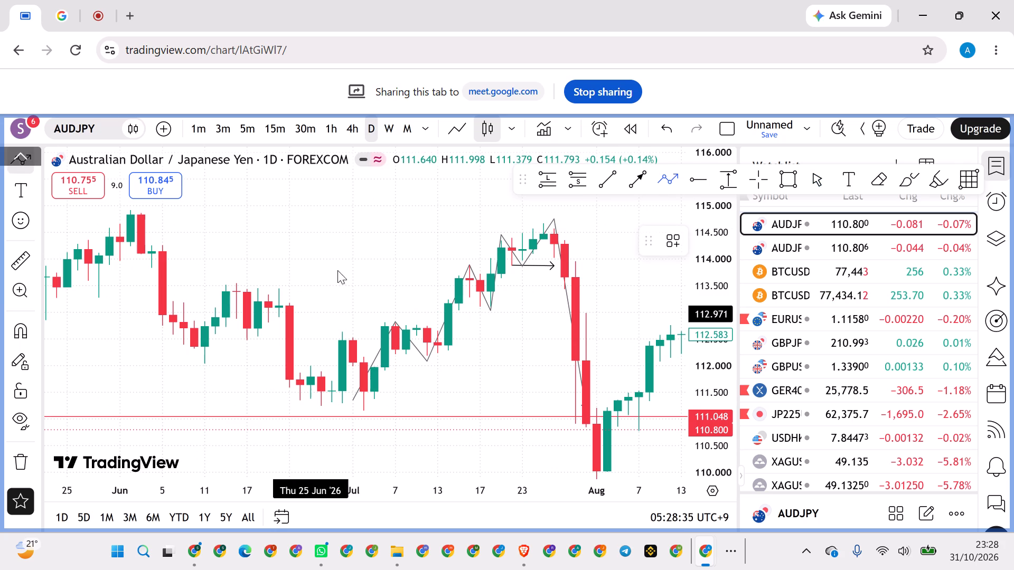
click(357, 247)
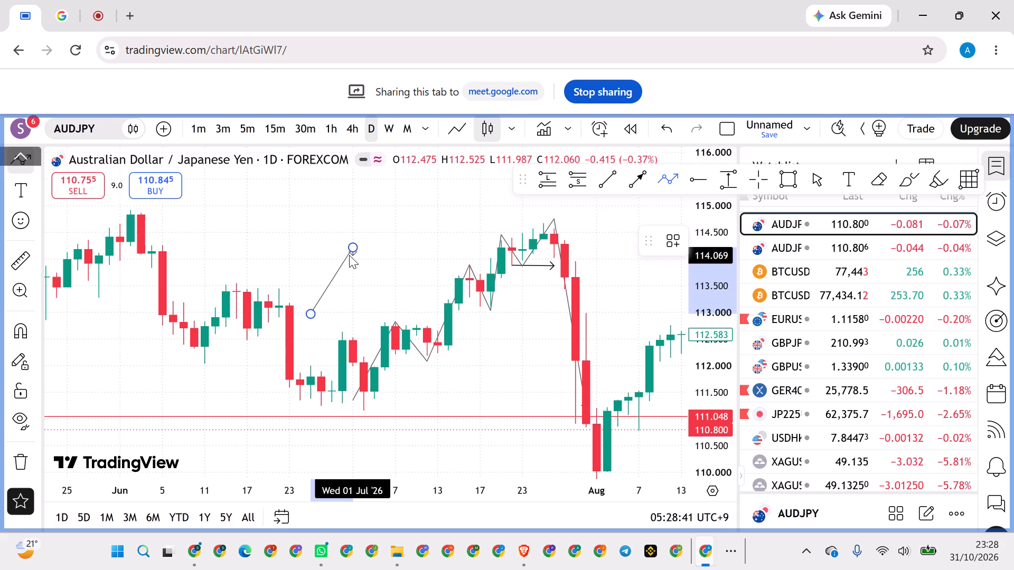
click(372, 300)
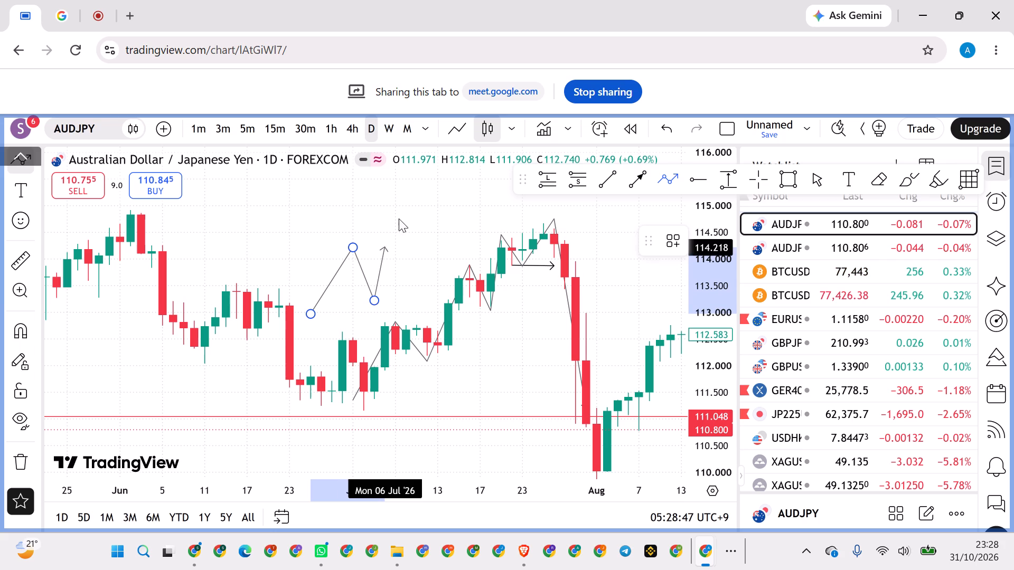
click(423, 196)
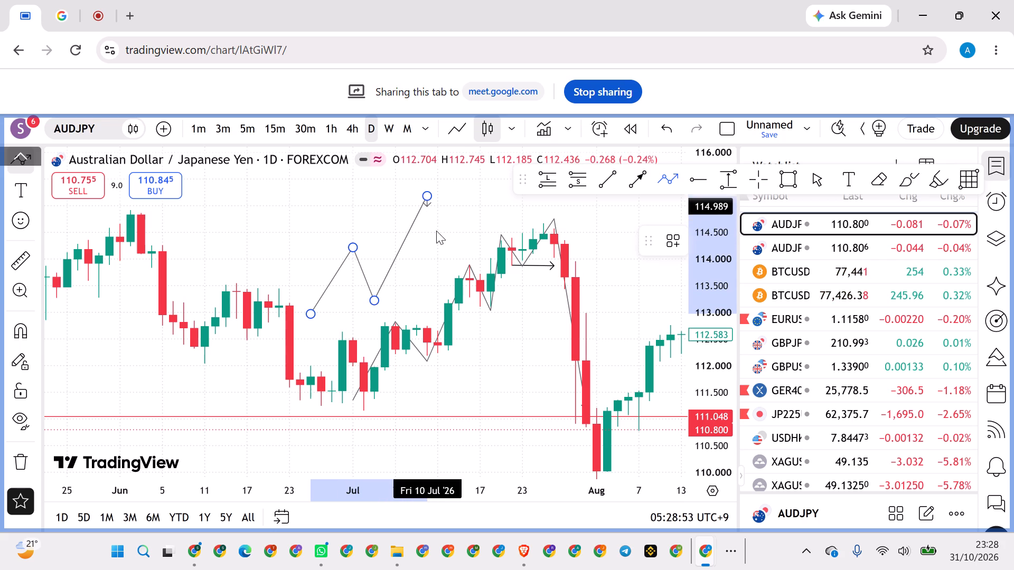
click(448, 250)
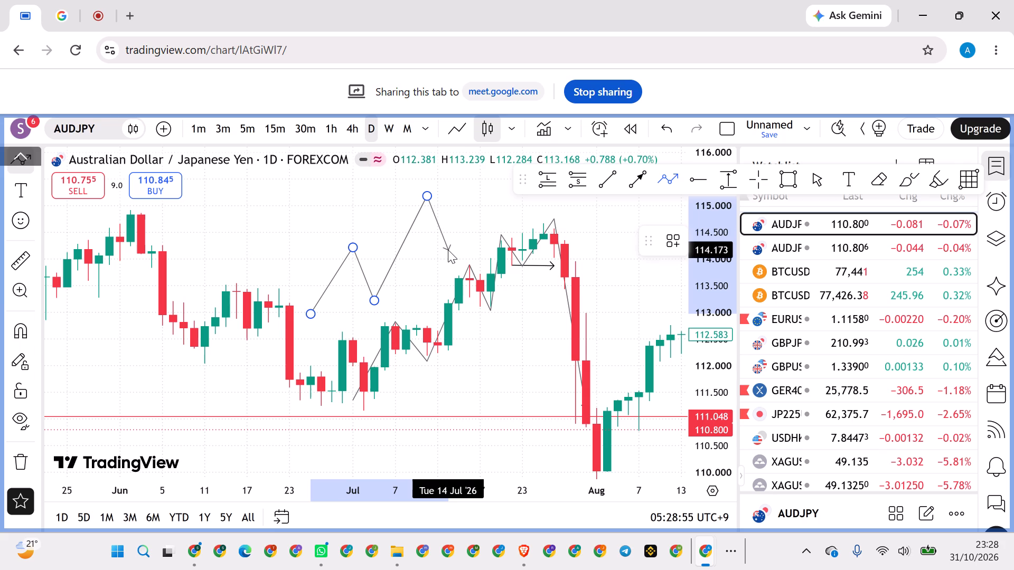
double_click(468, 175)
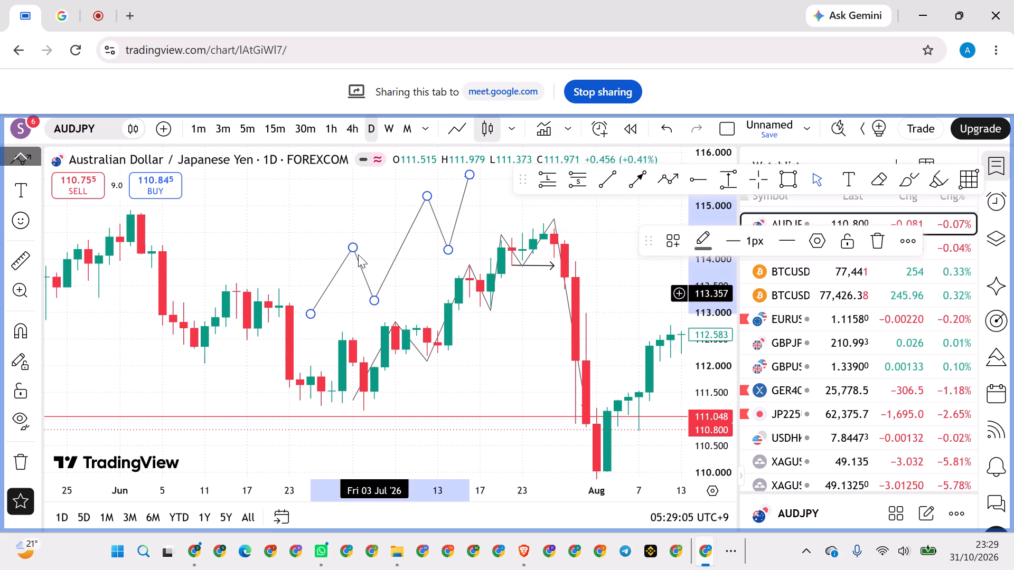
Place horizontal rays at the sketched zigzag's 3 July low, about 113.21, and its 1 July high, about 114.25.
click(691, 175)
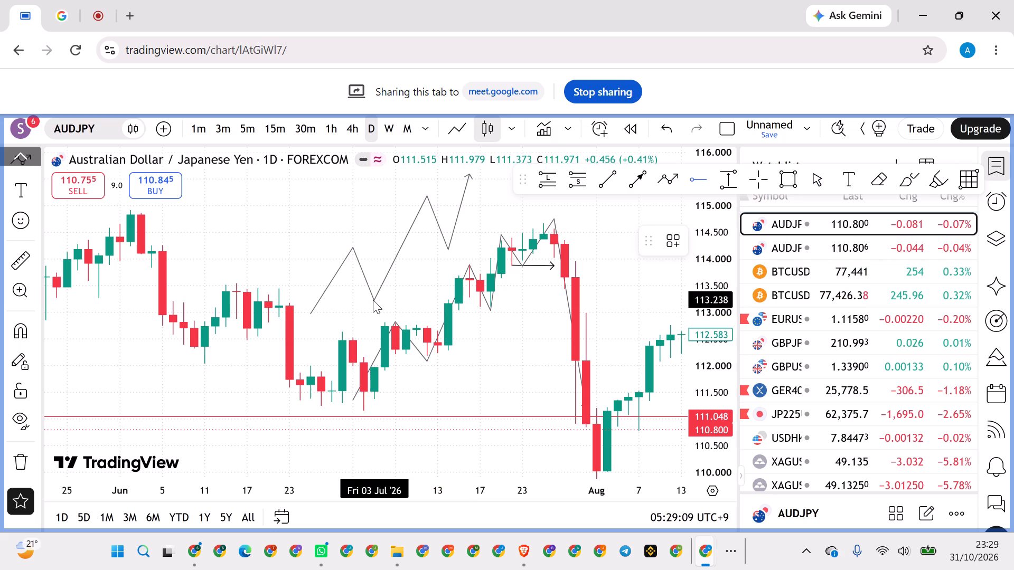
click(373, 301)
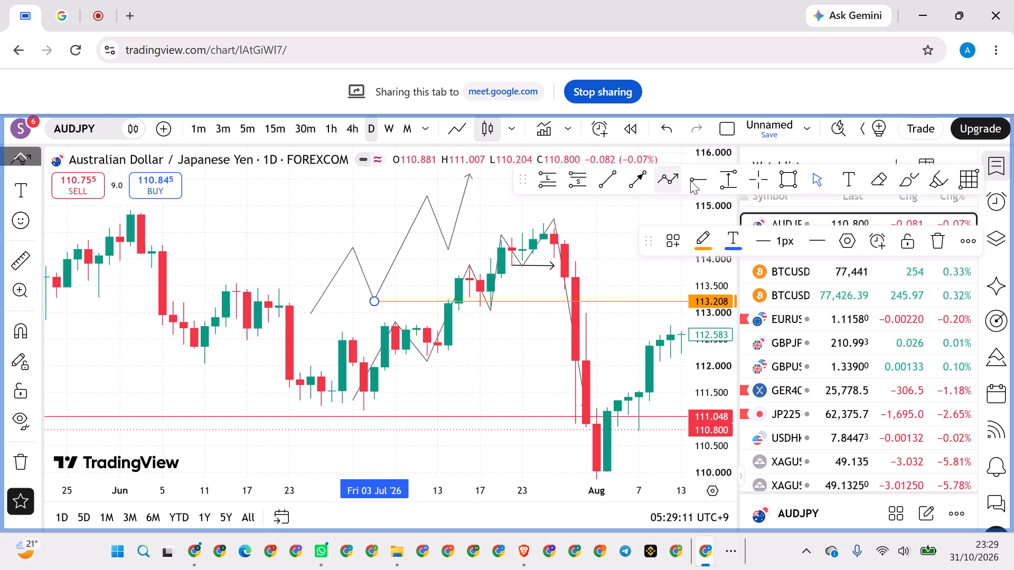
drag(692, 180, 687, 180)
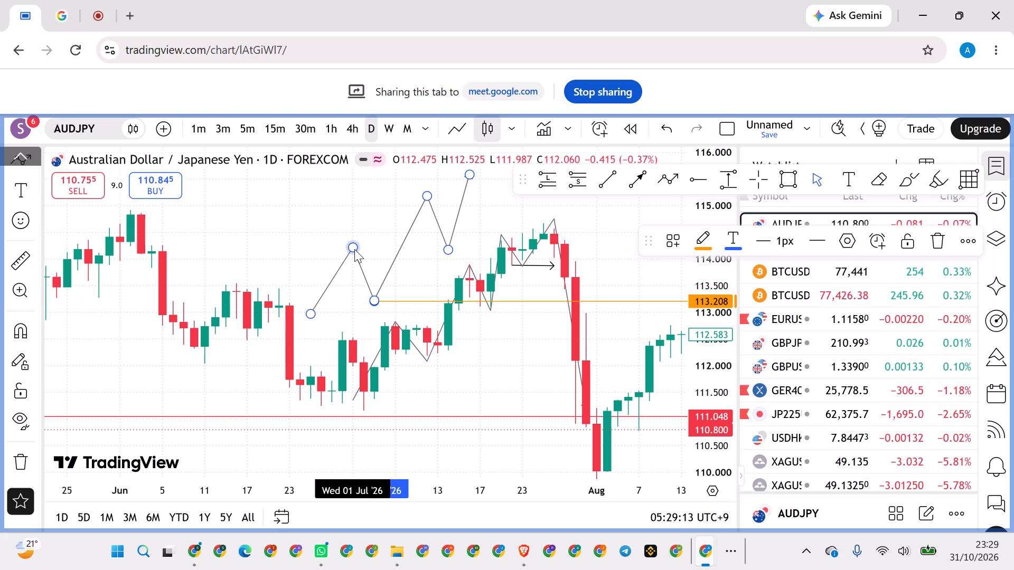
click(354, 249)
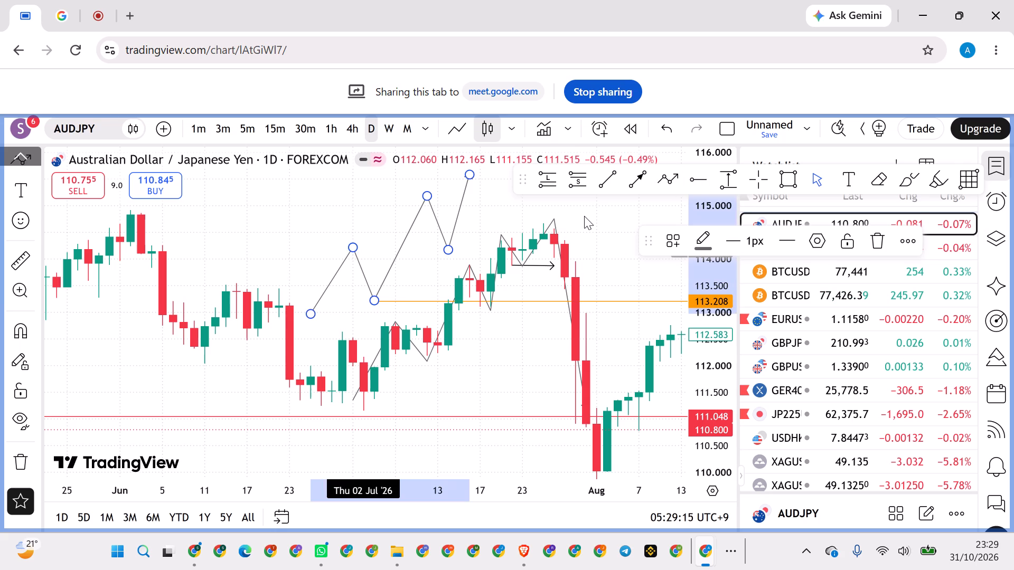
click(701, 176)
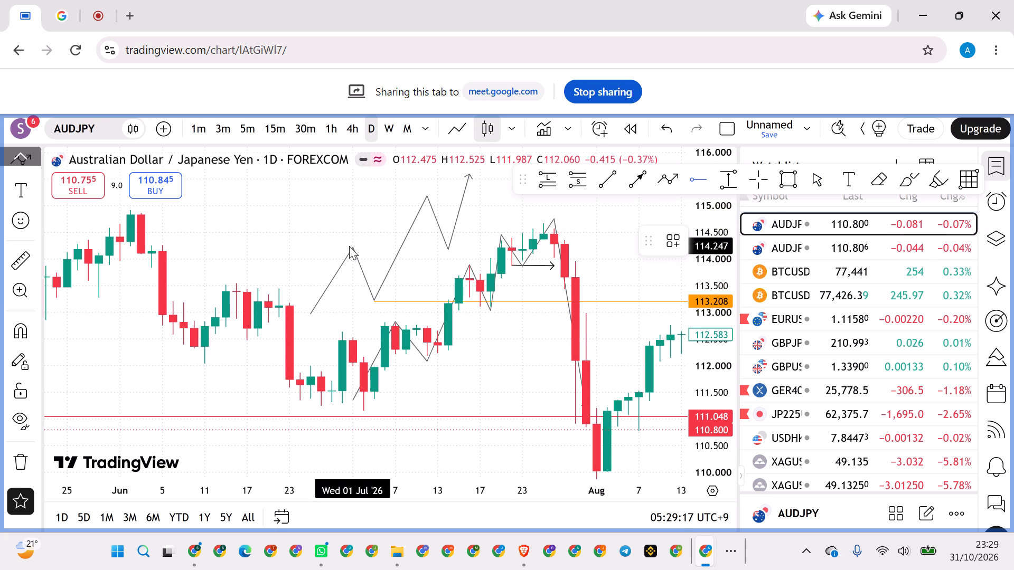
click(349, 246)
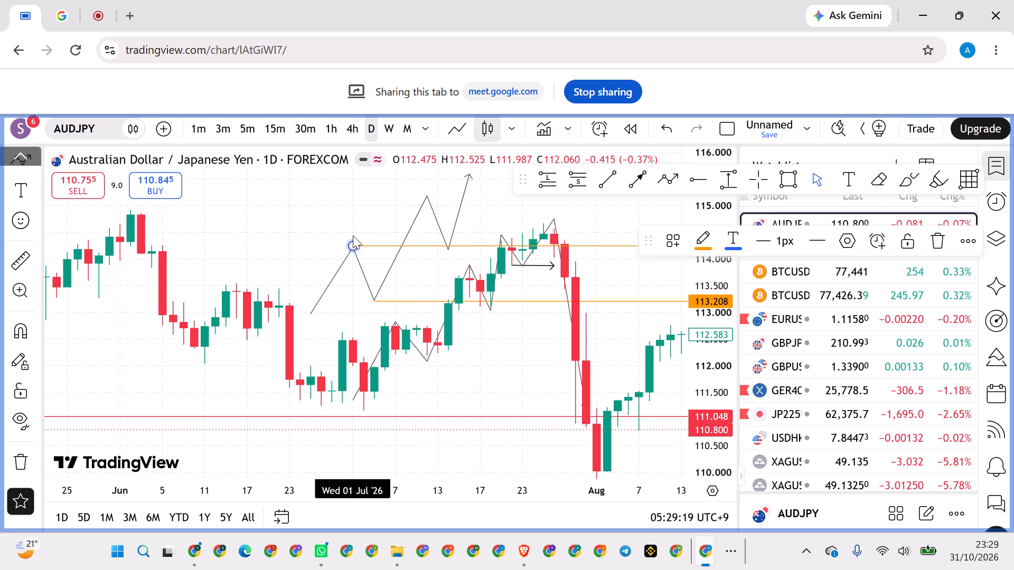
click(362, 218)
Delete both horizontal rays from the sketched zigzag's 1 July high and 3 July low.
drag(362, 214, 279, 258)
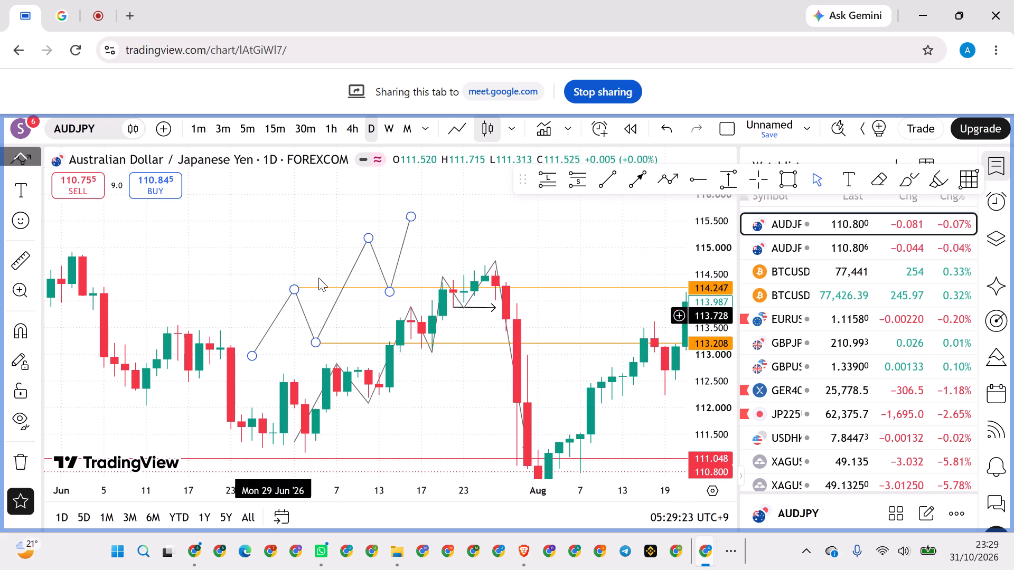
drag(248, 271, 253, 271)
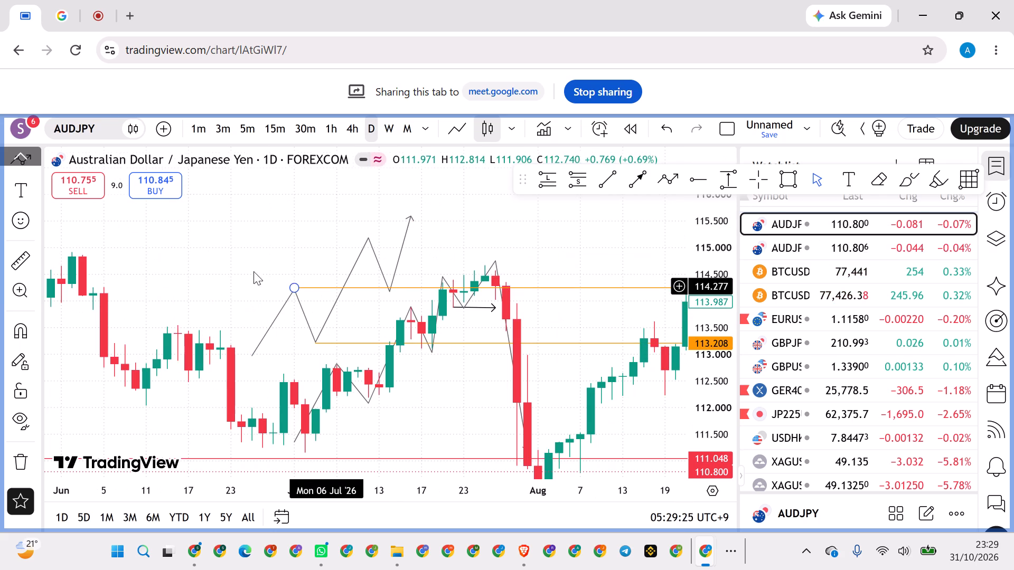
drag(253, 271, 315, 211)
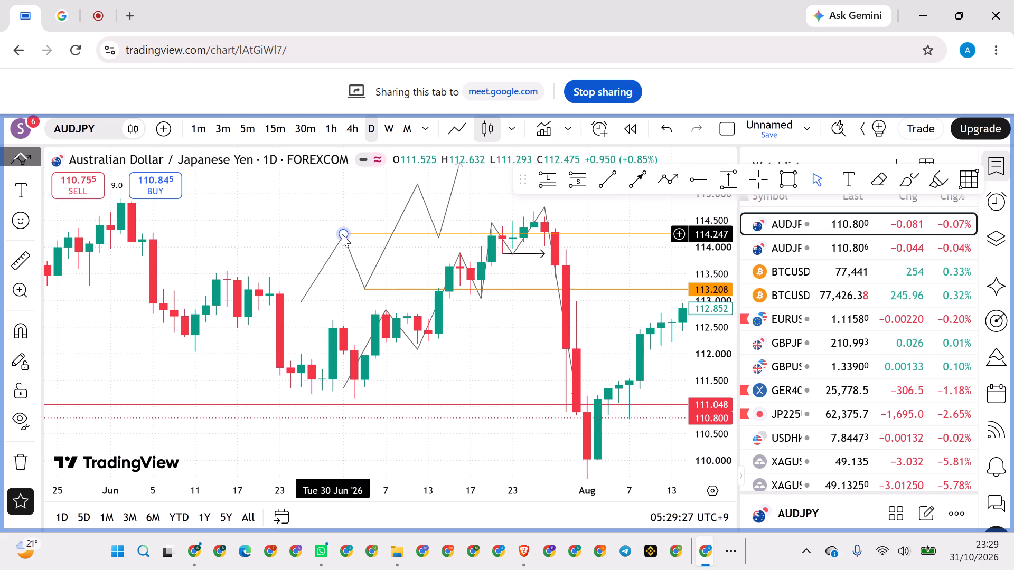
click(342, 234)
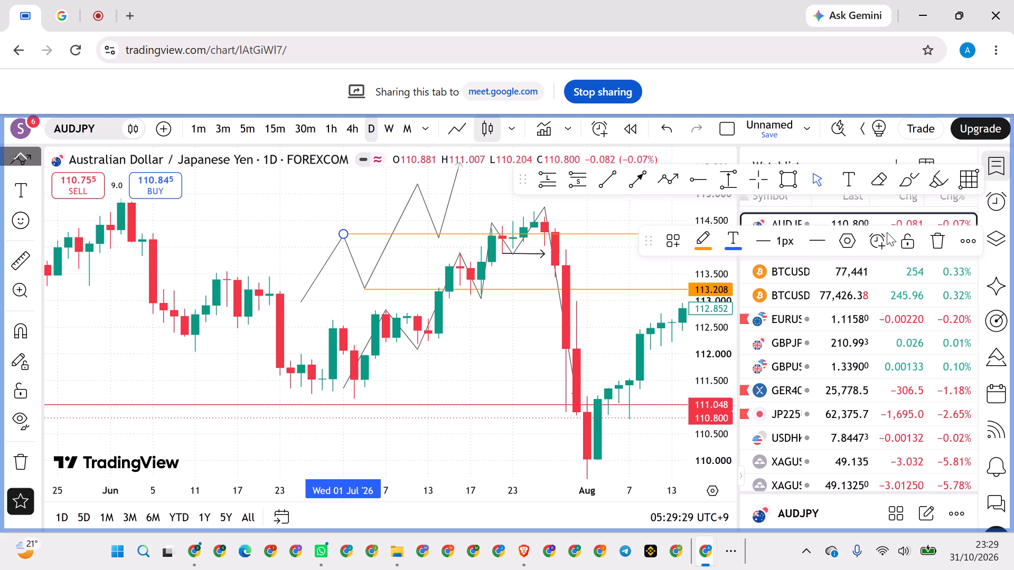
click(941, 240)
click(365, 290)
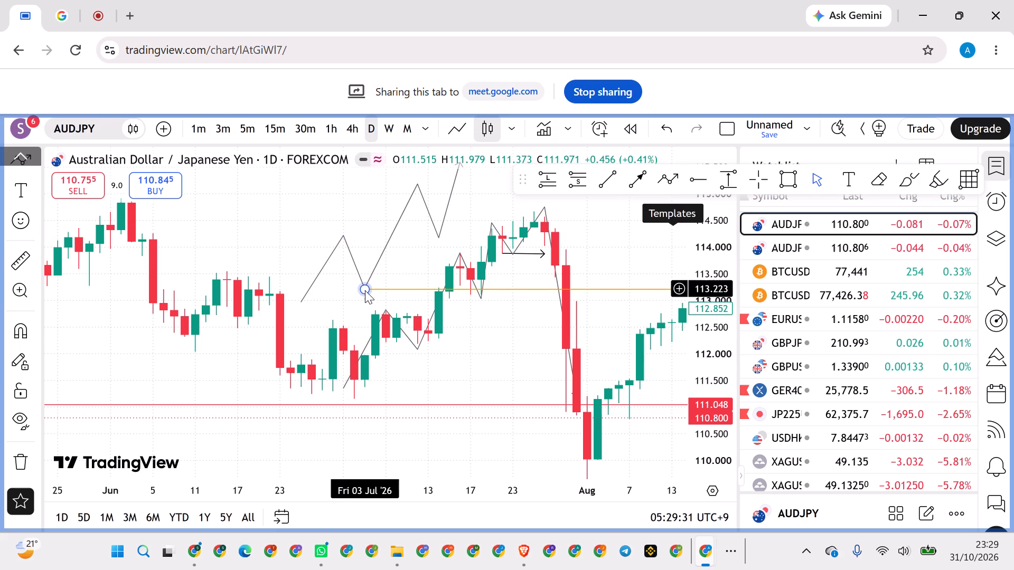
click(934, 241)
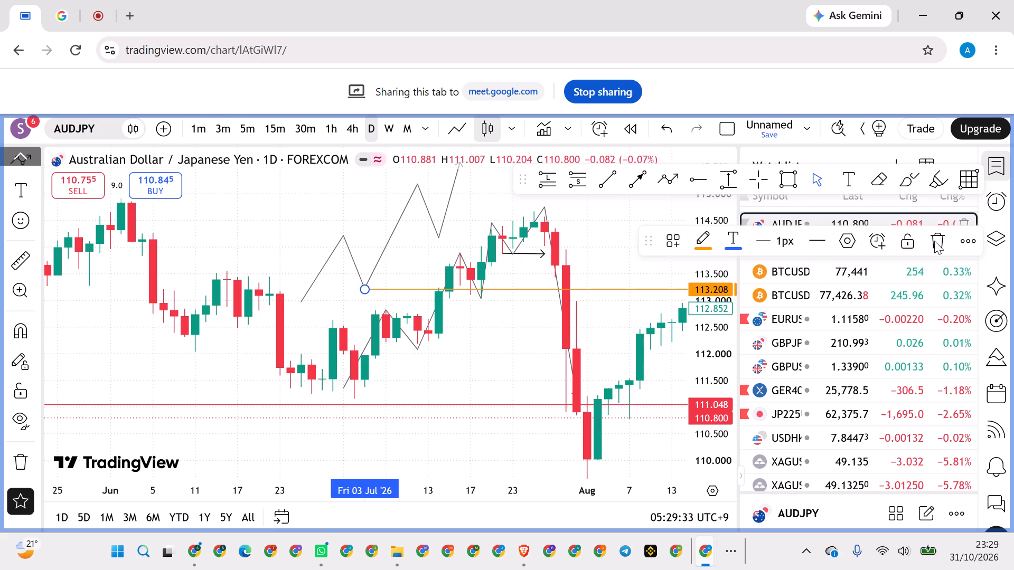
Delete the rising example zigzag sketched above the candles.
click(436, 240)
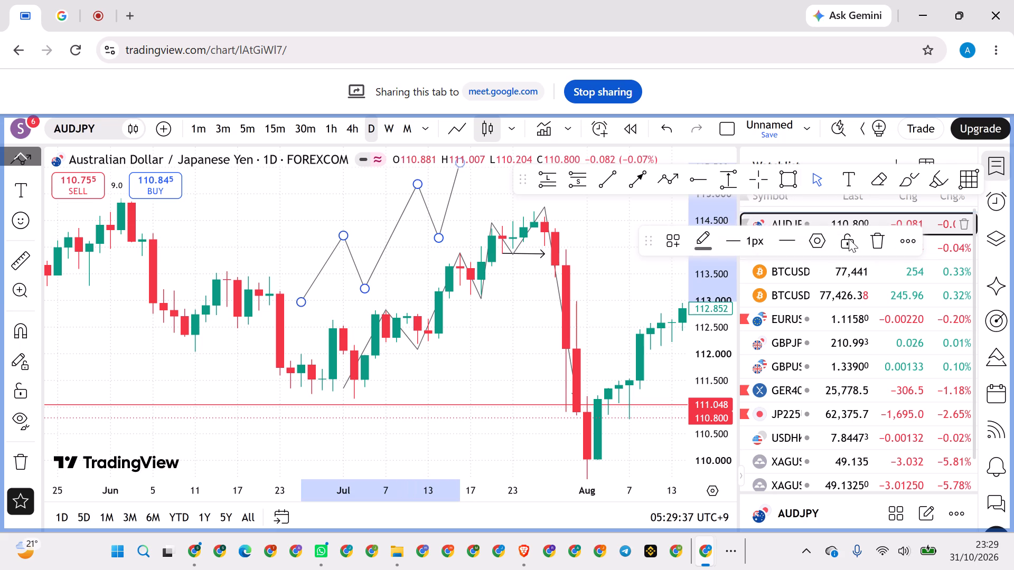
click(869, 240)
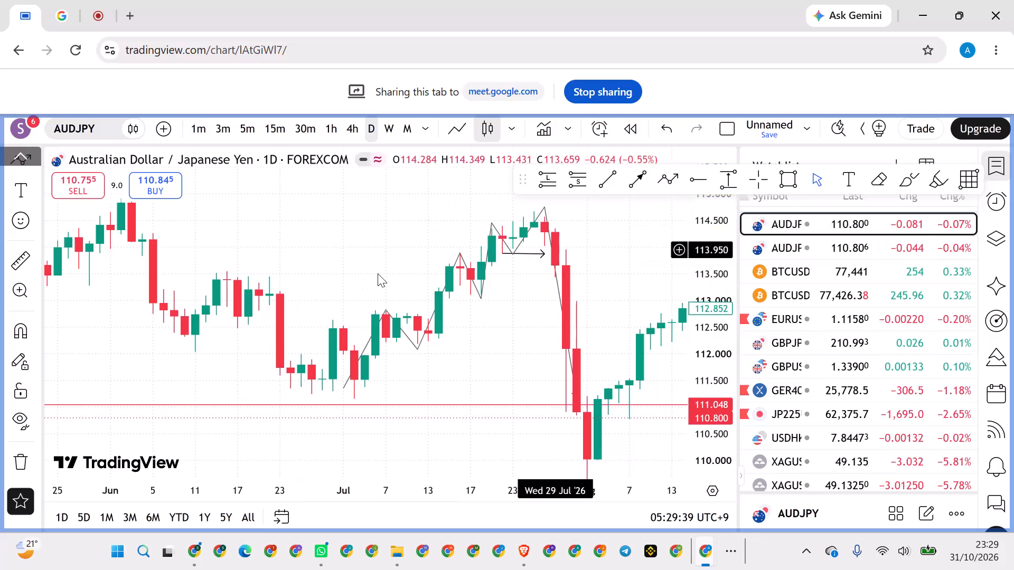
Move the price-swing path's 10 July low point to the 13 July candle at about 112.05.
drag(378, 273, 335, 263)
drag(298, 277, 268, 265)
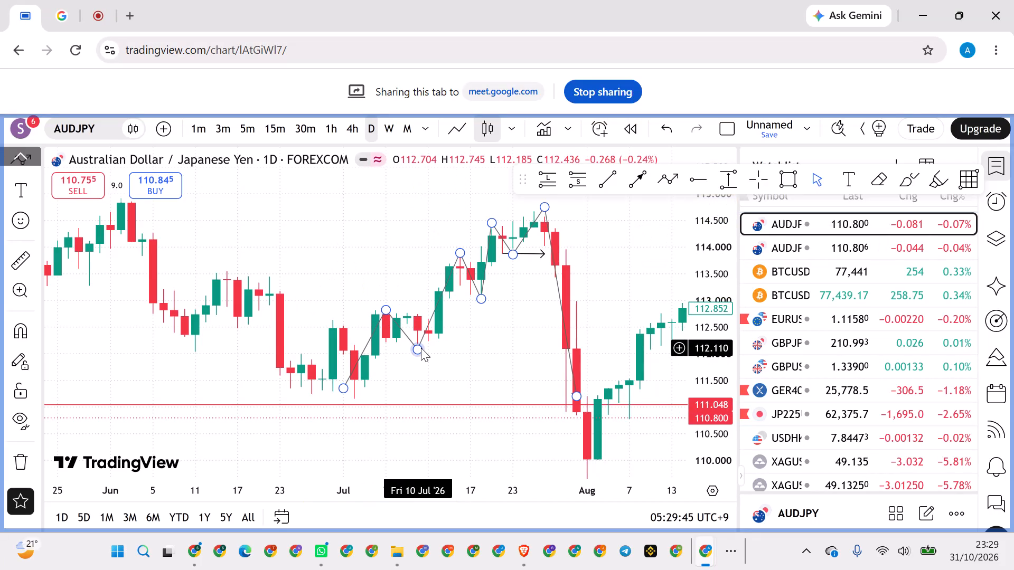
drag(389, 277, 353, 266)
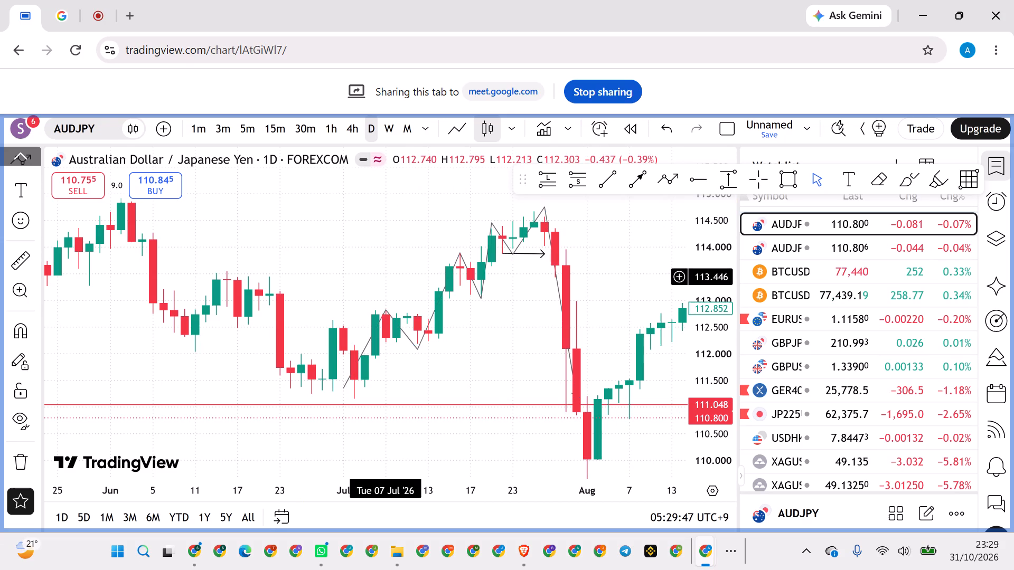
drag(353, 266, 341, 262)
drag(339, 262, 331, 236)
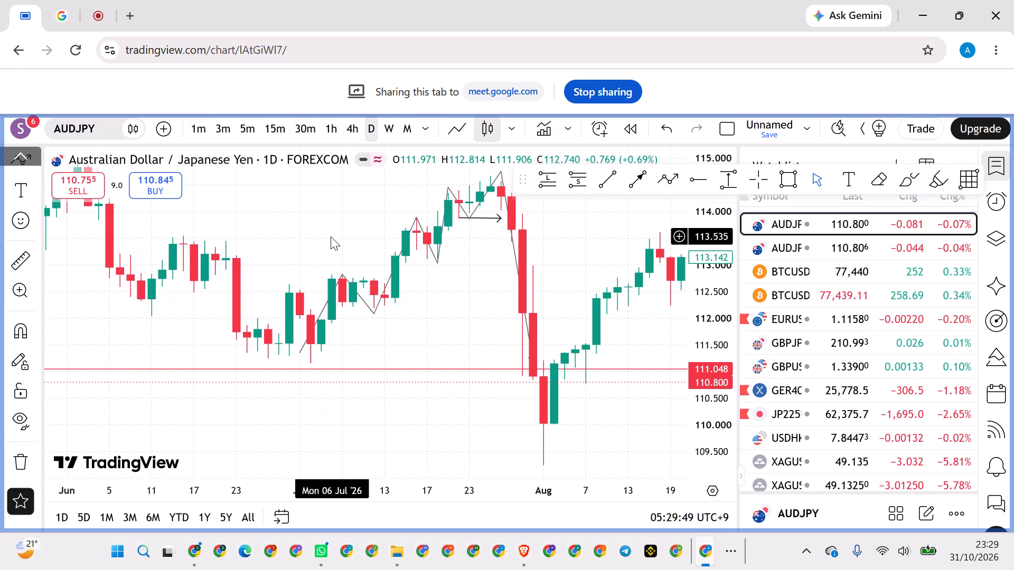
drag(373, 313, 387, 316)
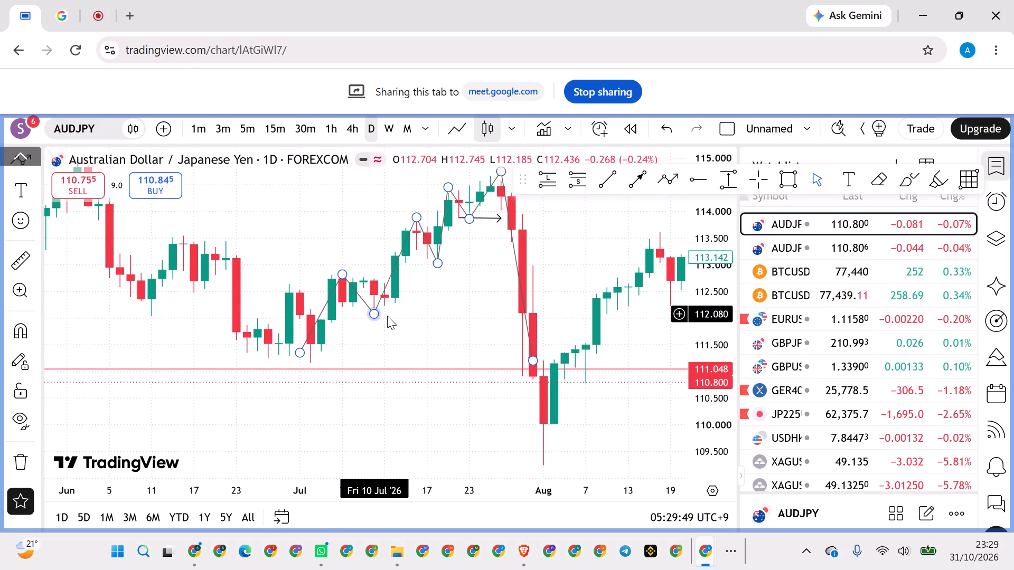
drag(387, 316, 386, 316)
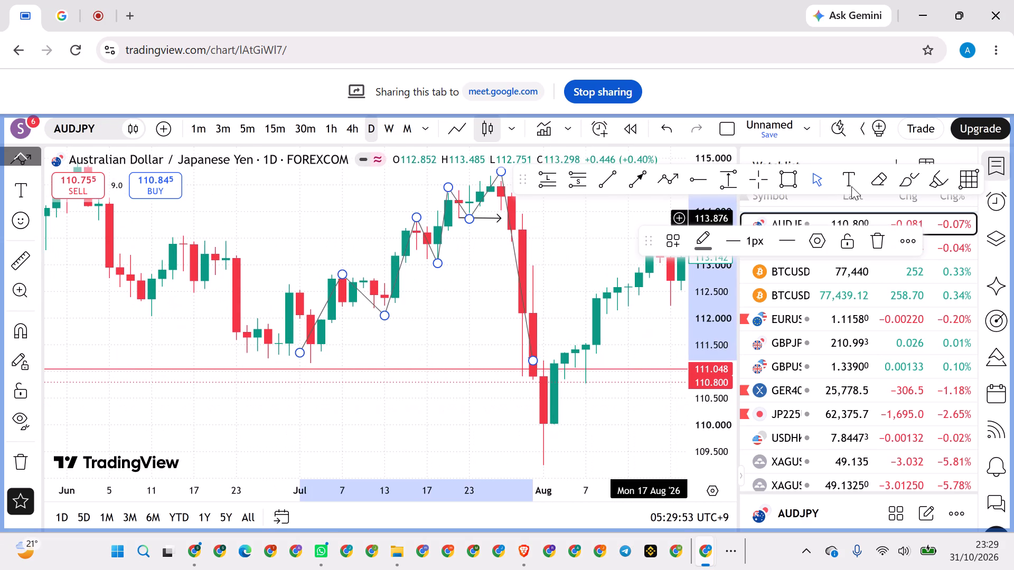
Erase the price-swing zigzag path and the horizontal arrow below the late-July high.
drag(878, 181, 861, 181)
click(440, 261)
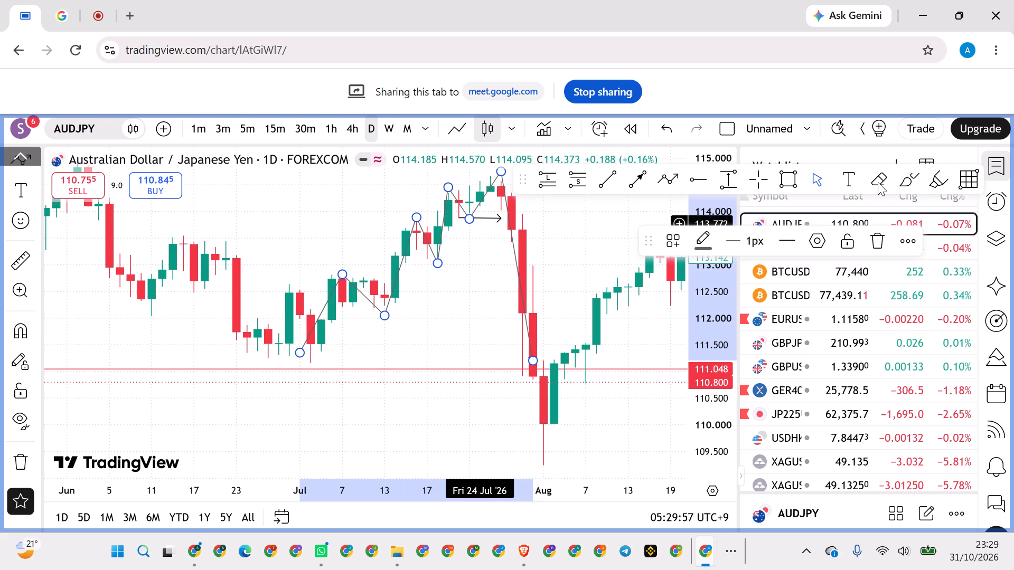
drag(878, 182, 873, 181)
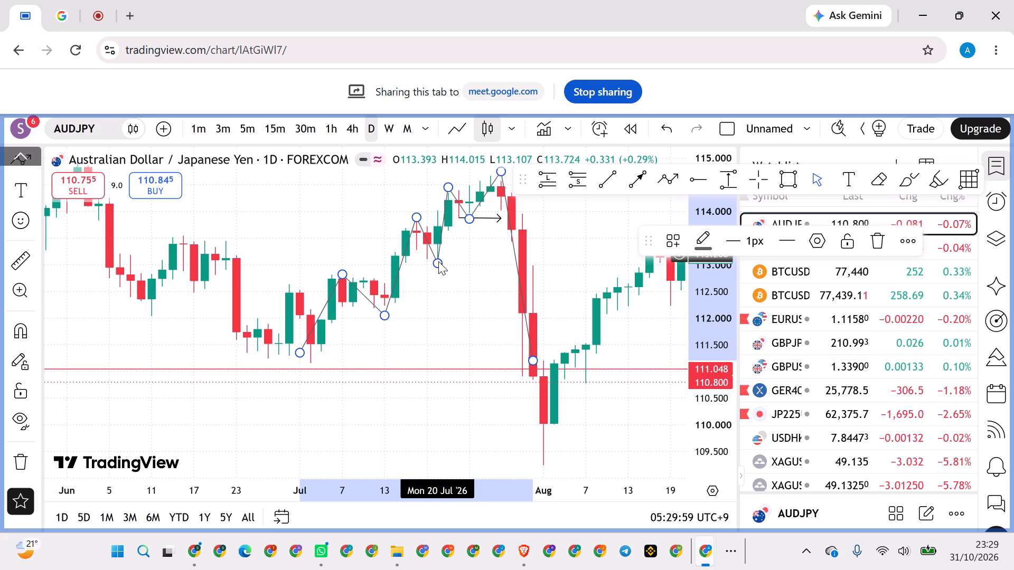
click(438, 261)
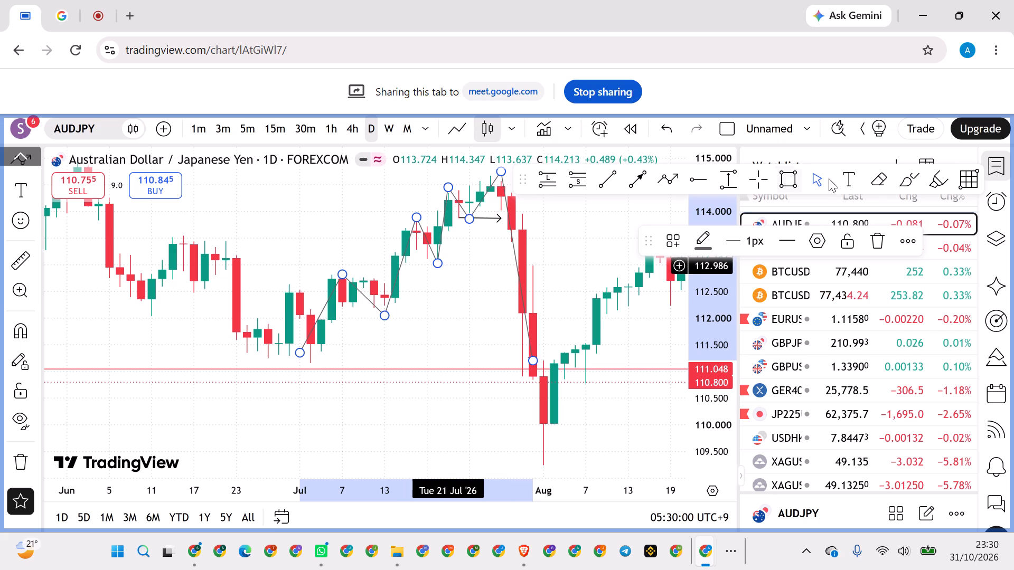
click(884, 175)
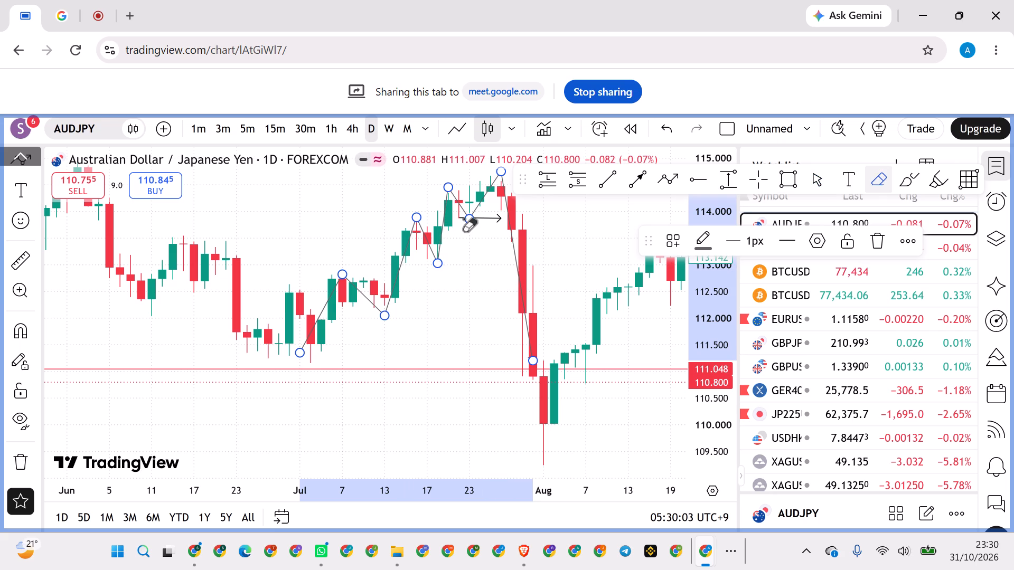
click(440, 265)
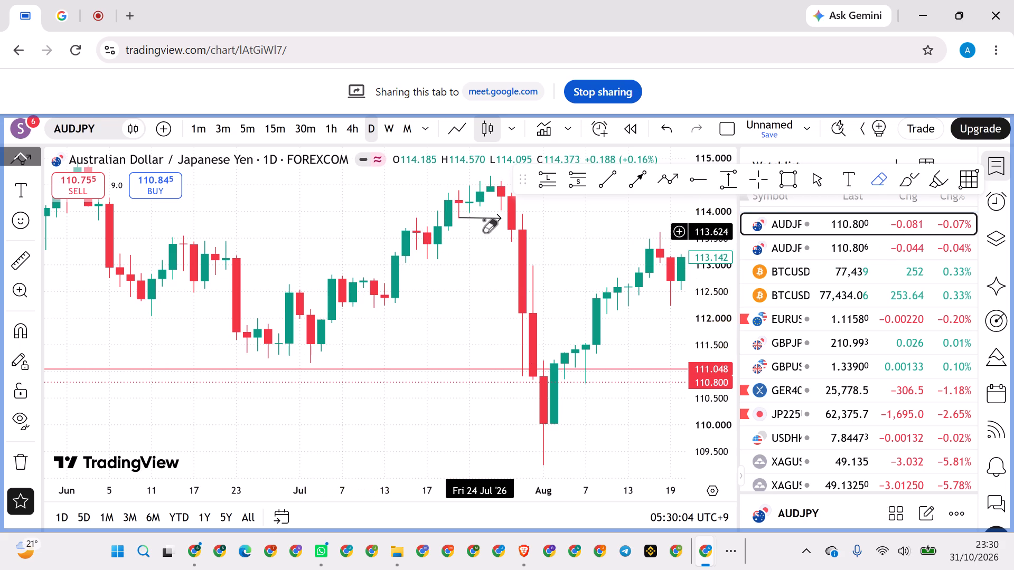
click(484, 220)
right_click(463, 244)
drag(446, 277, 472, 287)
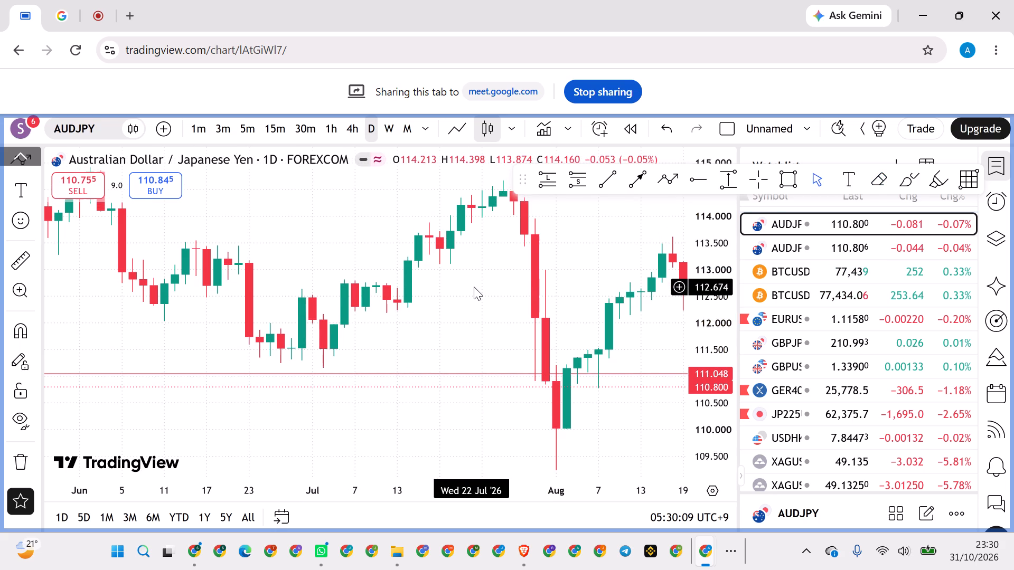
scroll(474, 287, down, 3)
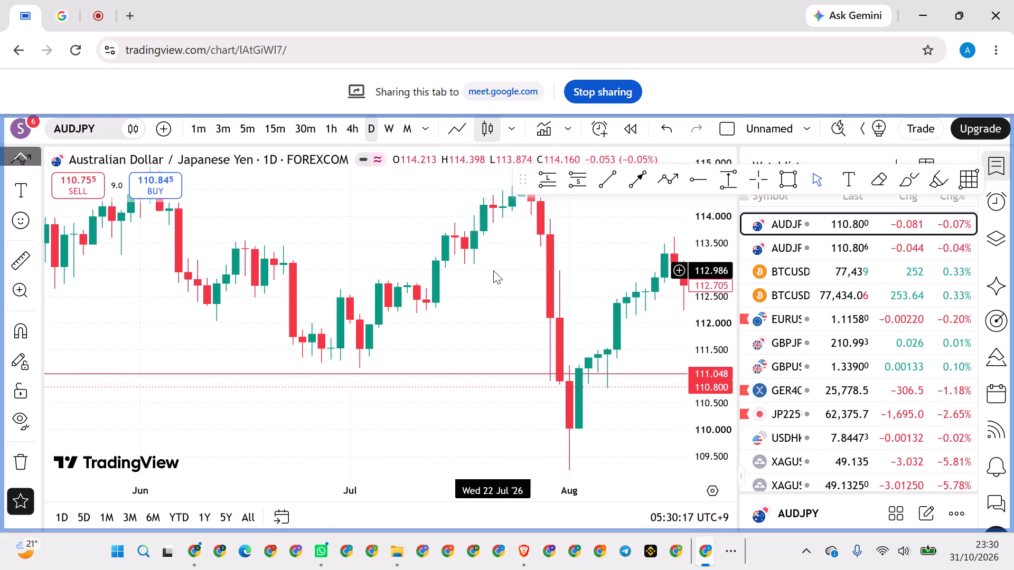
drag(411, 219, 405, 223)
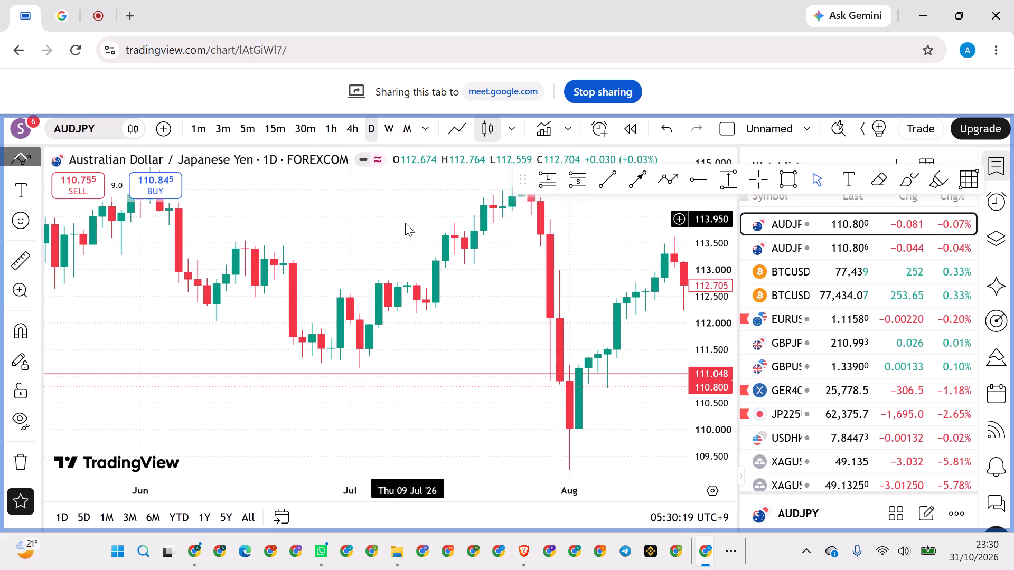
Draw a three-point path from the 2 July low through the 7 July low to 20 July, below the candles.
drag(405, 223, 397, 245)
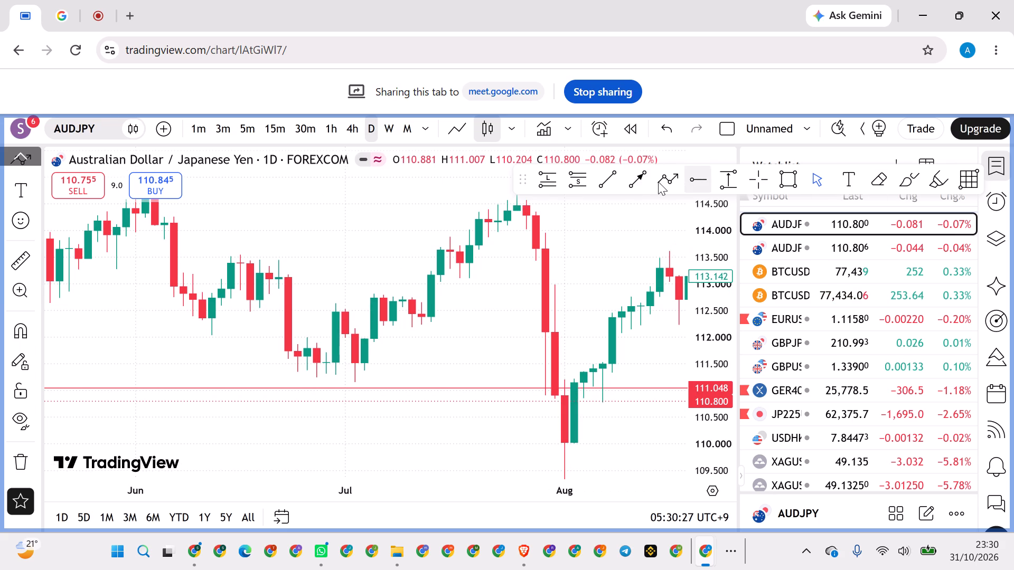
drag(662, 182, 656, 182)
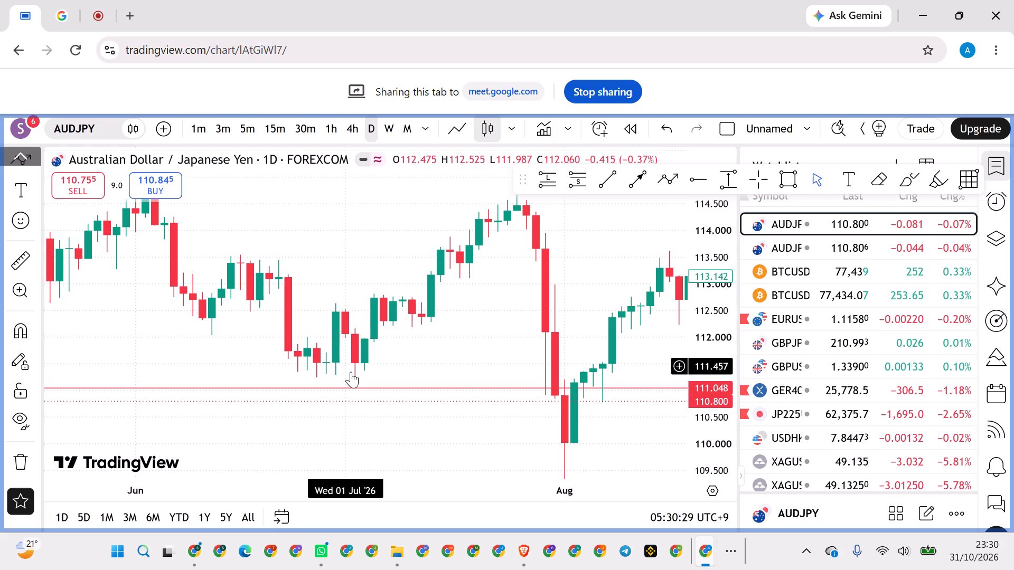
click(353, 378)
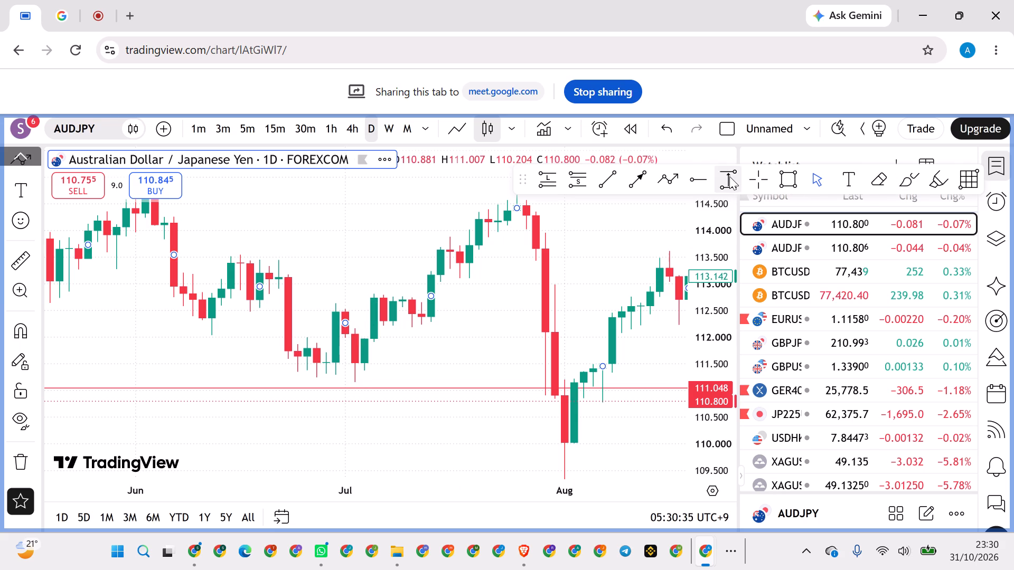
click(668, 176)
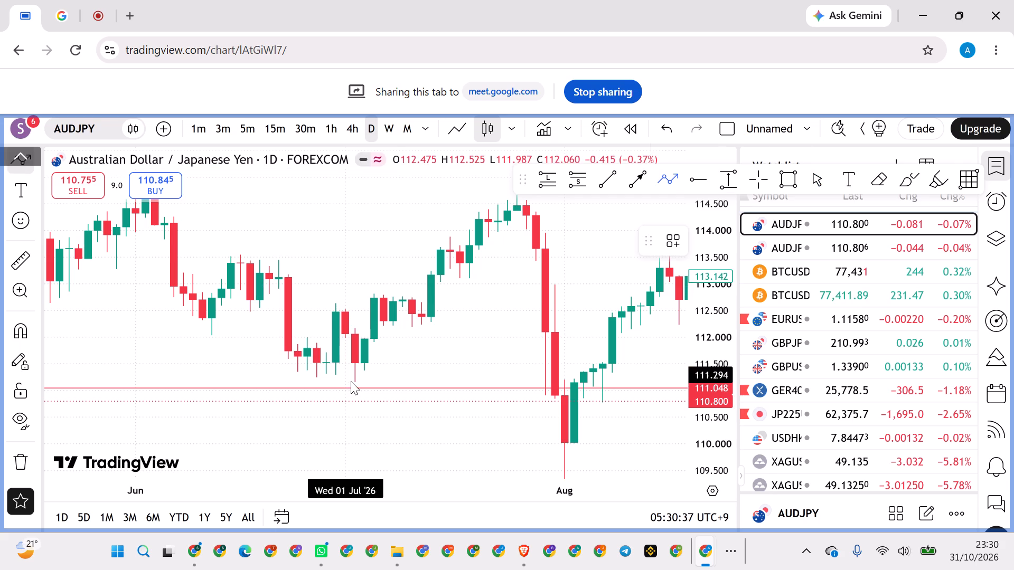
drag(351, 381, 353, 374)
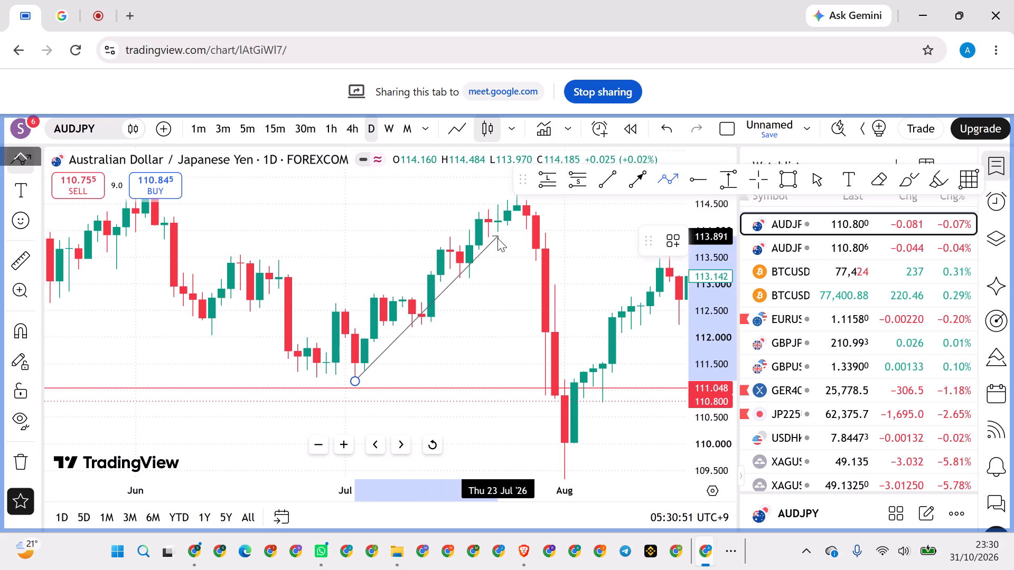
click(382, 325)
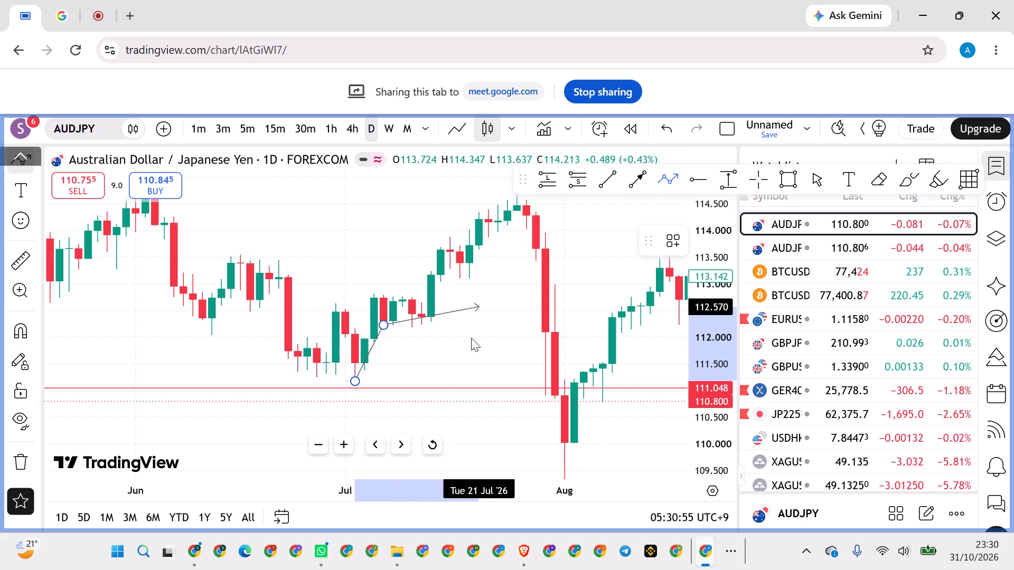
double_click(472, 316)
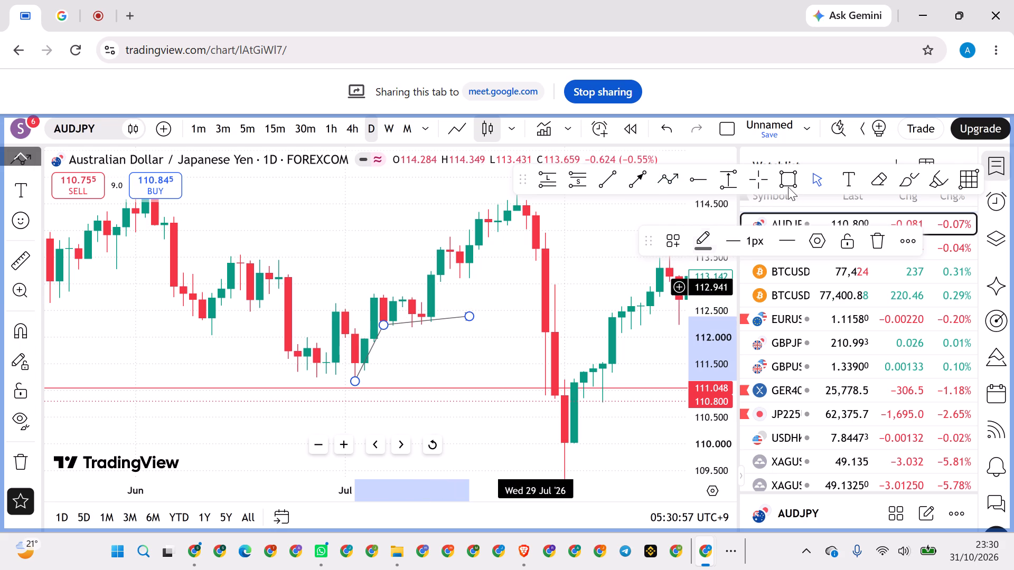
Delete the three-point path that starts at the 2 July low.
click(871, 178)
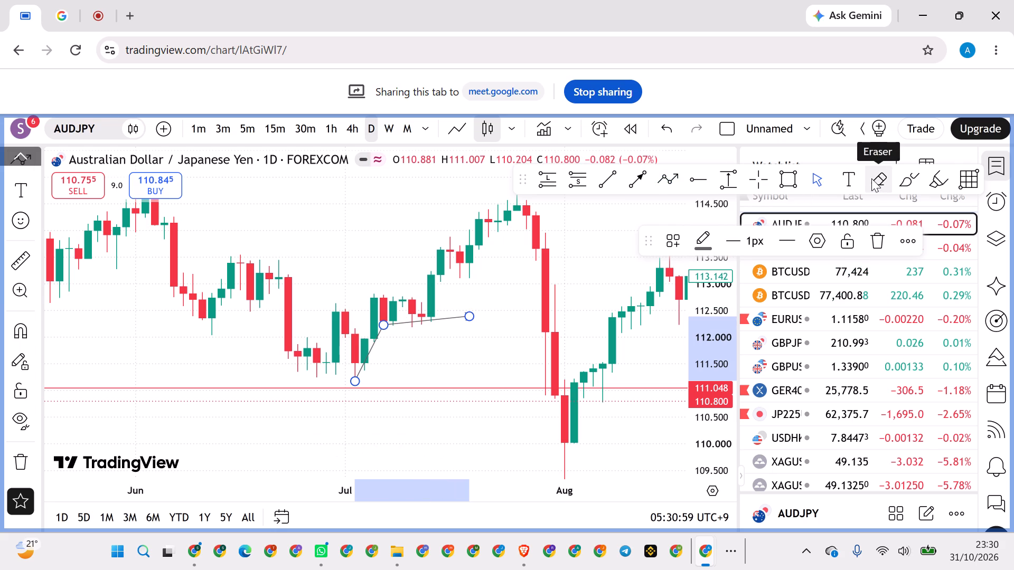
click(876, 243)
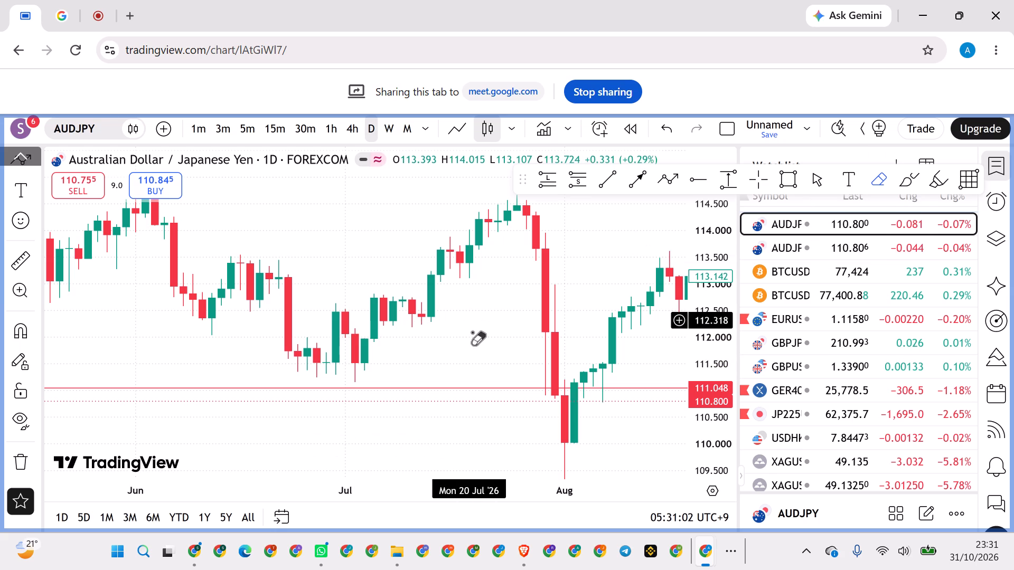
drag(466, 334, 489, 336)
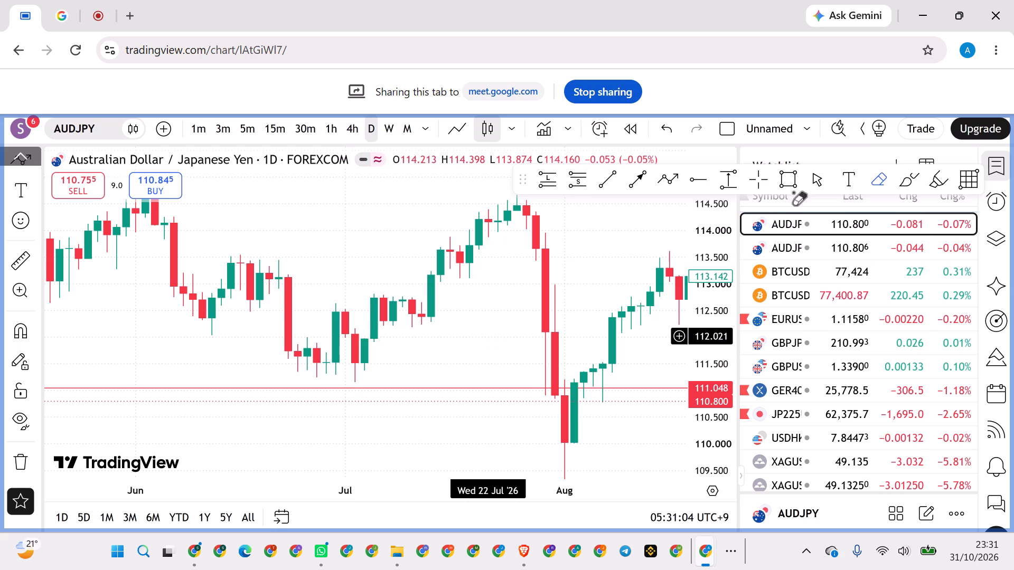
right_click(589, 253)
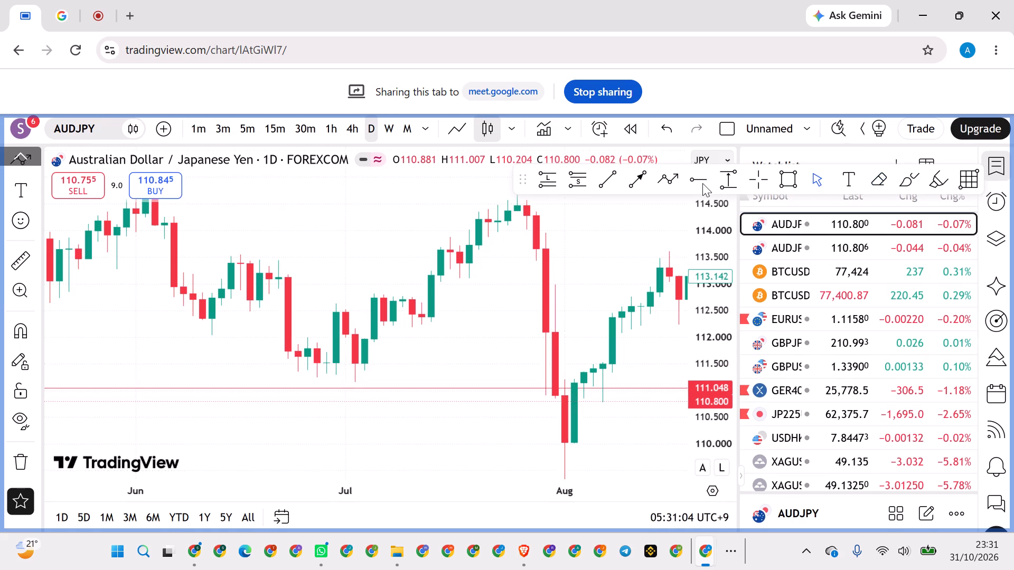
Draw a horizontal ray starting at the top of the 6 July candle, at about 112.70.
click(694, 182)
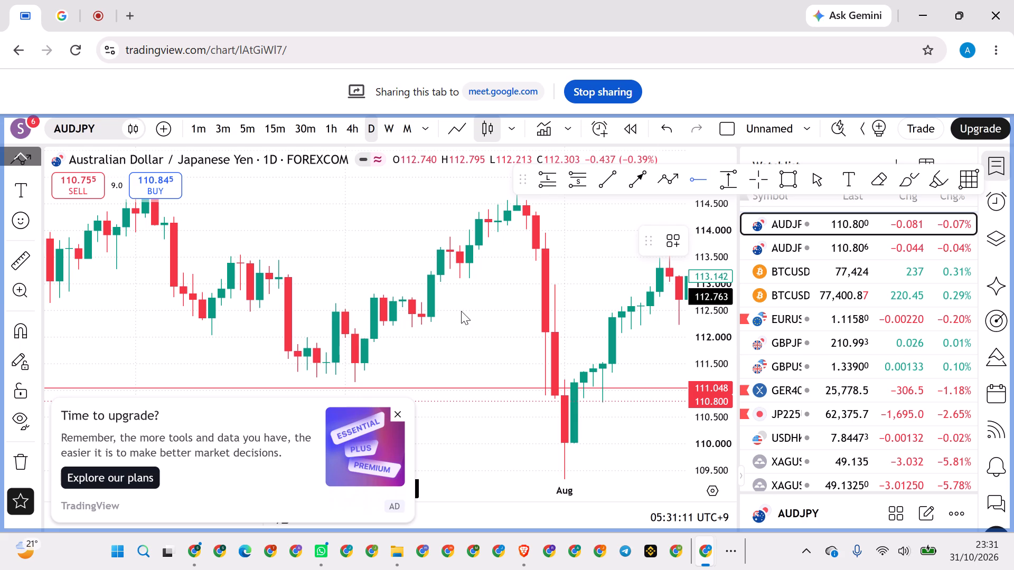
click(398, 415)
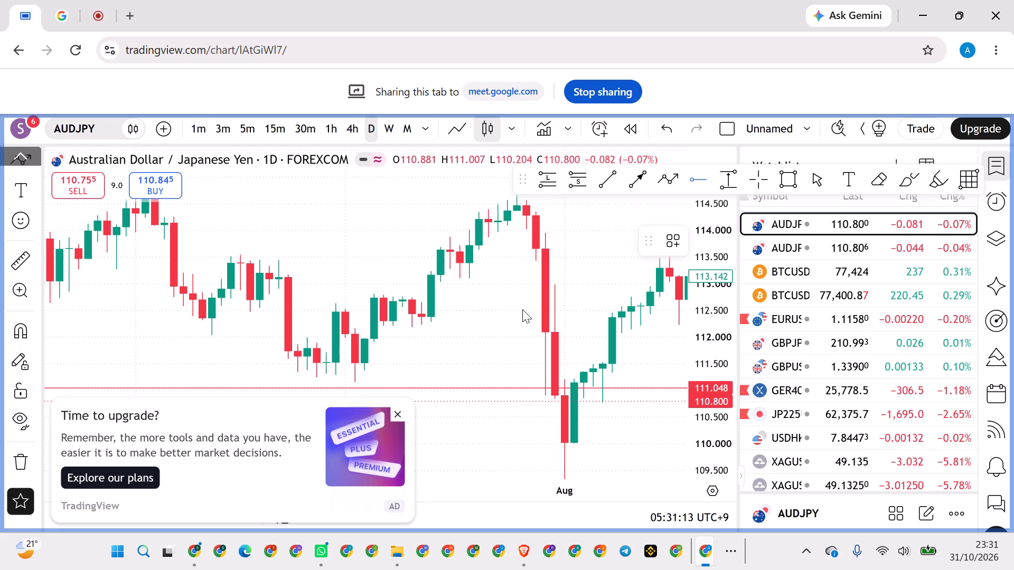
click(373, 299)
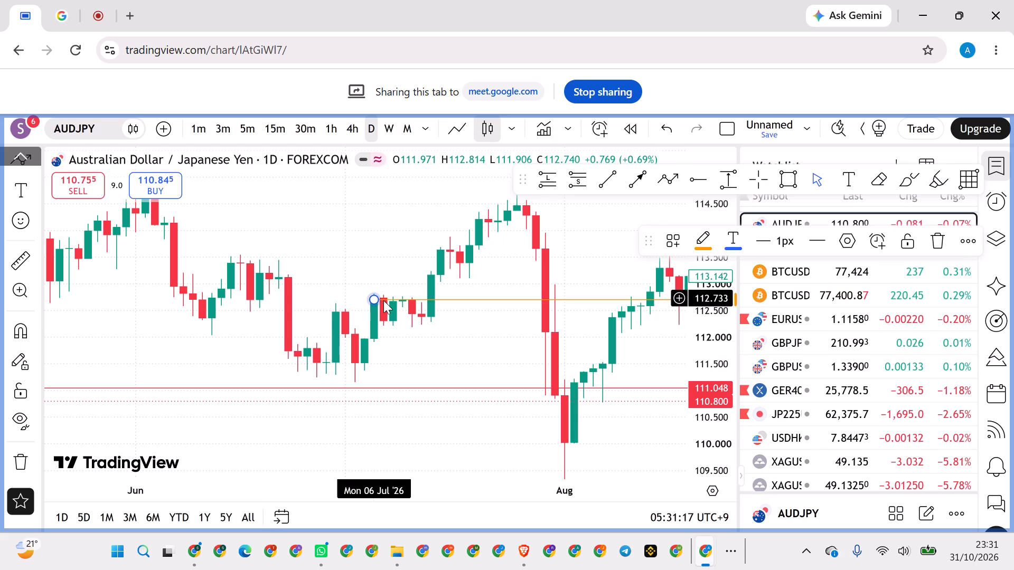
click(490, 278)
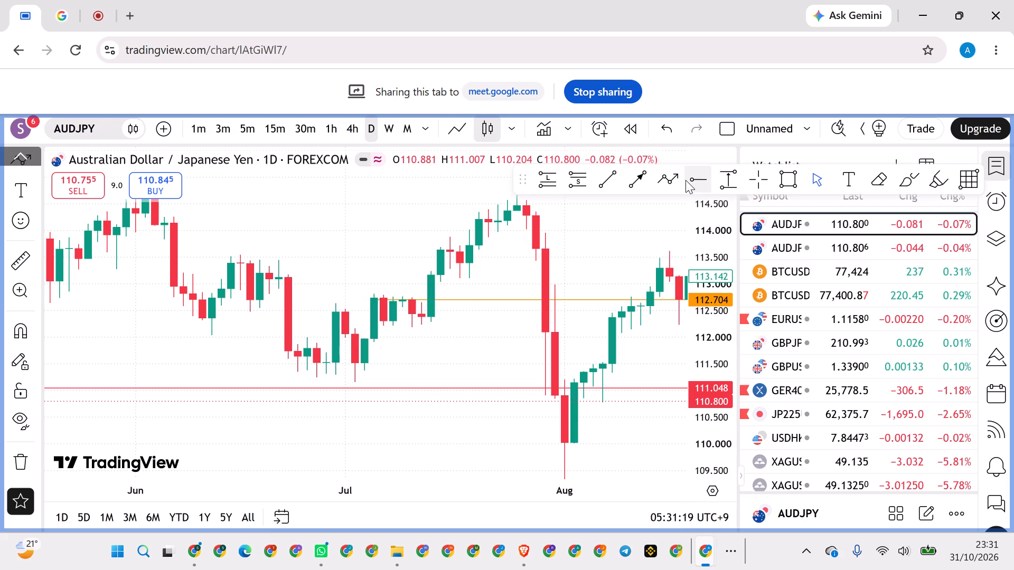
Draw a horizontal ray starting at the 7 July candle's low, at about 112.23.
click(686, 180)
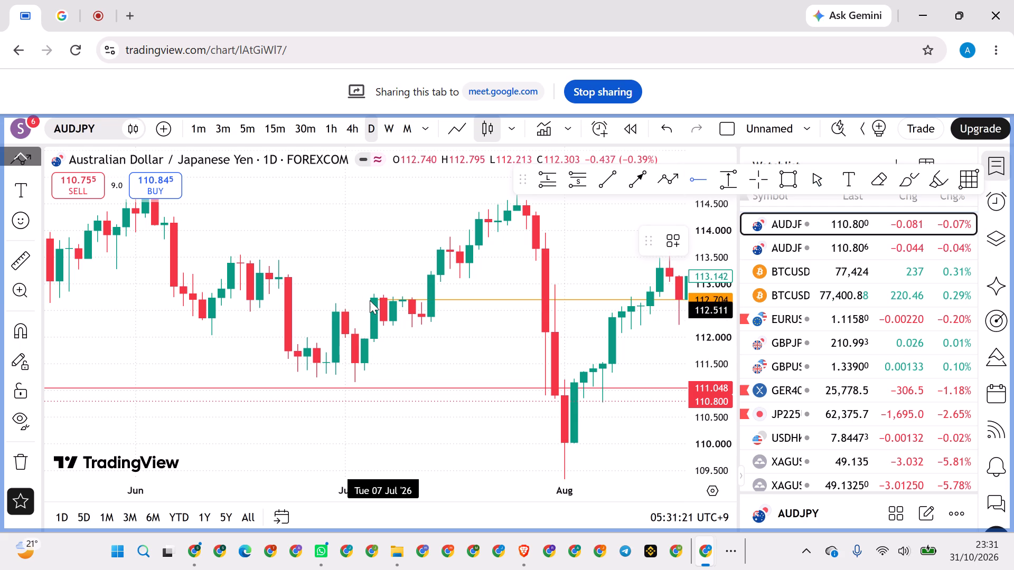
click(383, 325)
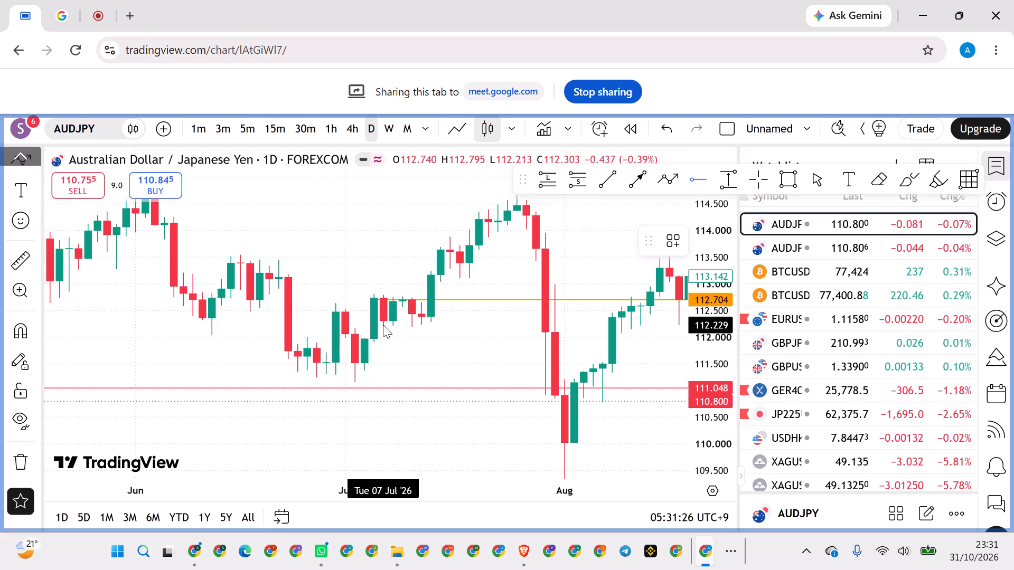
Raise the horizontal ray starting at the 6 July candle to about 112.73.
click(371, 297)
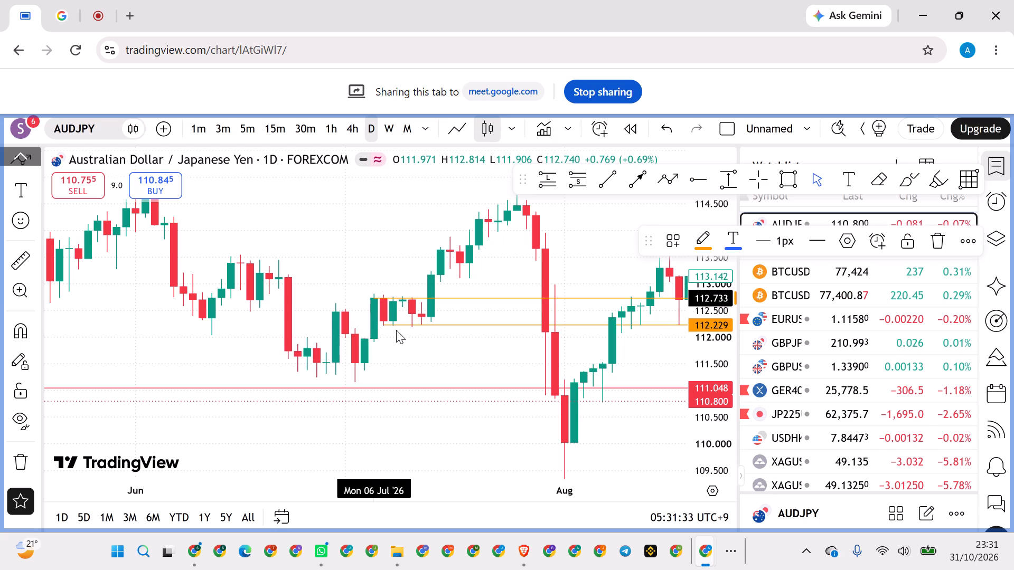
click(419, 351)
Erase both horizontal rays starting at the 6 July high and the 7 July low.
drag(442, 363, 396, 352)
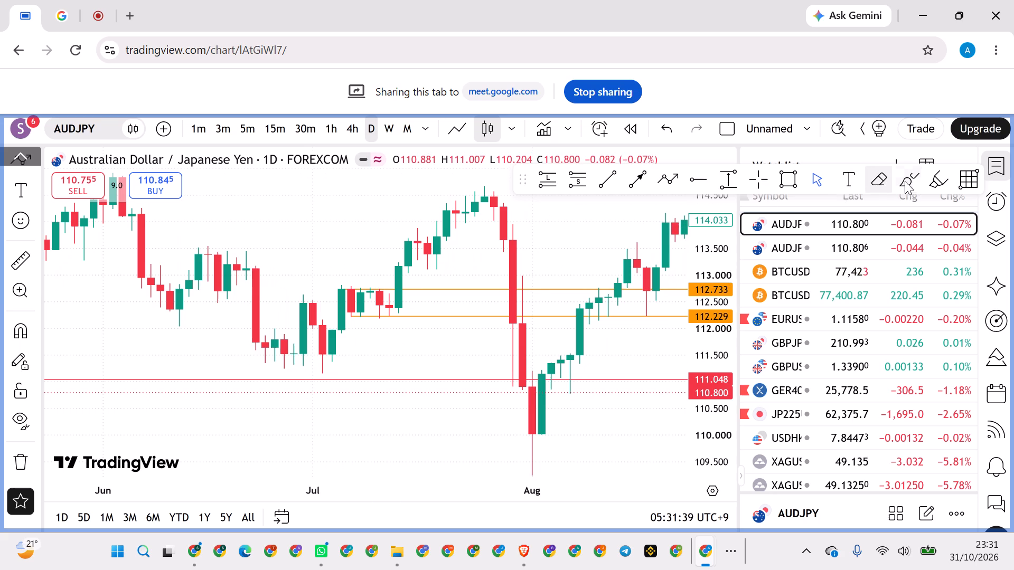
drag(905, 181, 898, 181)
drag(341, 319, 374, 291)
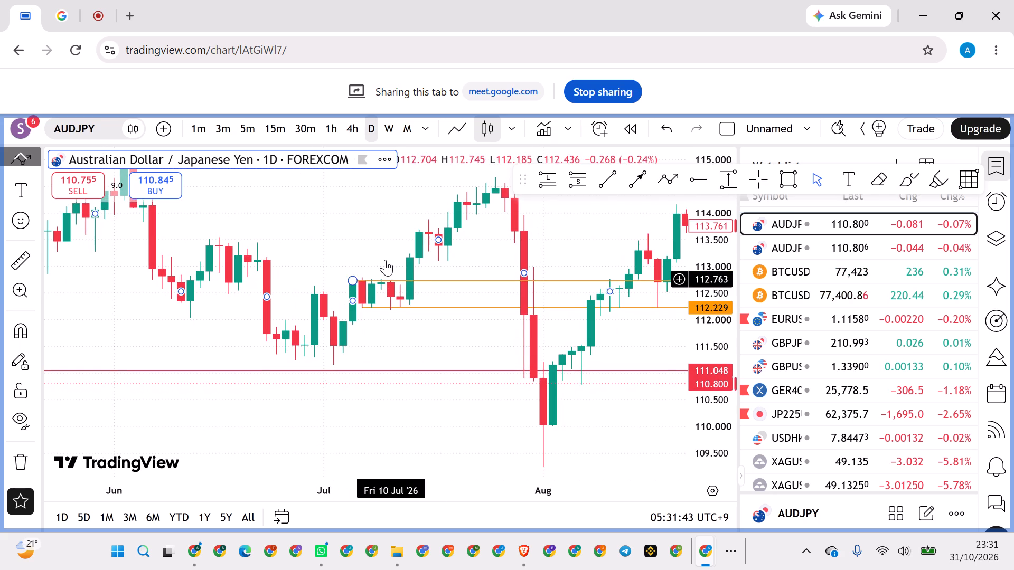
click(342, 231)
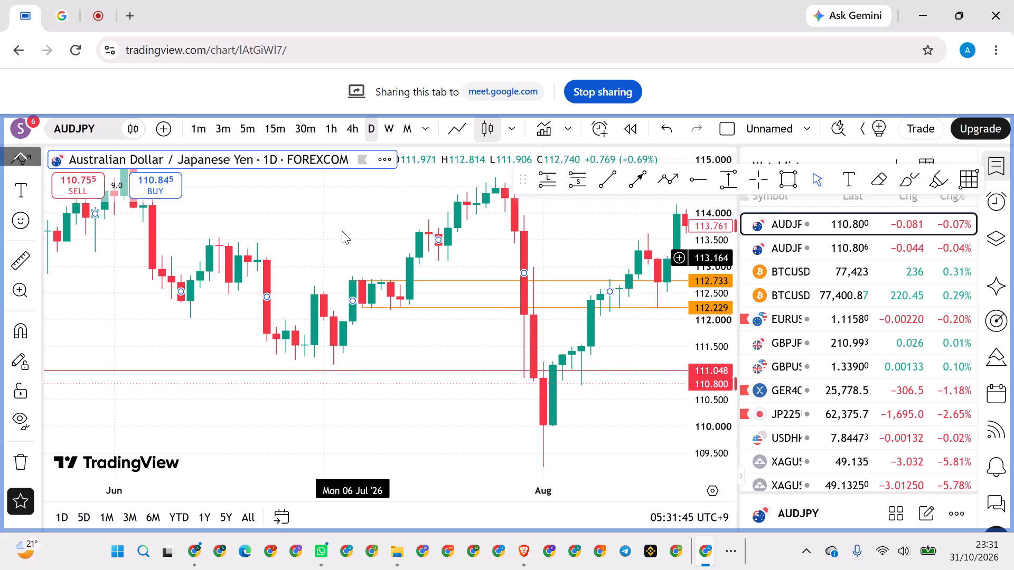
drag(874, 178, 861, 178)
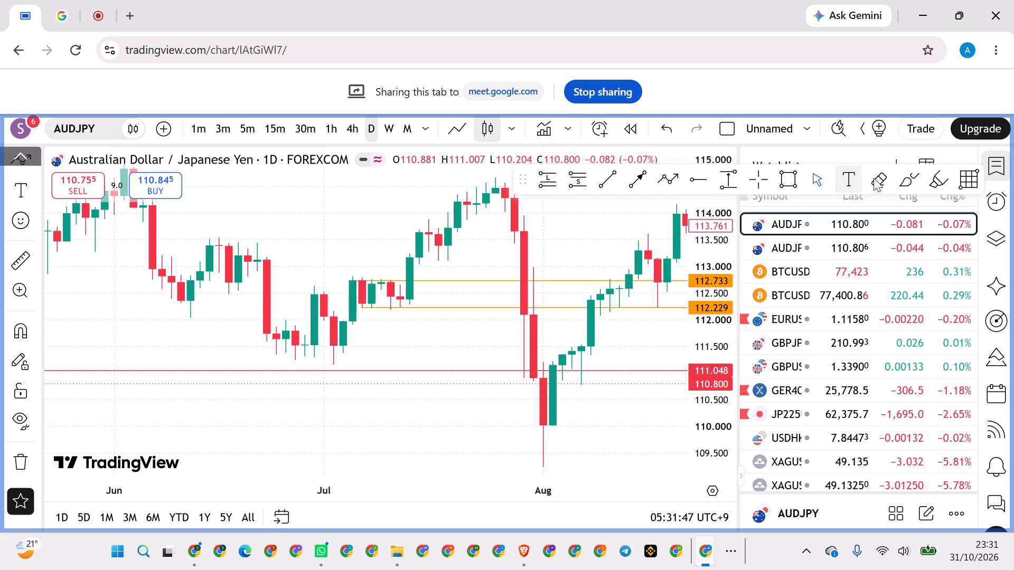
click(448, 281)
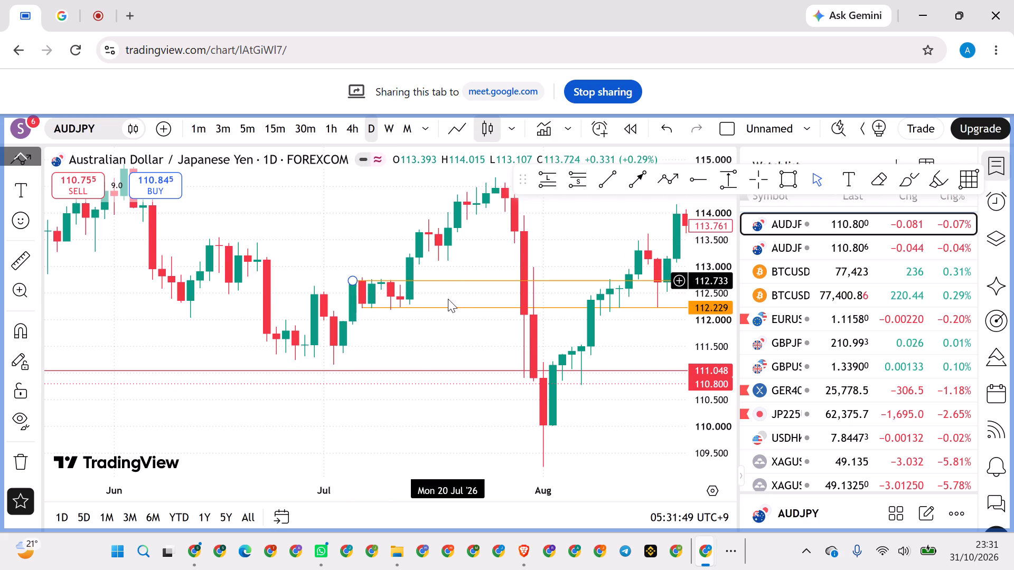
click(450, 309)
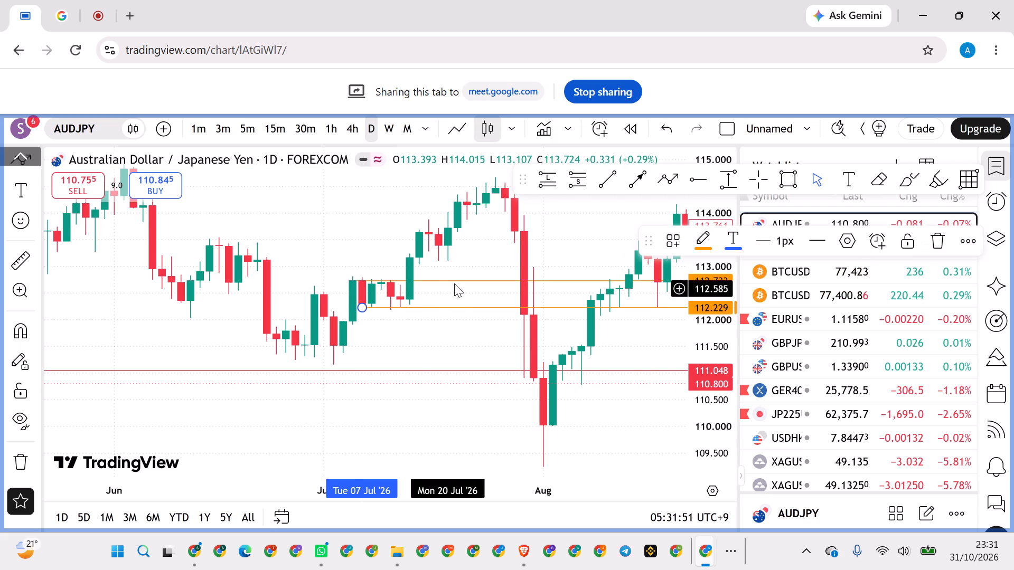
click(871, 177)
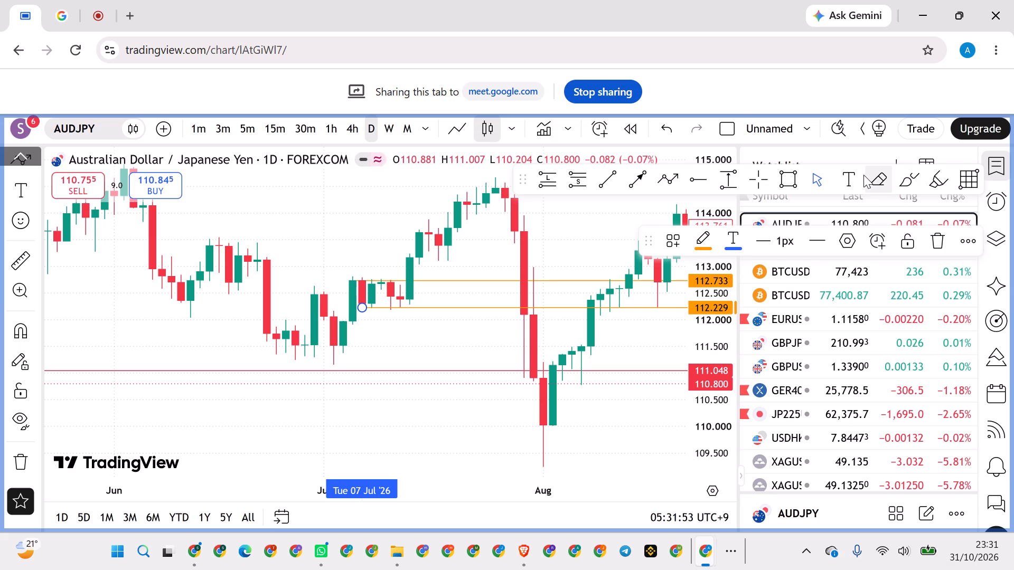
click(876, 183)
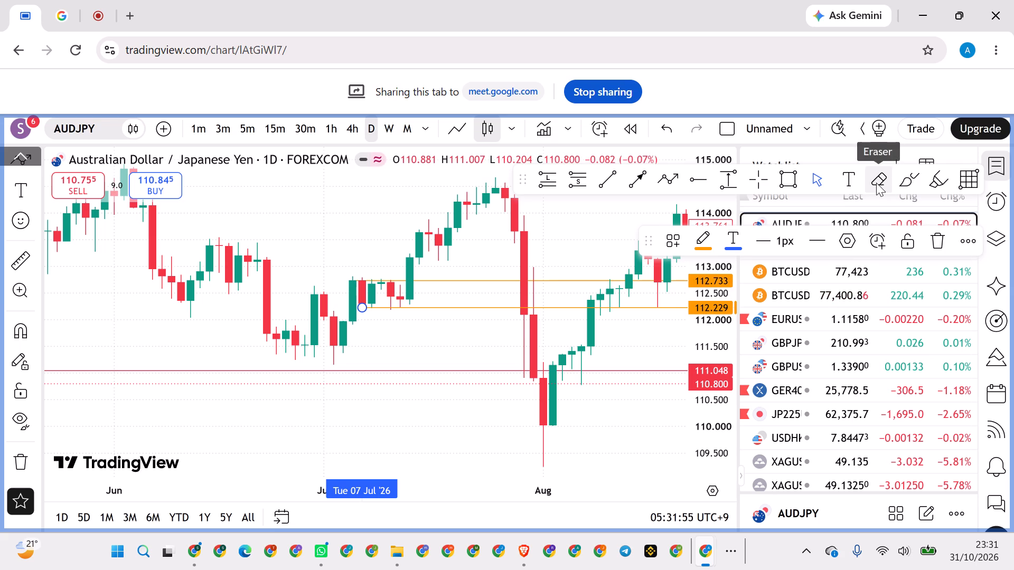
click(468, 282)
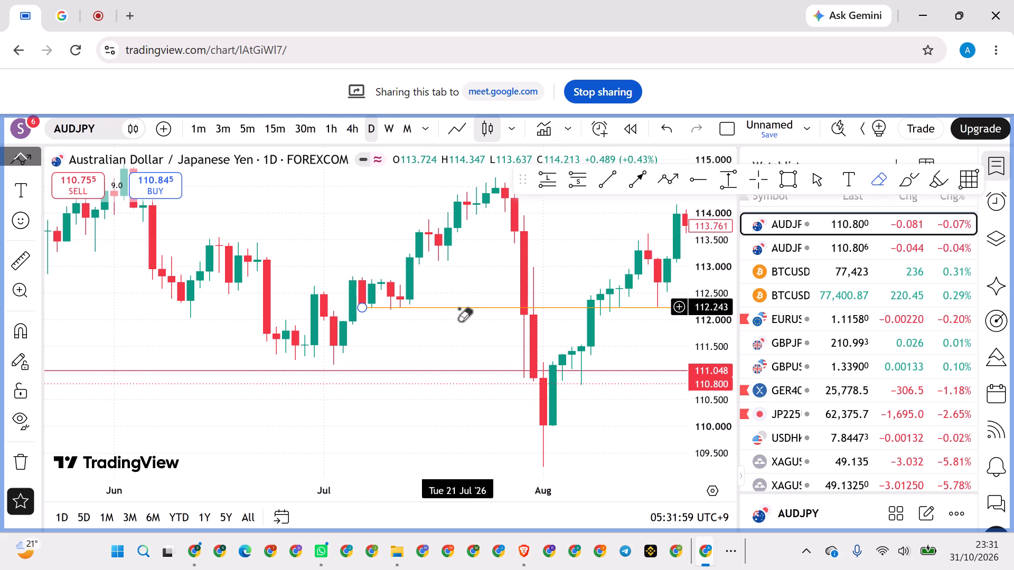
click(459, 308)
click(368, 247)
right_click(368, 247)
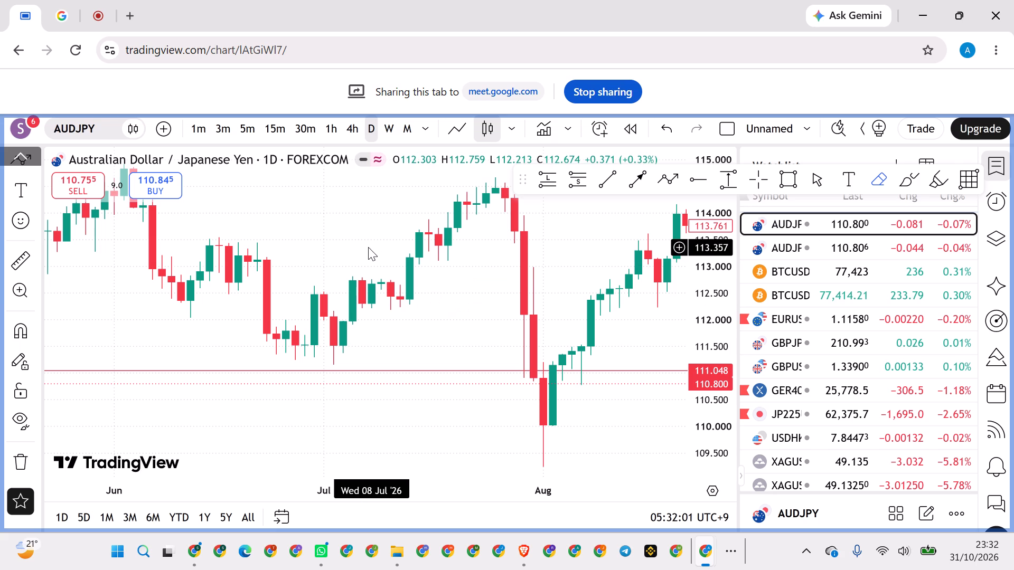
Draw an arrow from the 22 July candle's low at about 113.85 to the 29 July candle at about 113.79.
drag(356, 224, 284, 291)
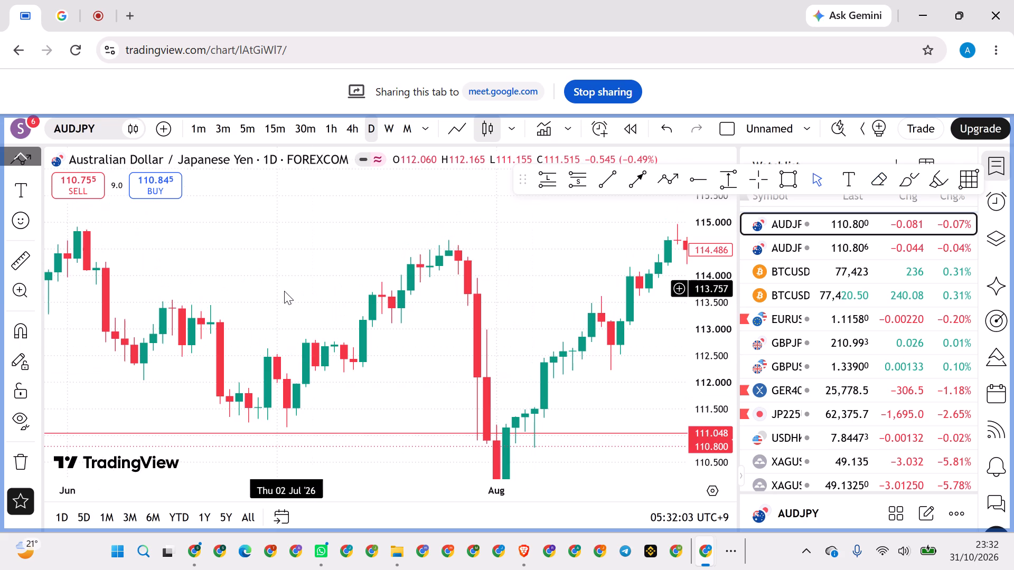
click(633, 186)
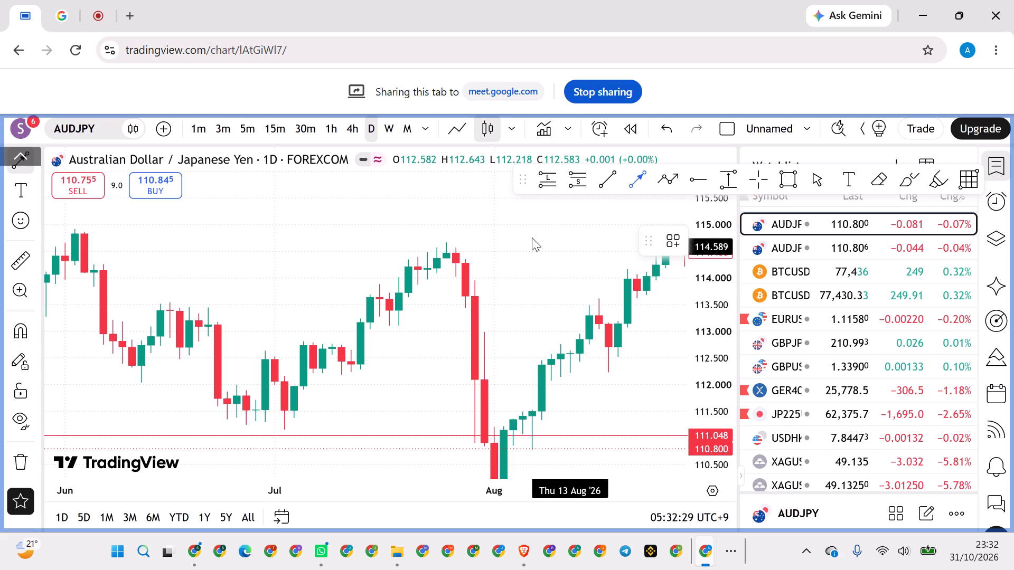
click(419, 286)
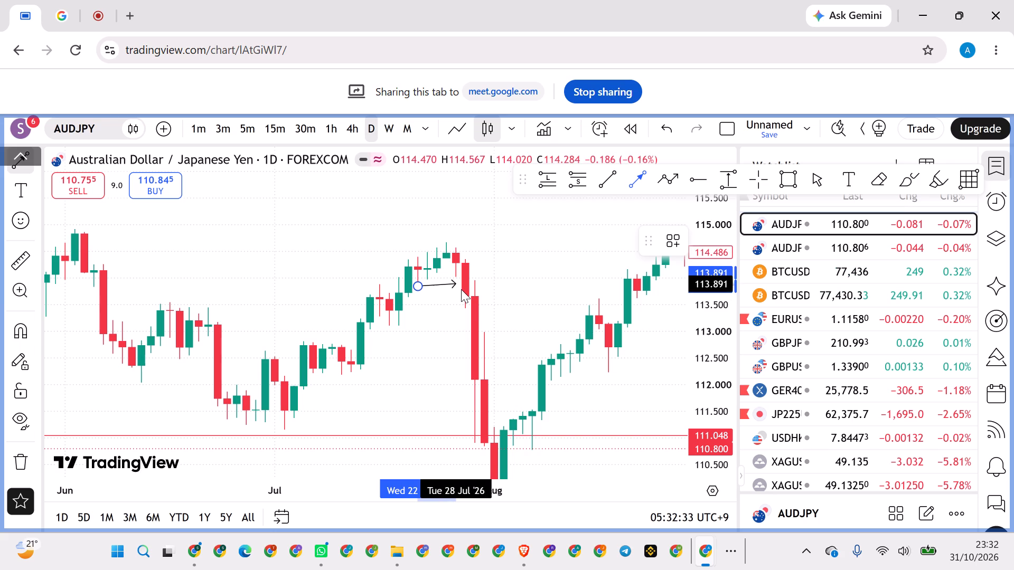
click(461, 289)
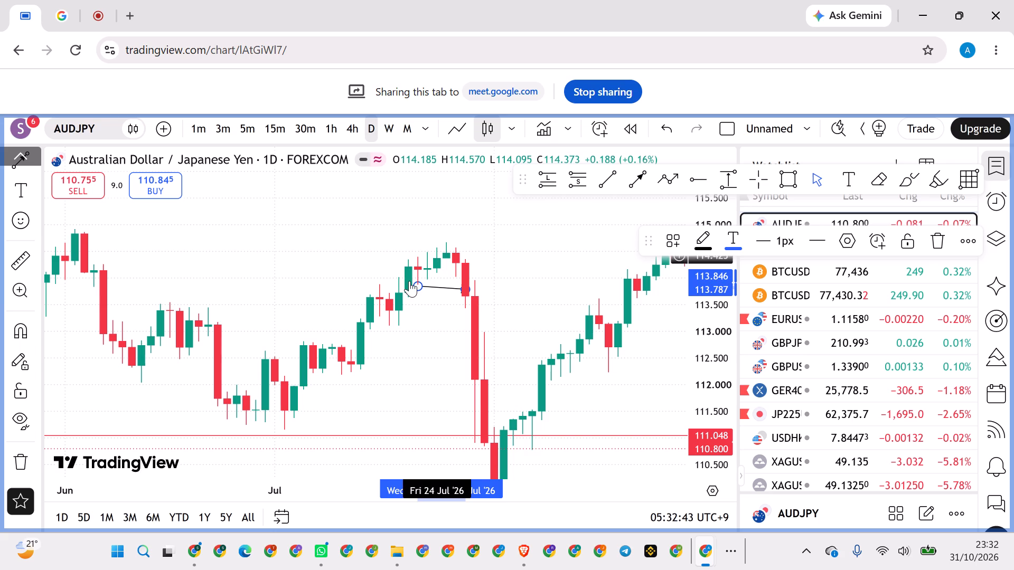
Reposition the arrow so it runs from the 20 July low at about 113.12 to the 29 July candle at about 113.05.
drag(417, 288, 398, 321)
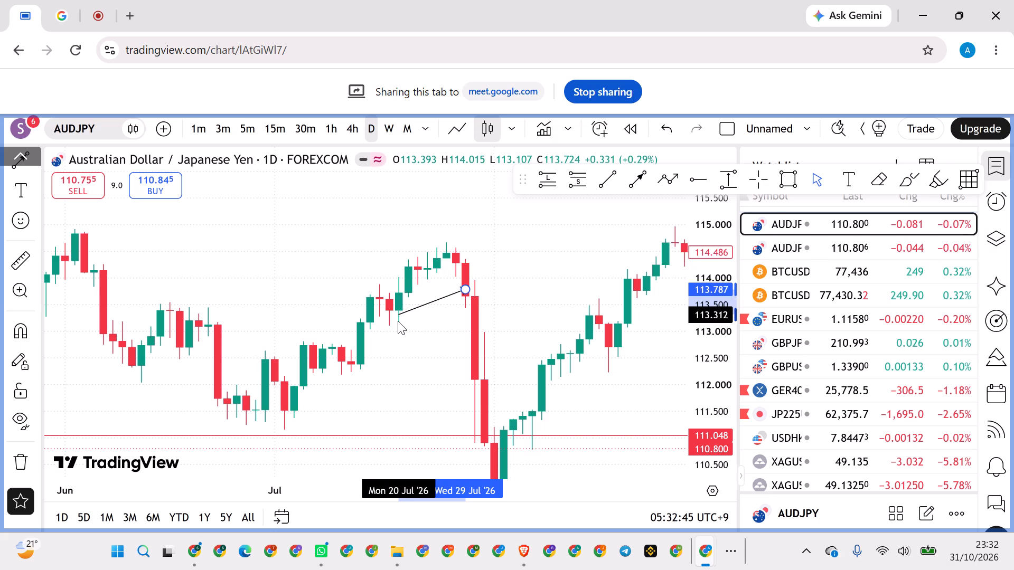
drag(398, 321, 398, 325)
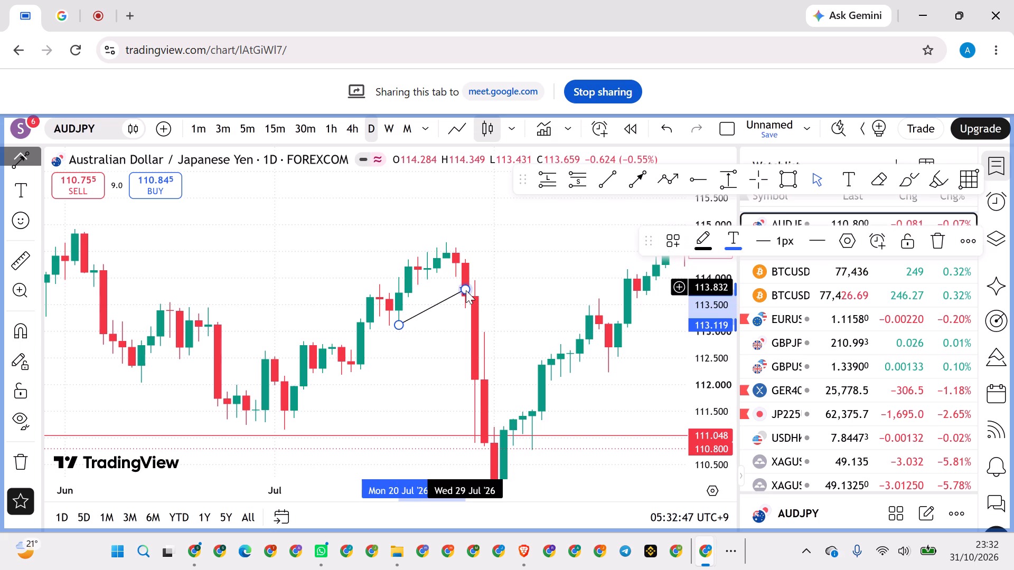
drag(466, 290, 470, 327)
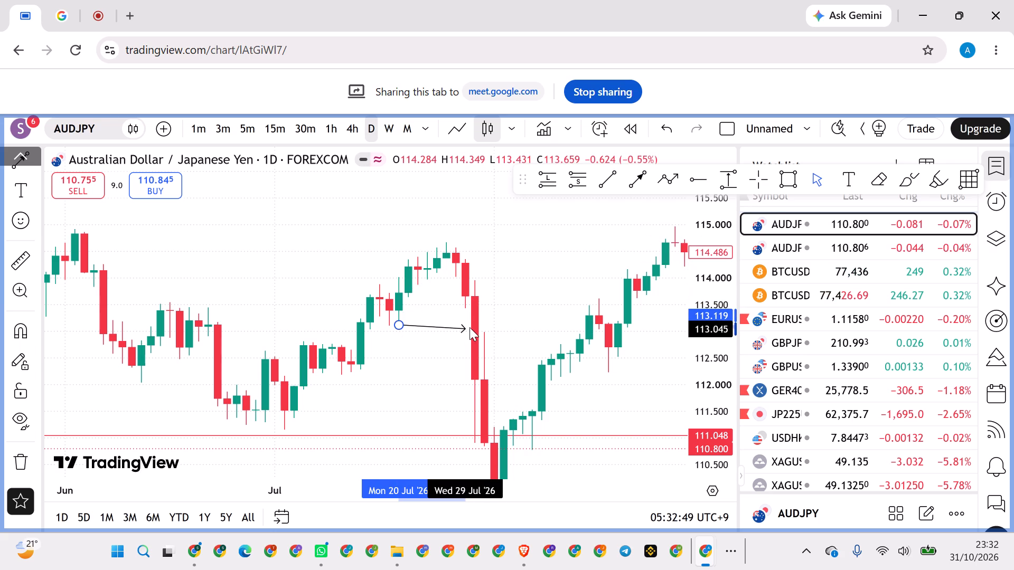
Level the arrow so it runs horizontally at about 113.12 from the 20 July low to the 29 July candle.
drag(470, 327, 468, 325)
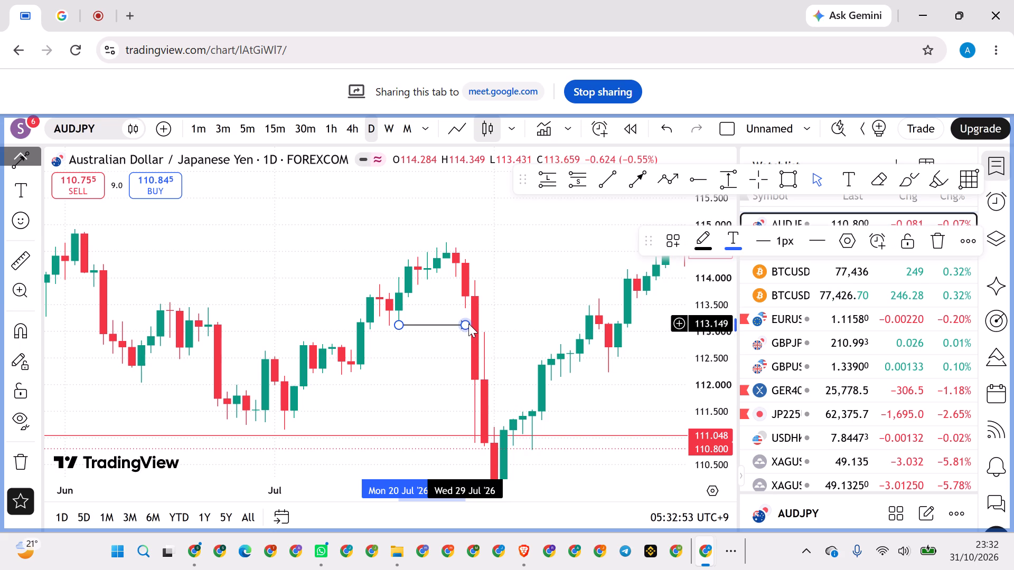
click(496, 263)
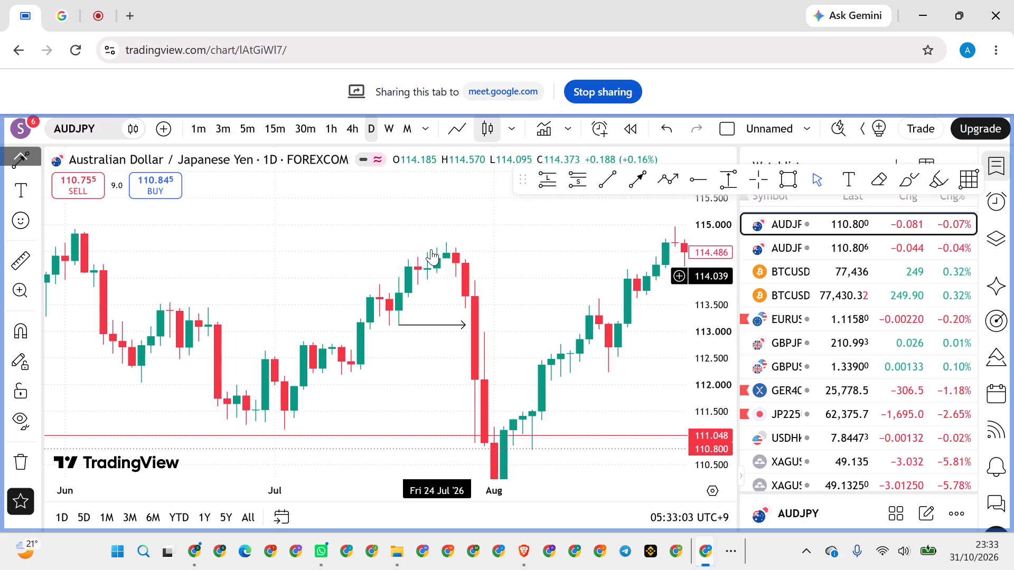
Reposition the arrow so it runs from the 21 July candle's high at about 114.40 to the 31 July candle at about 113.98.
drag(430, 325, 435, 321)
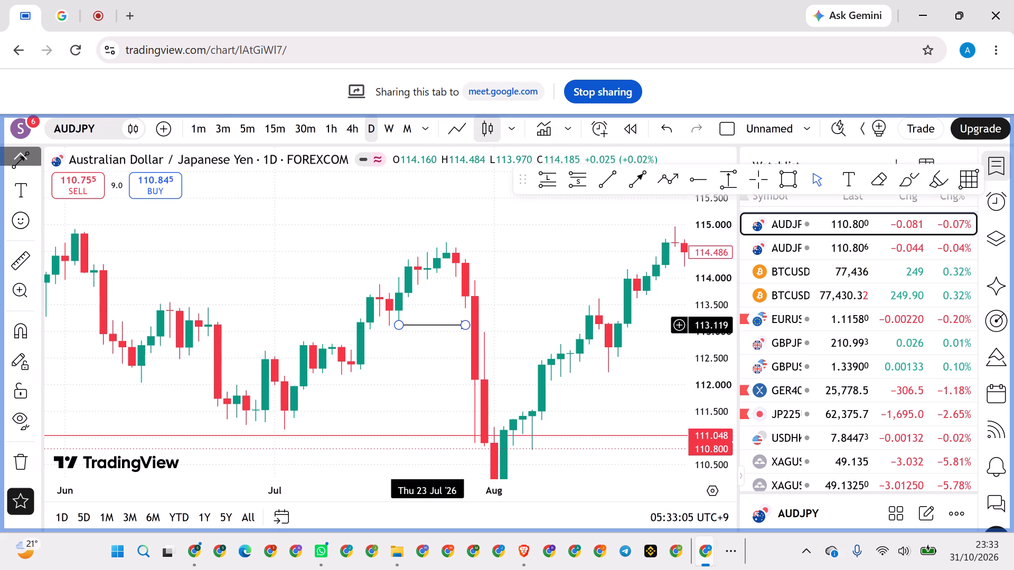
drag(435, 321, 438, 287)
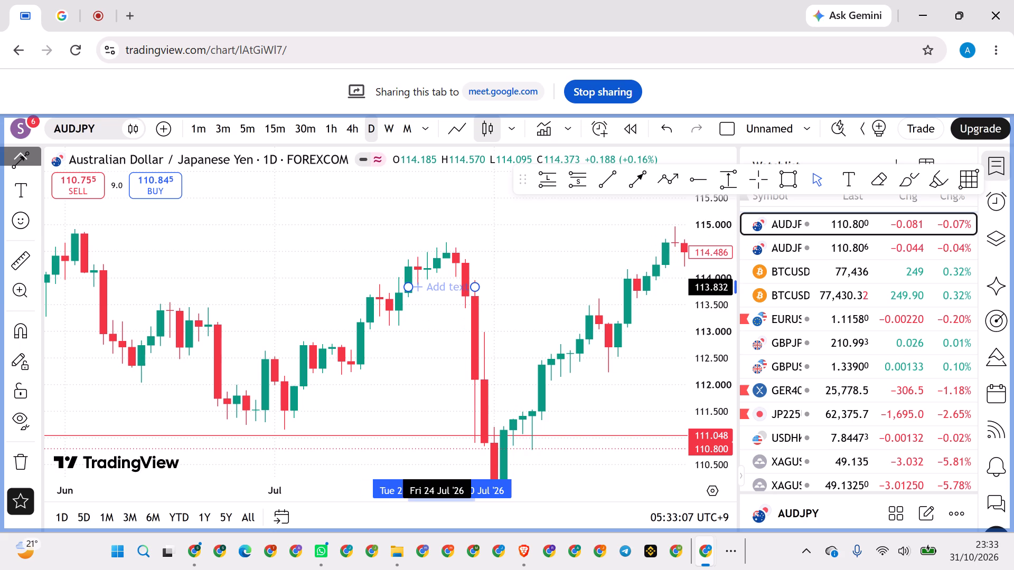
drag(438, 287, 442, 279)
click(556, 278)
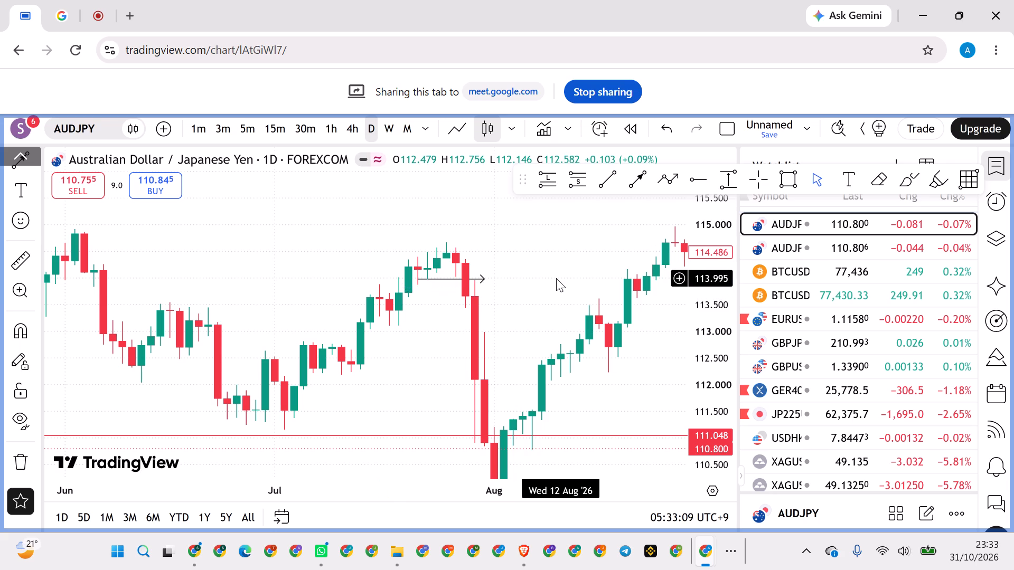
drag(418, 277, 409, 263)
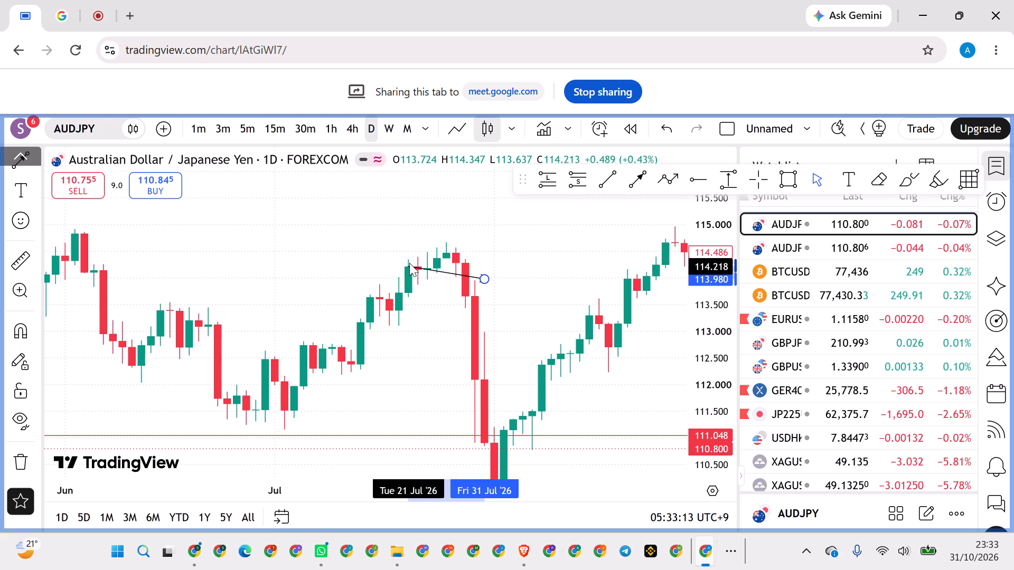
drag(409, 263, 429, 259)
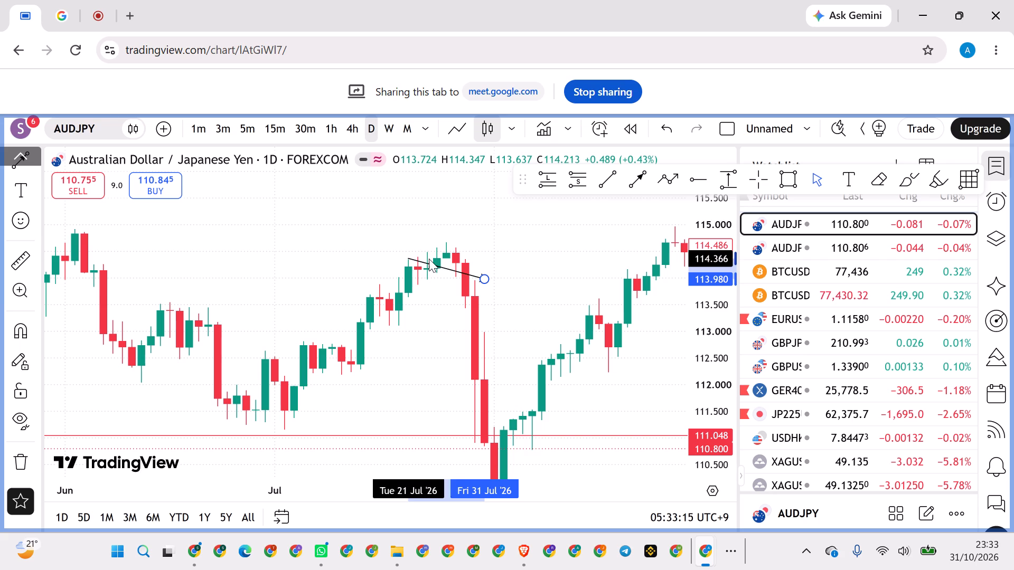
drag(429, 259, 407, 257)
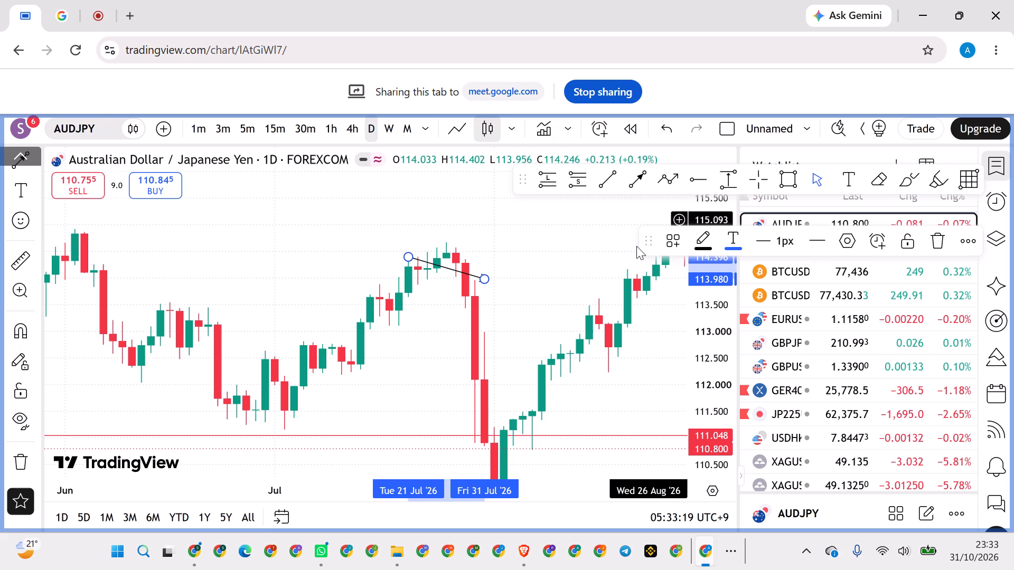
Delete the arrow running from the 21 July candle to the 31 July candle.
click(932, 241)
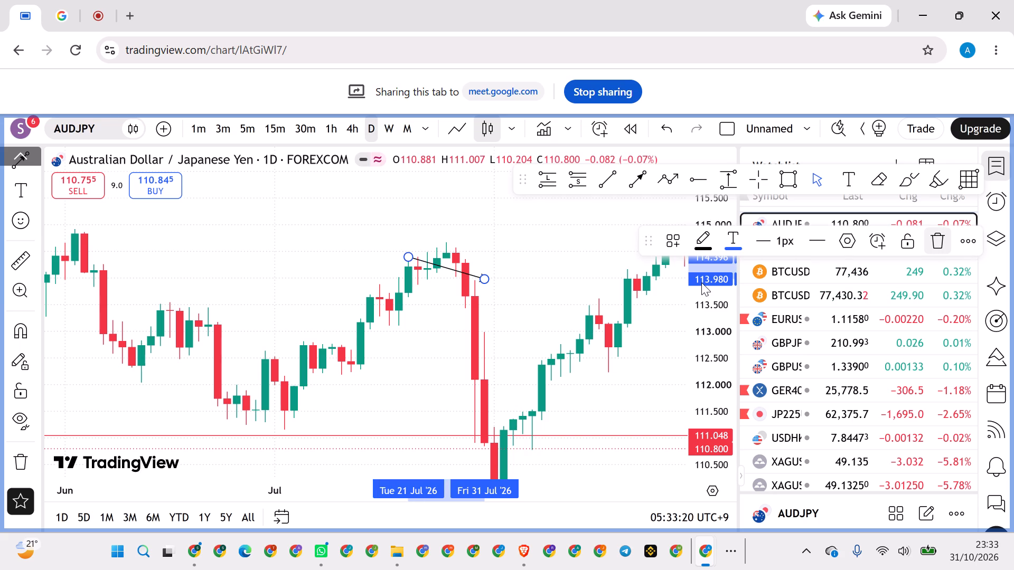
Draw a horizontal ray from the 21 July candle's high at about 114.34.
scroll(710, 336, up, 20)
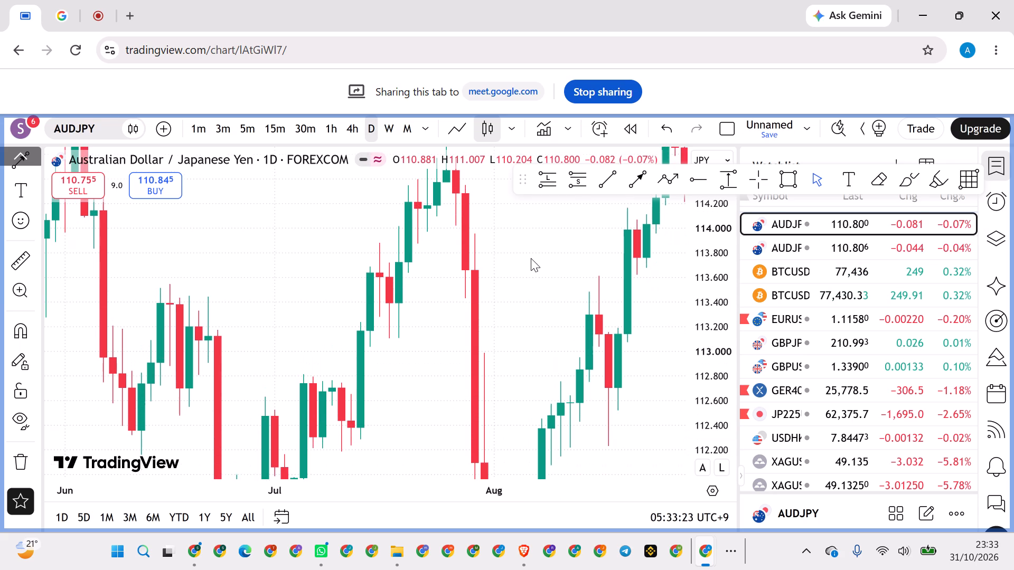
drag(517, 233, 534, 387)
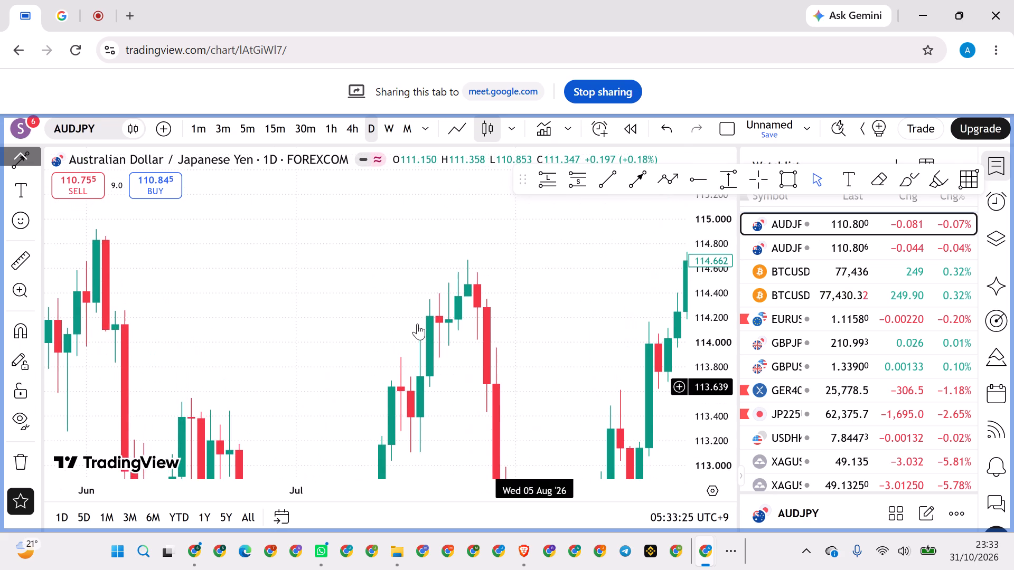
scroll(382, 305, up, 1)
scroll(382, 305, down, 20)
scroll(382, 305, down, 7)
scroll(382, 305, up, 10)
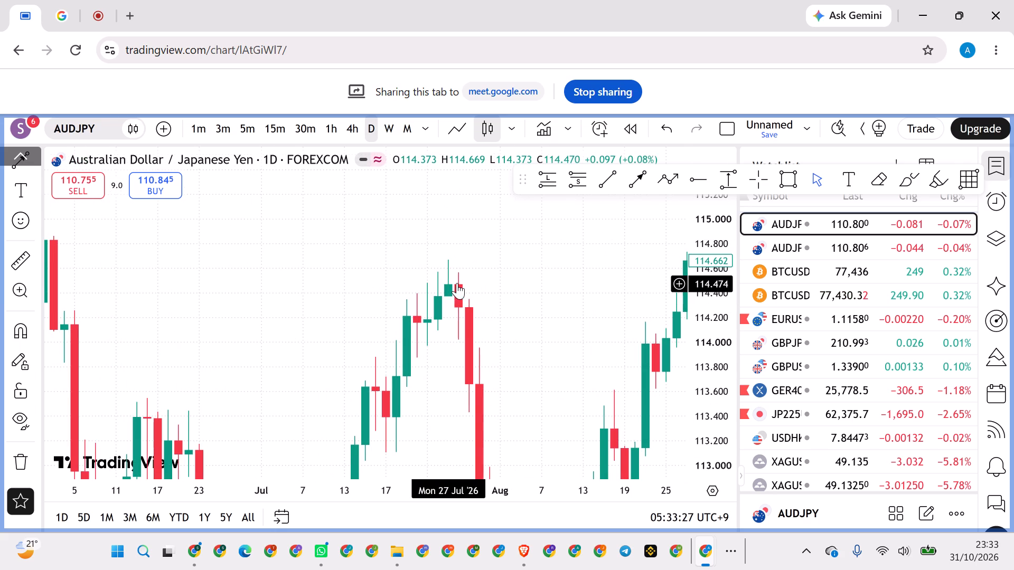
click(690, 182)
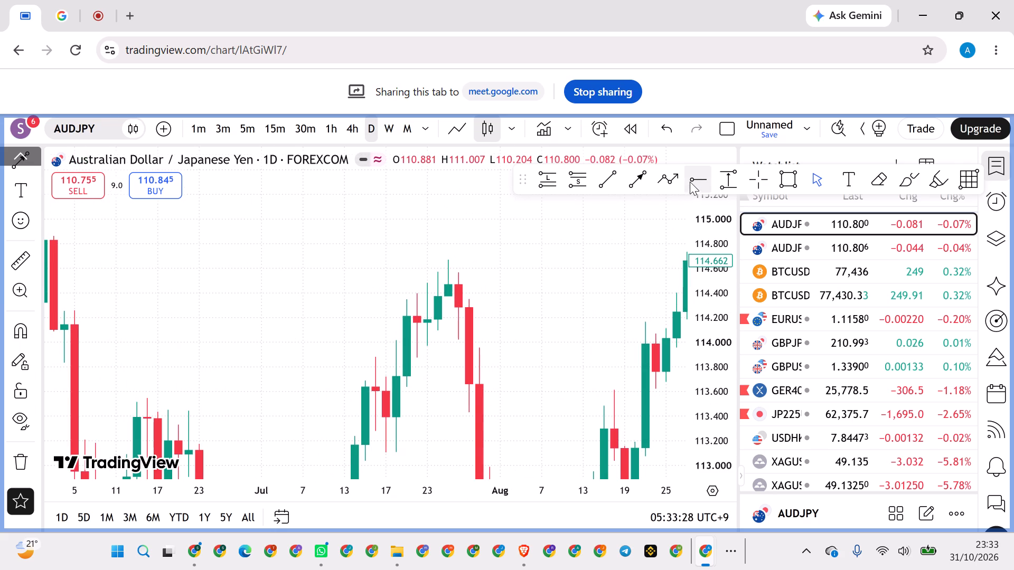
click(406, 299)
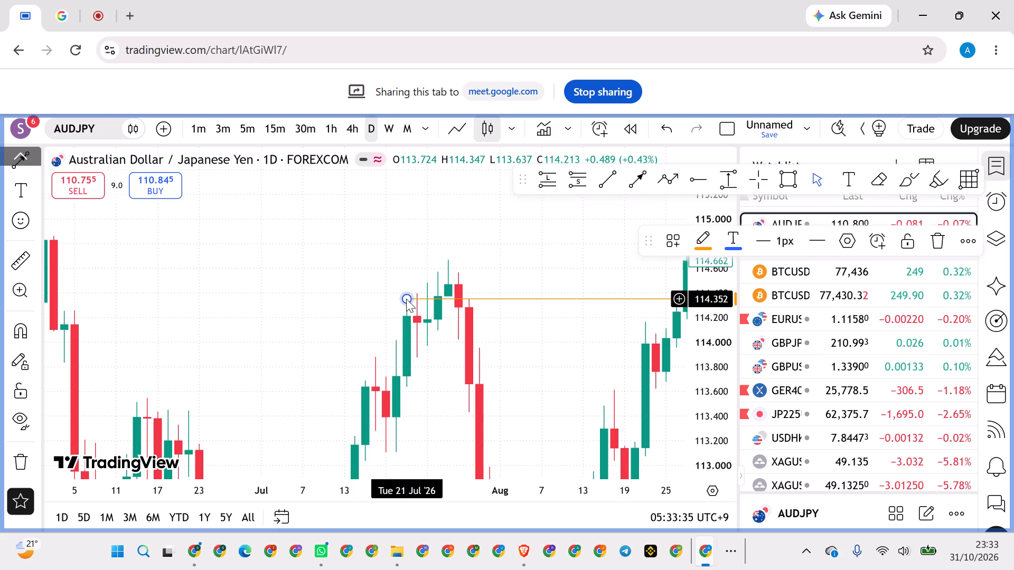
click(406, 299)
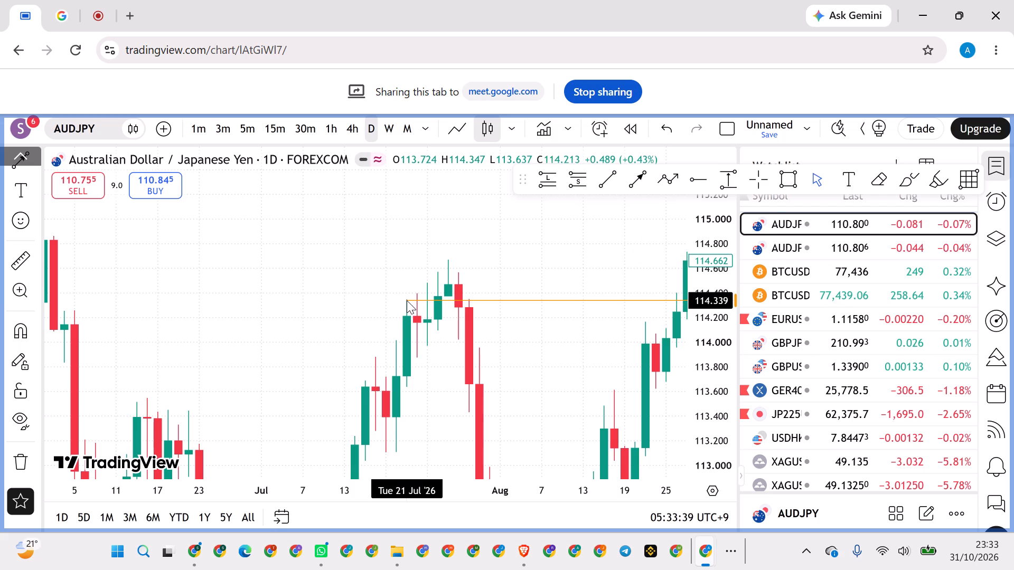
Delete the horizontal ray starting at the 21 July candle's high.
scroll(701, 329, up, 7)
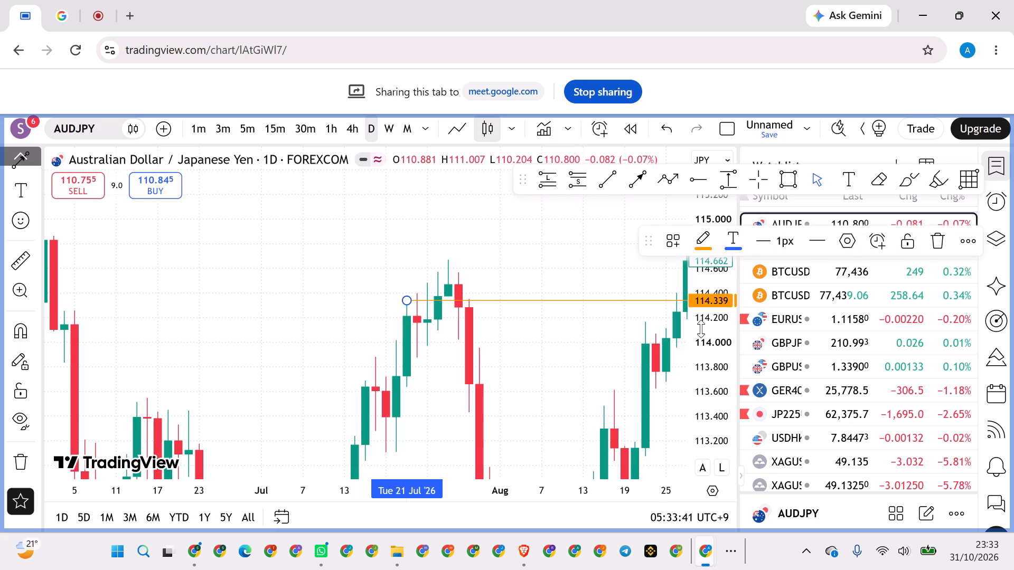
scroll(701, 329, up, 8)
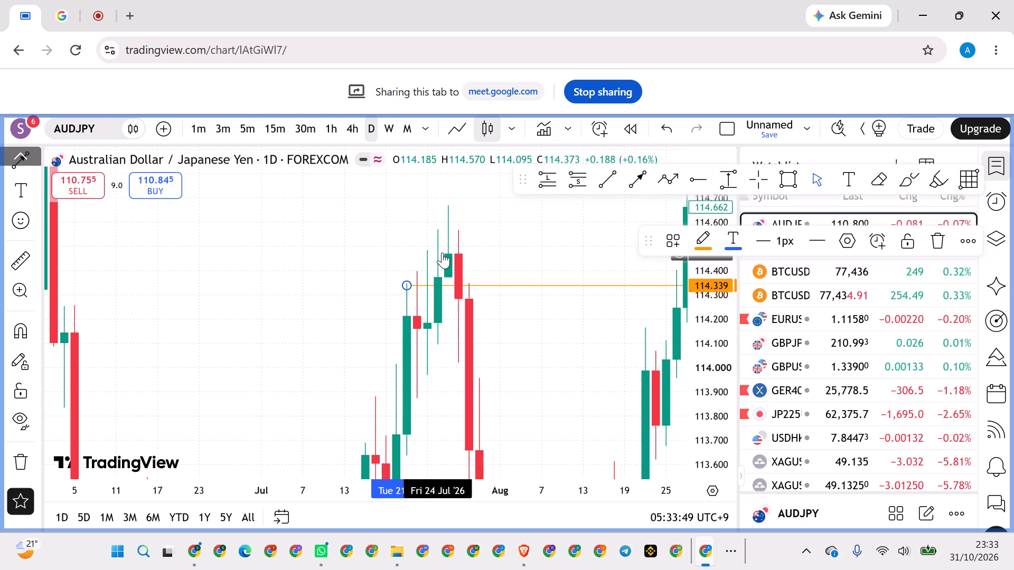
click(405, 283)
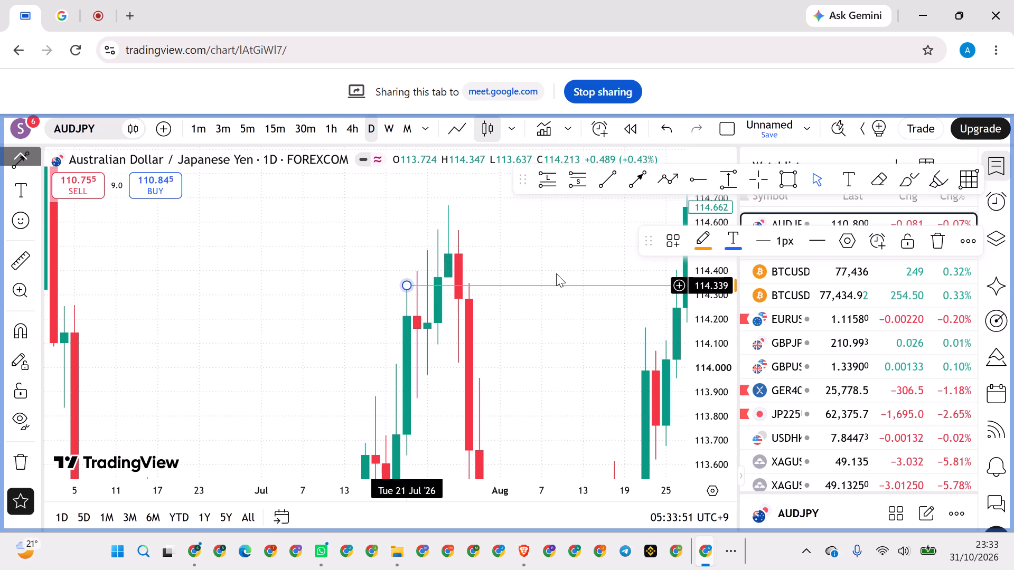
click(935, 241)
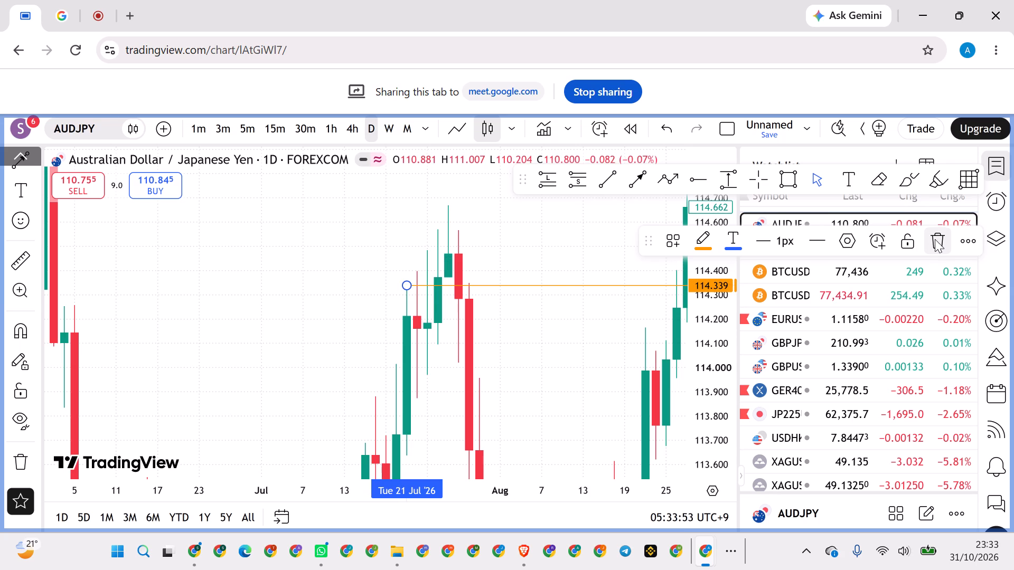
Remove the two remaining drawings, the red horizontal rays at 111.048 and 108.788, from the chart.
drag(720, 250, 680, 426)
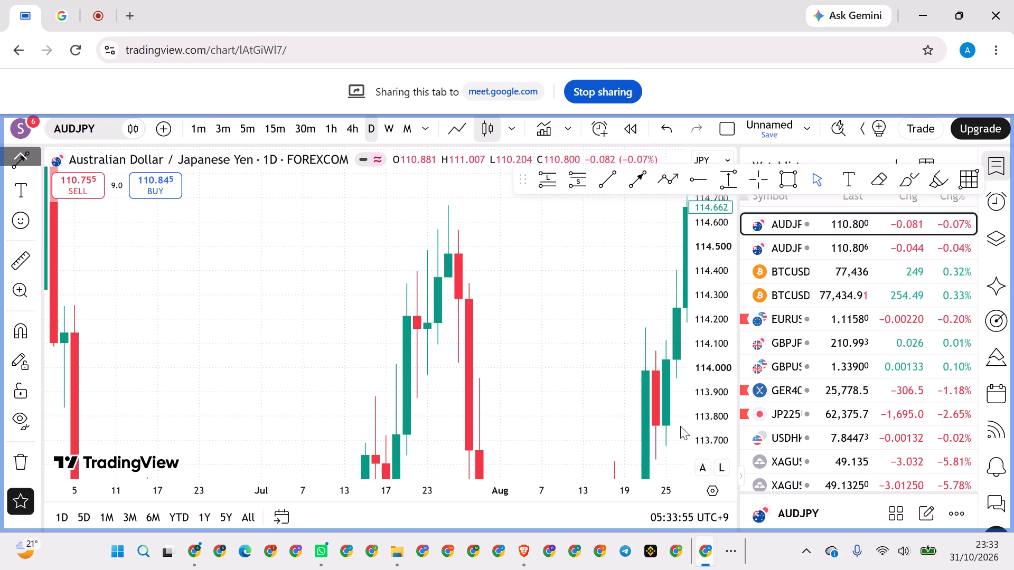
drag(680, 426, 660, 499)
scroll(411, 359, down, 20)
scroll(411, 359, down, 10)
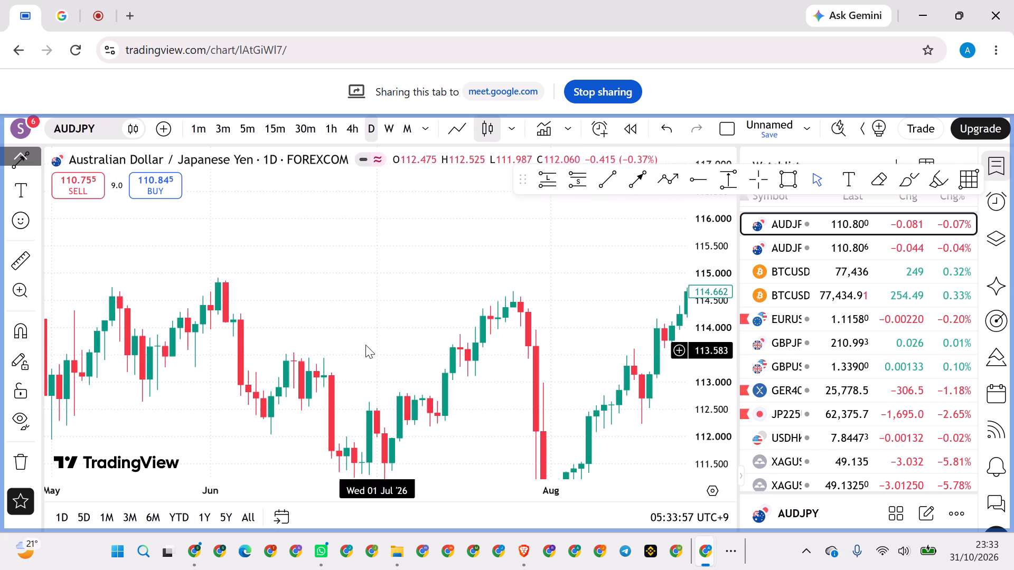
drag(361, 350, 421, 267)
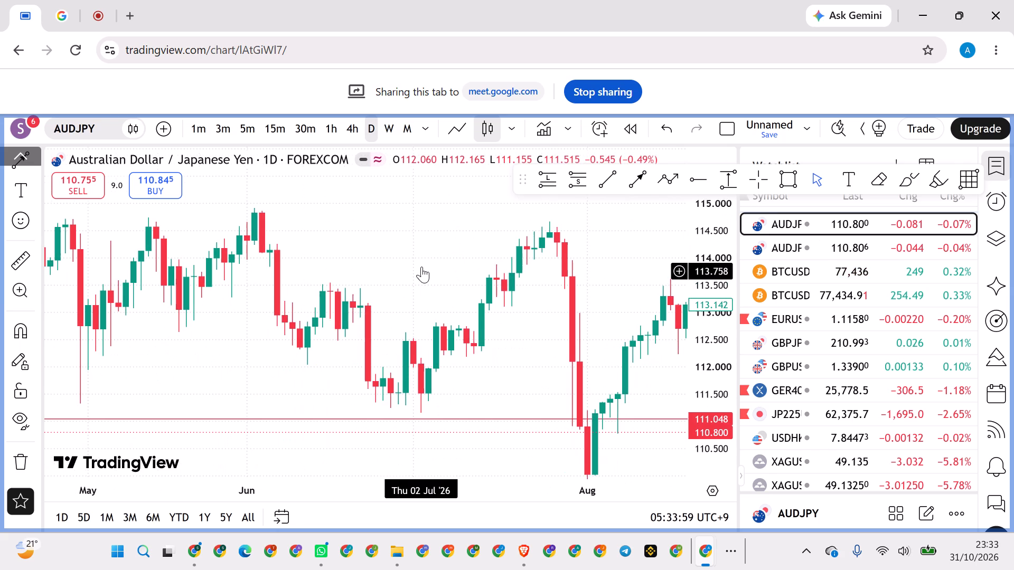
scroll(276, 322, down, 5)
drag(219, 360, 456, 269)
scroll(467, 254, down, 11)
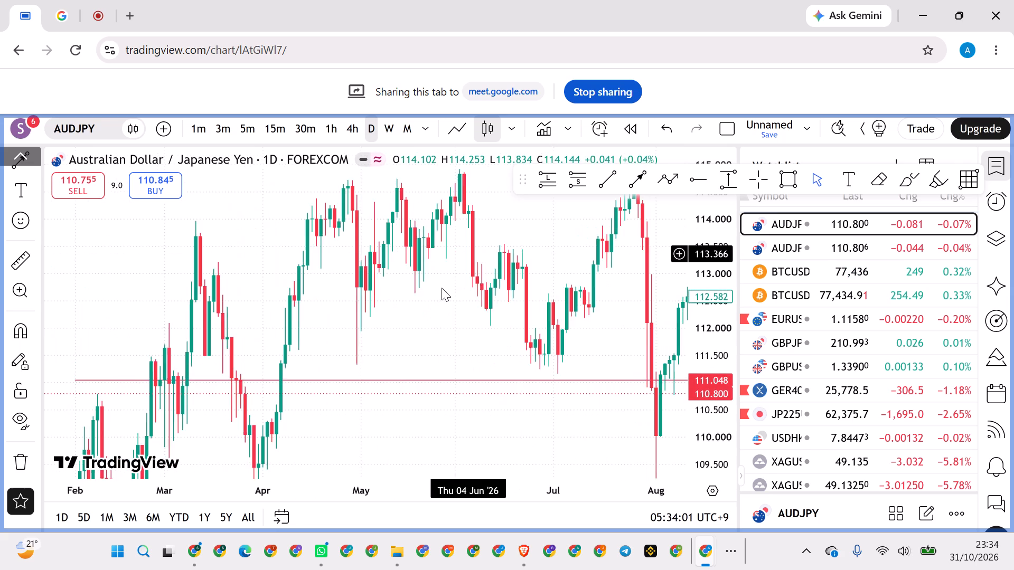
drag(388, 423, 515, 356)
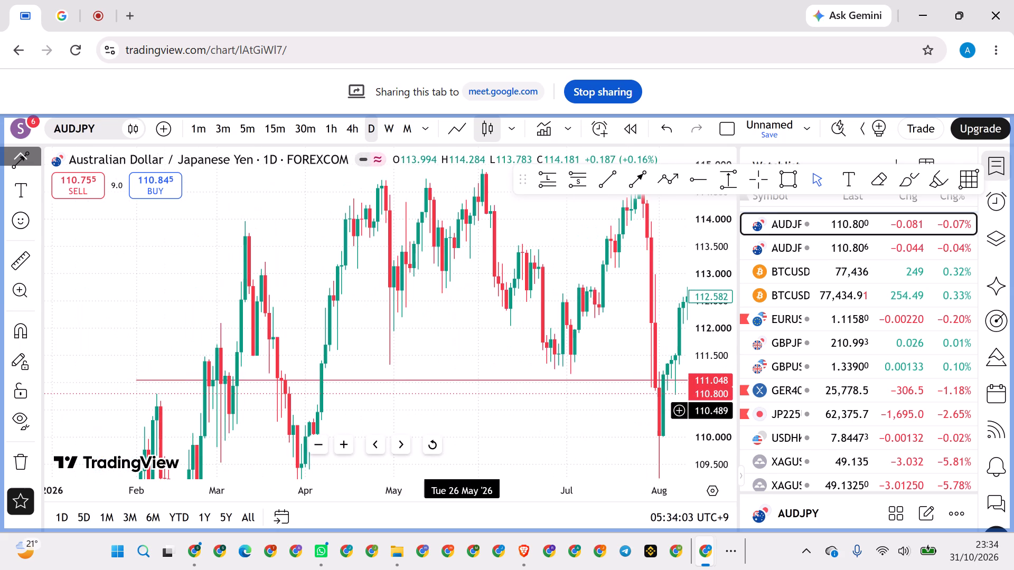
drag(515, 356, 639, 245)
scroll(390, 343, up, 20)
scroll(390, 343, up, 20)
scroll(390, 343, up, 20)
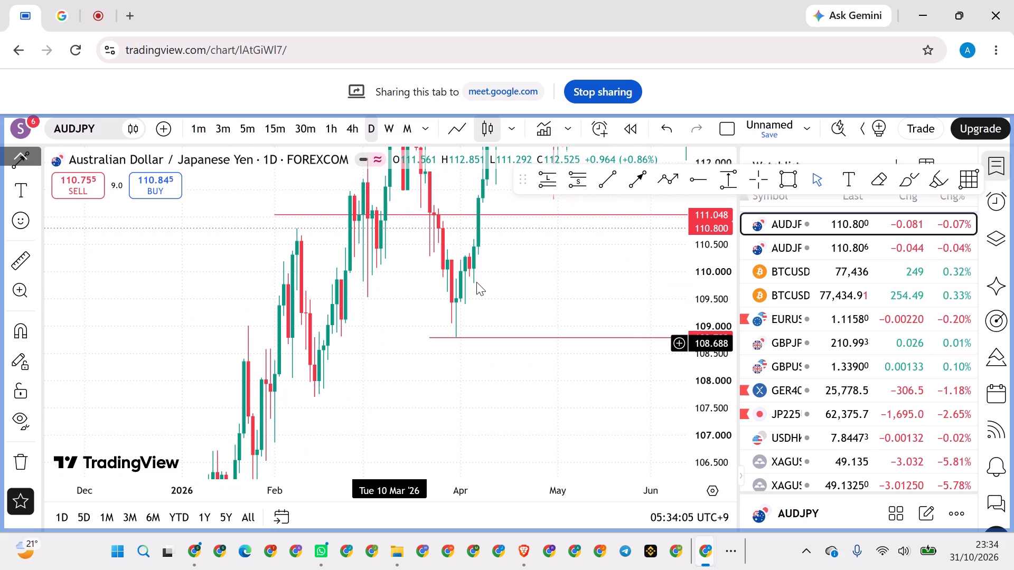
drag(434, 272, 562, 381)
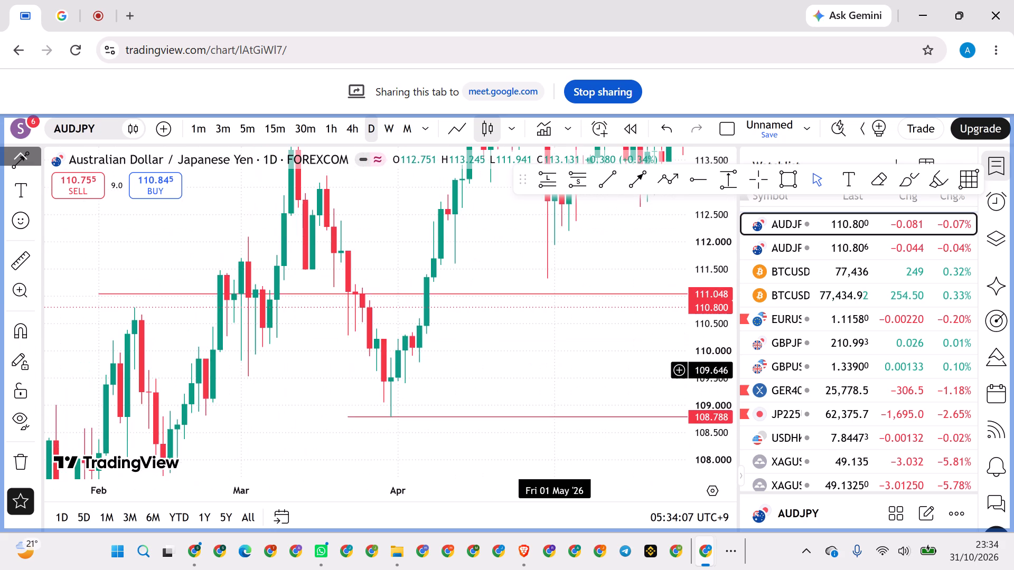
drag(562, 381, 566, 381)
drag(708, 221, 428, 316)
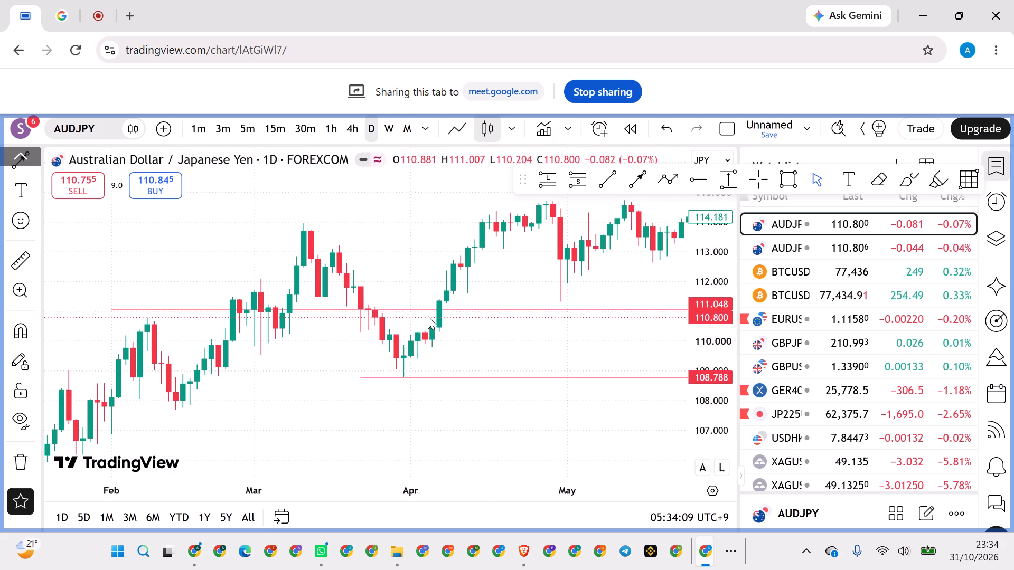
drag(428, 316, 693, 368)
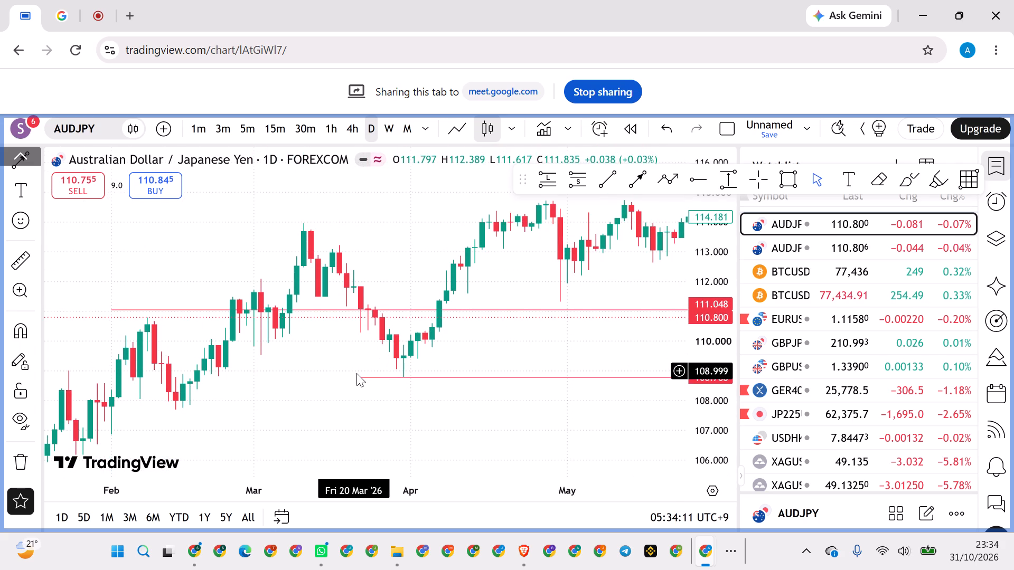
click(365, 383)
scroll(4, 438, down, 2)
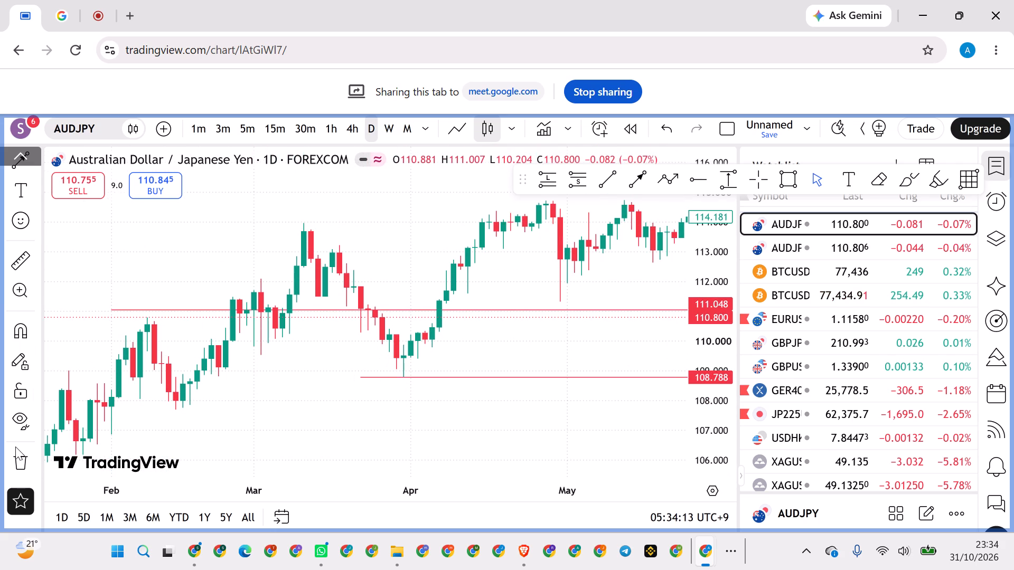
click(15, 457)
click(124, 426)
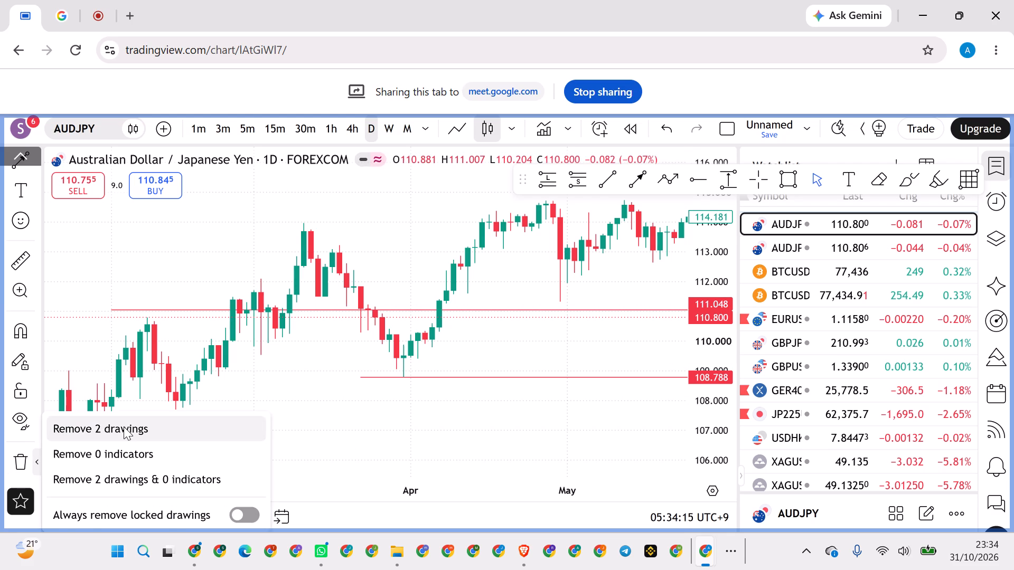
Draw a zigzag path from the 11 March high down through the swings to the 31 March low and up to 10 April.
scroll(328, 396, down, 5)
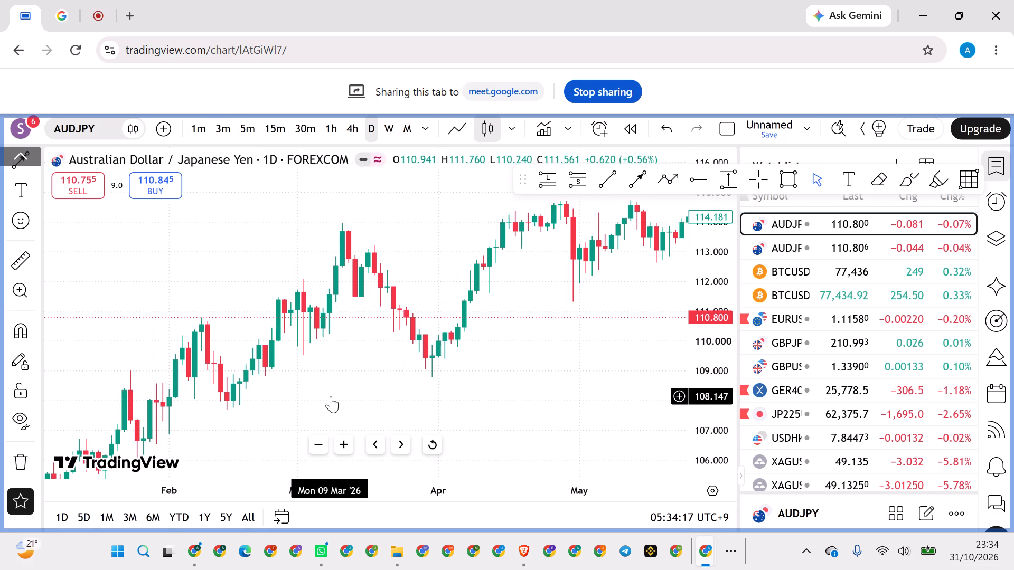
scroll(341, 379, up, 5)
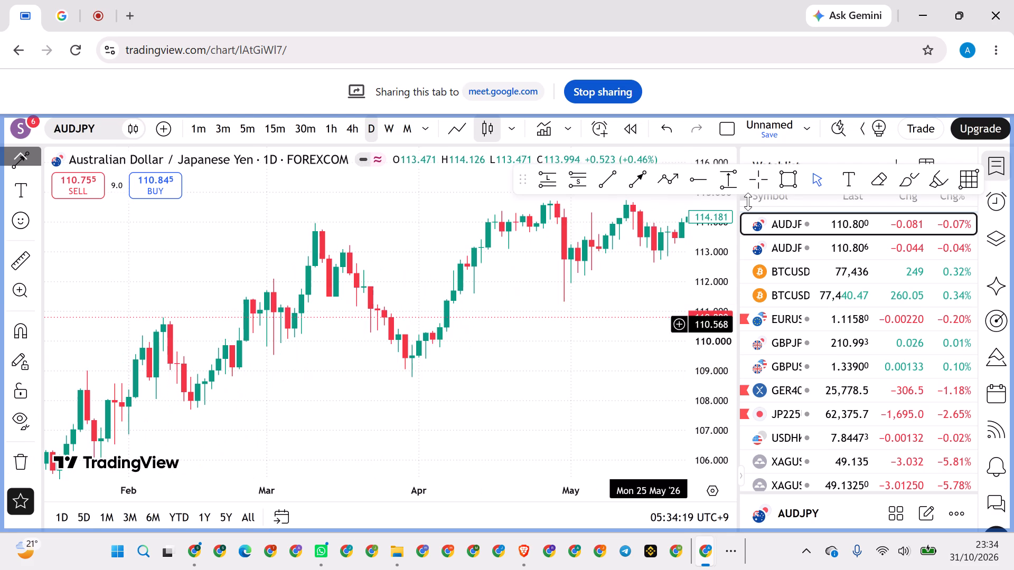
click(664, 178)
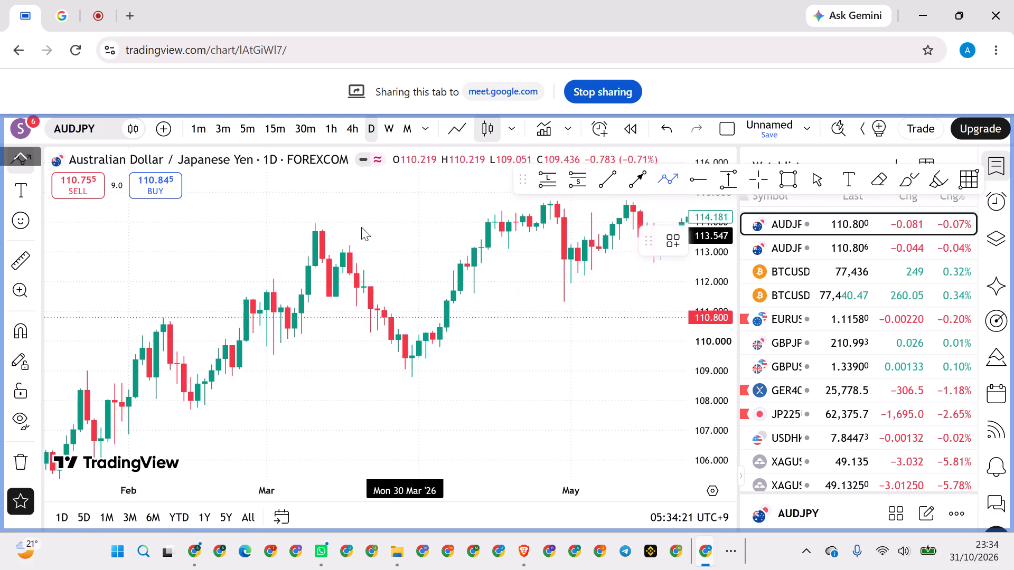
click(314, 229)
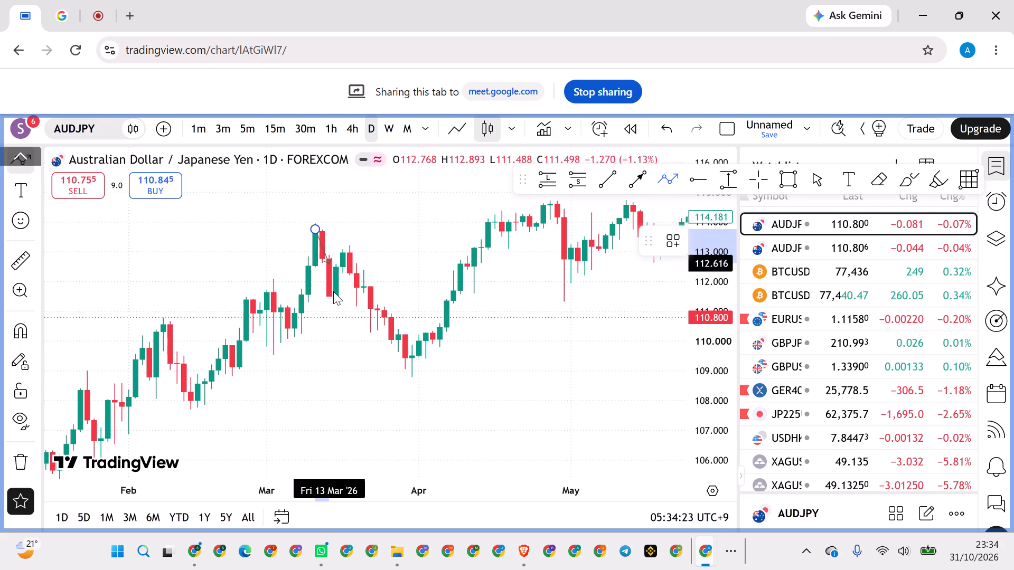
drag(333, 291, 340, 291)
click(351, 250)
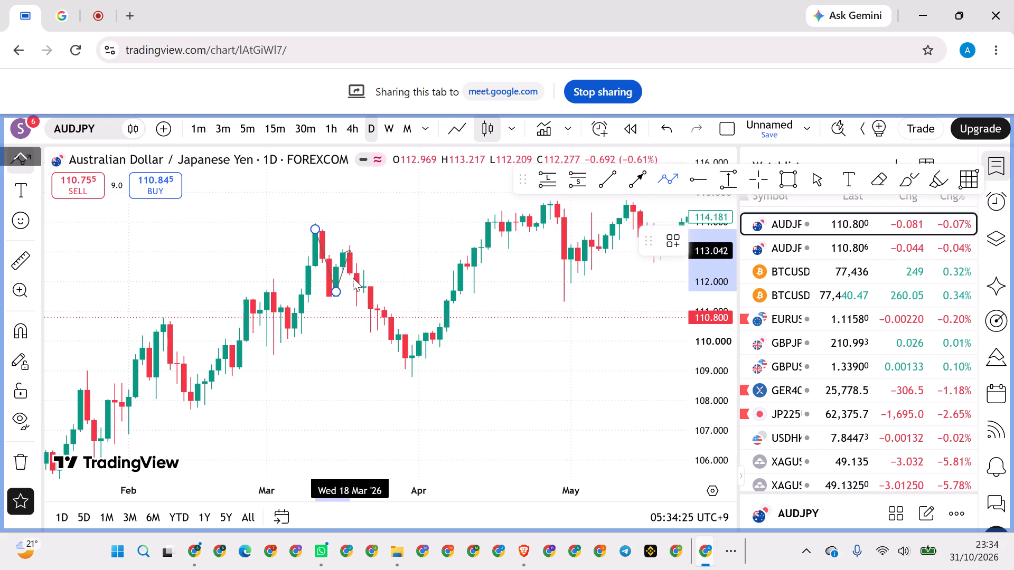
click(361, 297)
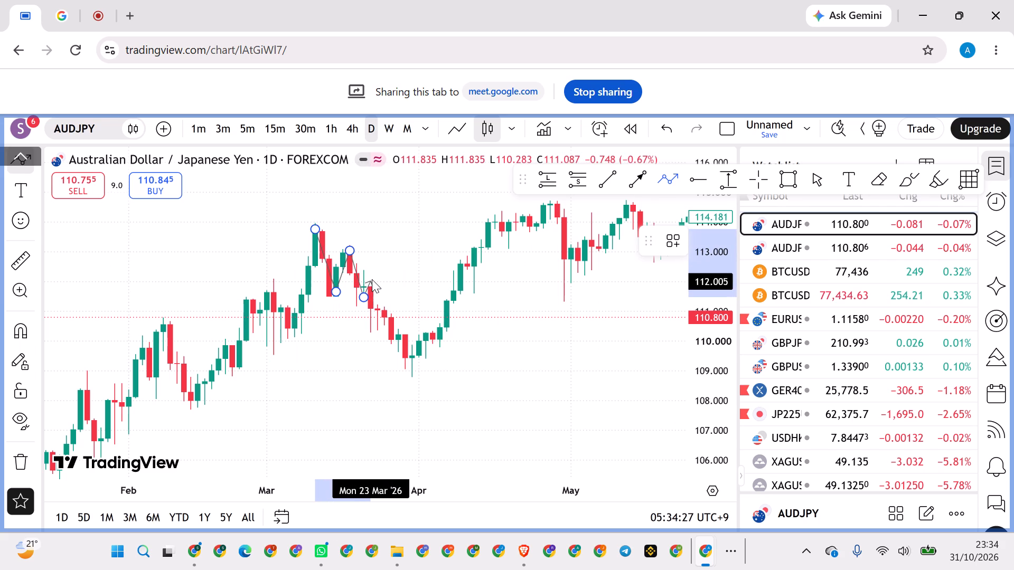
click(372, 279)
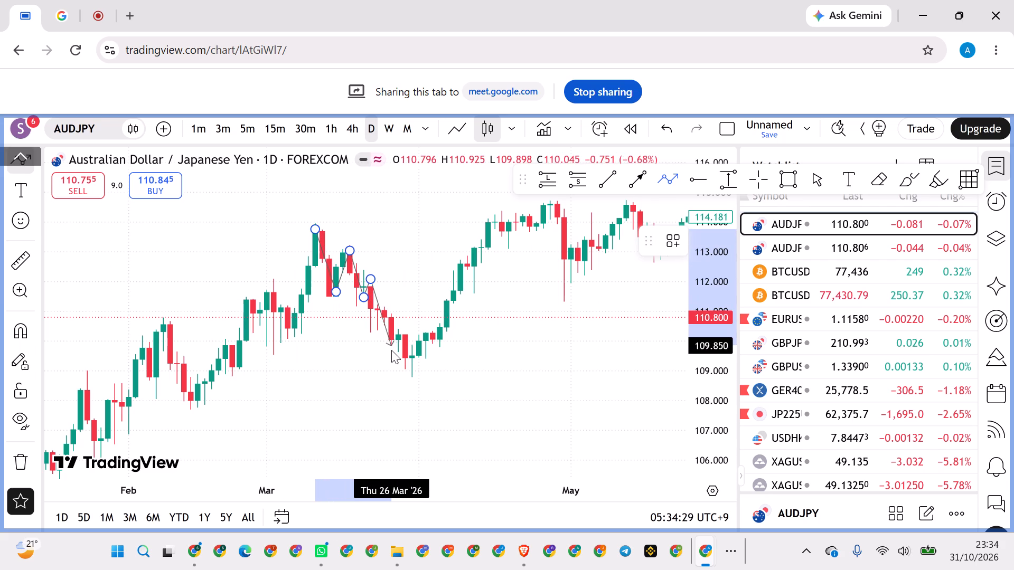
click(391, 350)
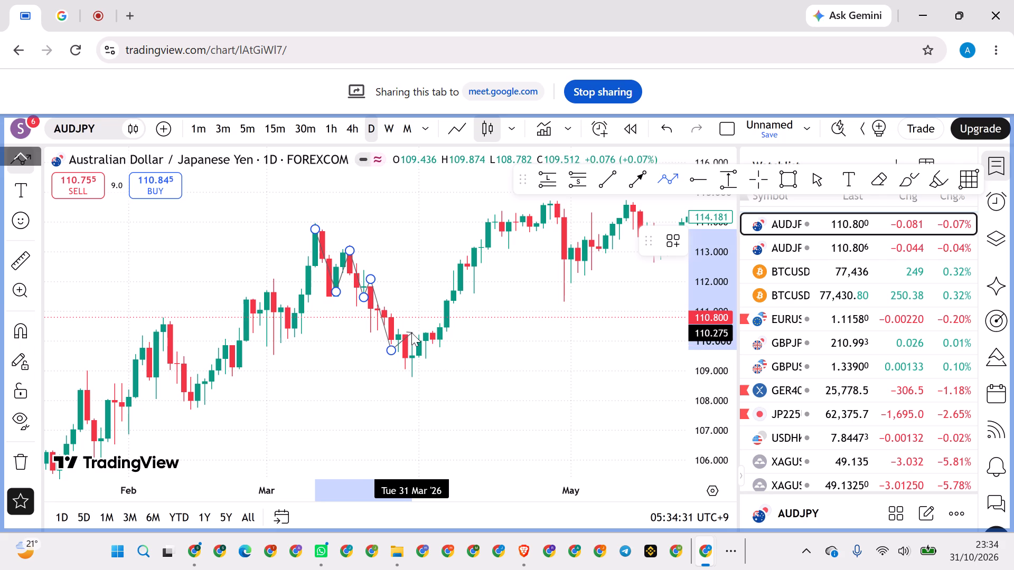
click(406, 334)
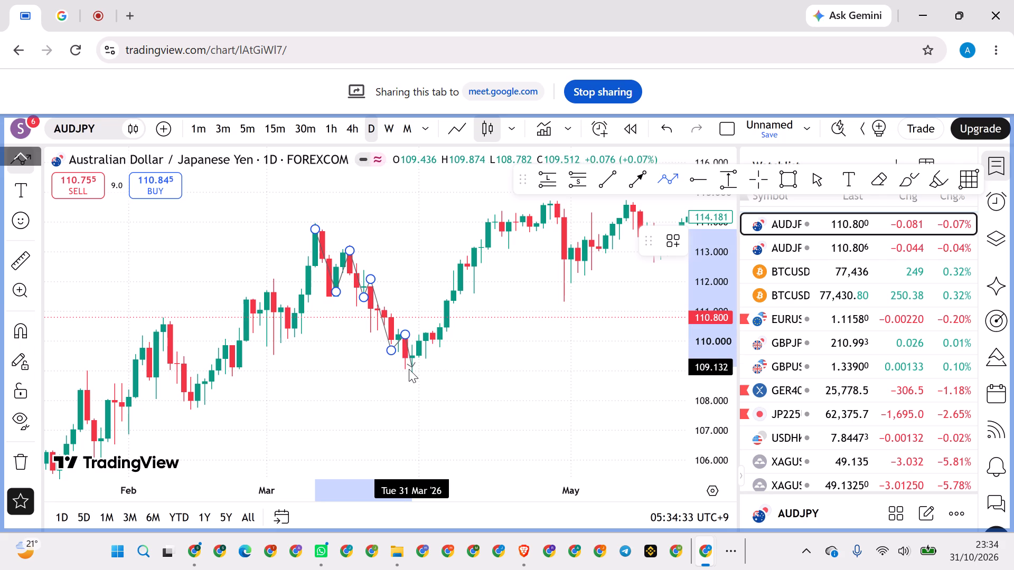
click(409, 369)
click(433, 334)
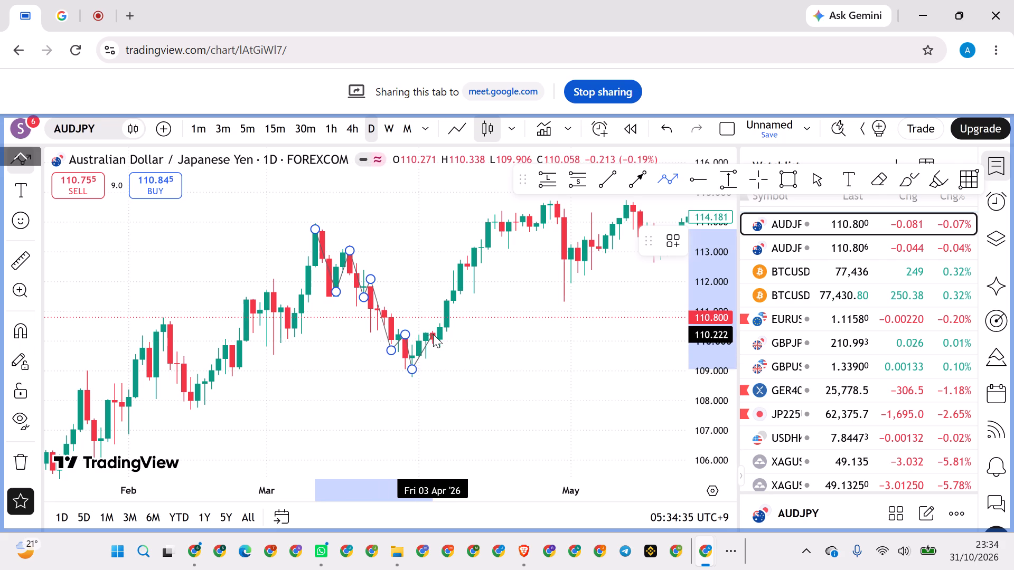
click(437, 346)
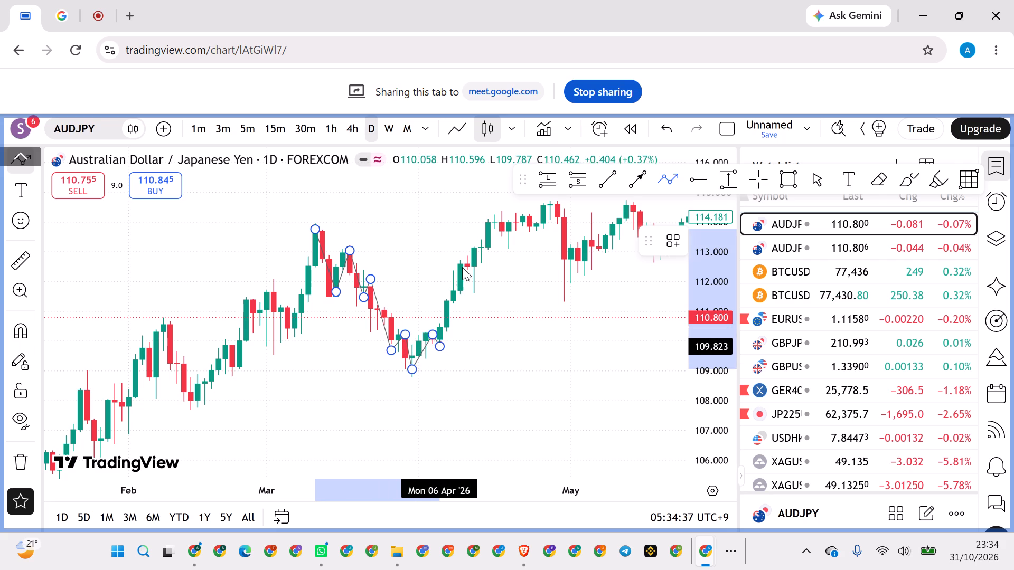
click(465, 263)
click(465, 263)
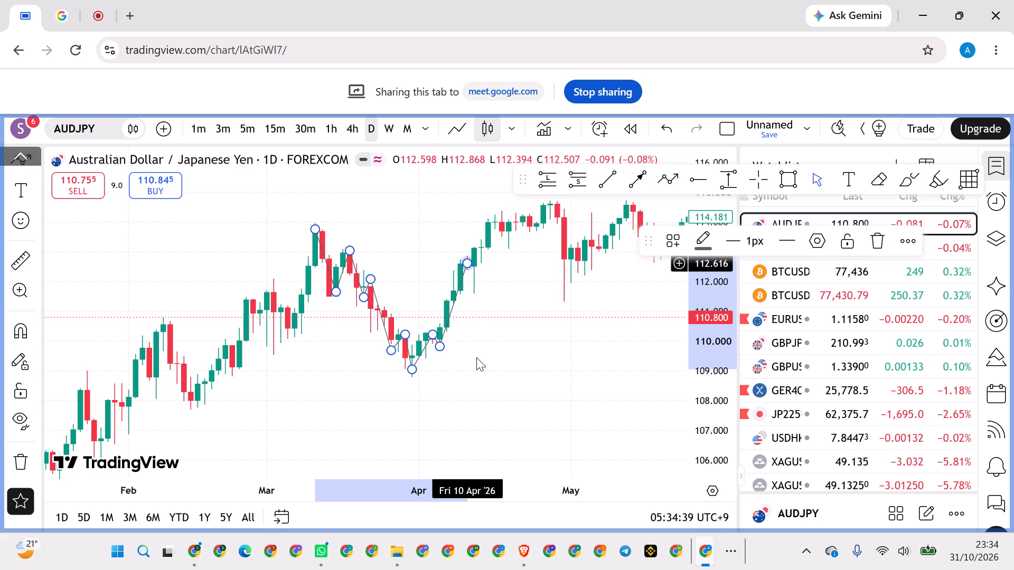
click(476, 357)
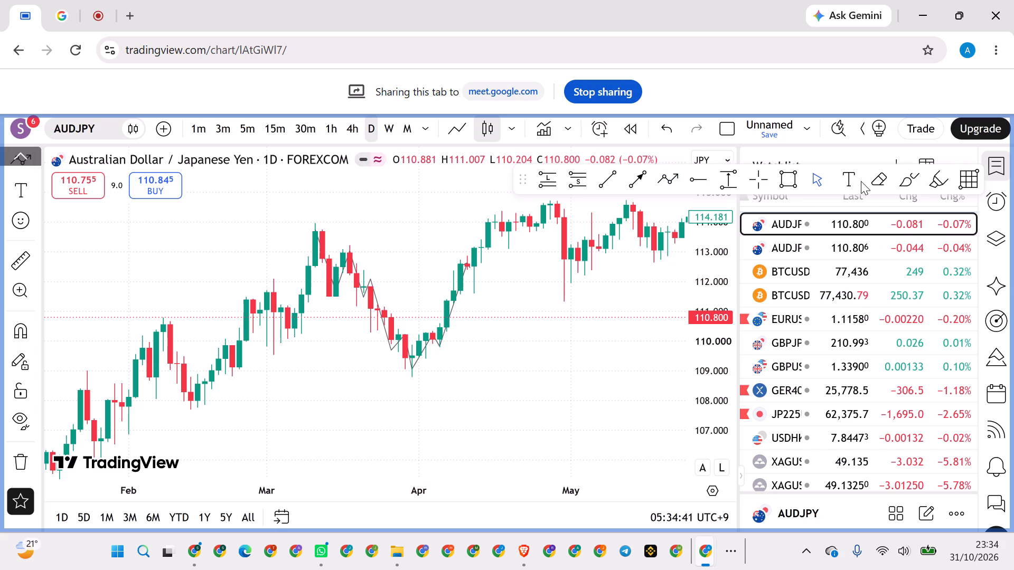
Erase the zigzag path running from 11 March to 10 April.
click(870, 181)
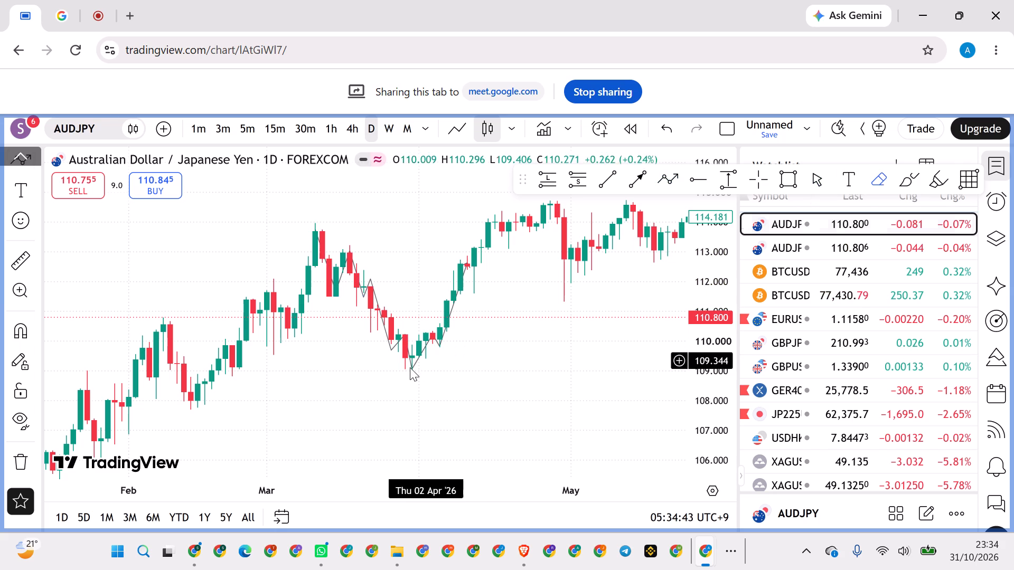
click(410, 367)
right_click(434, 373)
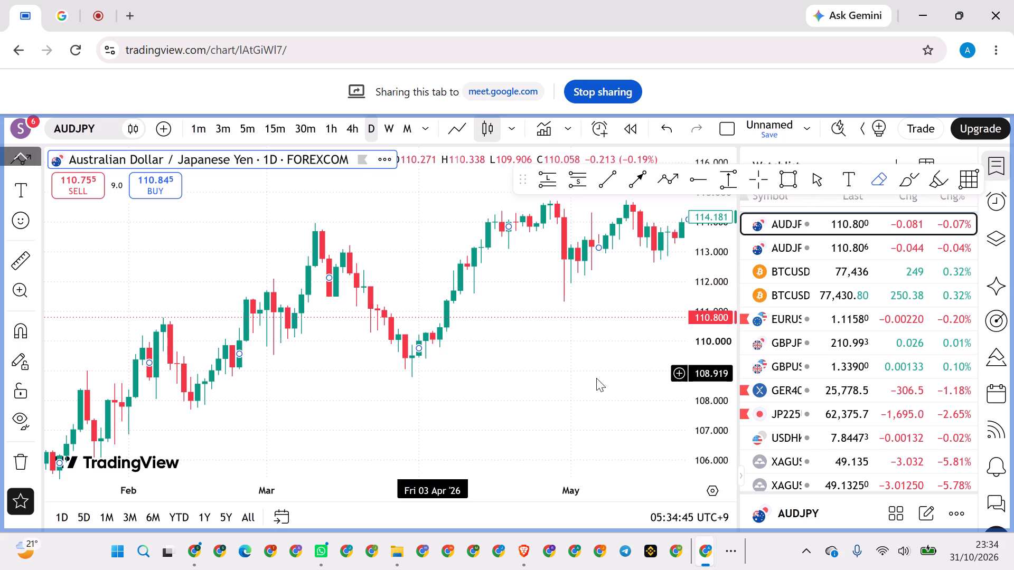
Draw a horizontal ray from the 31 March candle's low at about 108.781.
scroll(715, 358, up, 20)
scroll(715, 358, up, 16)
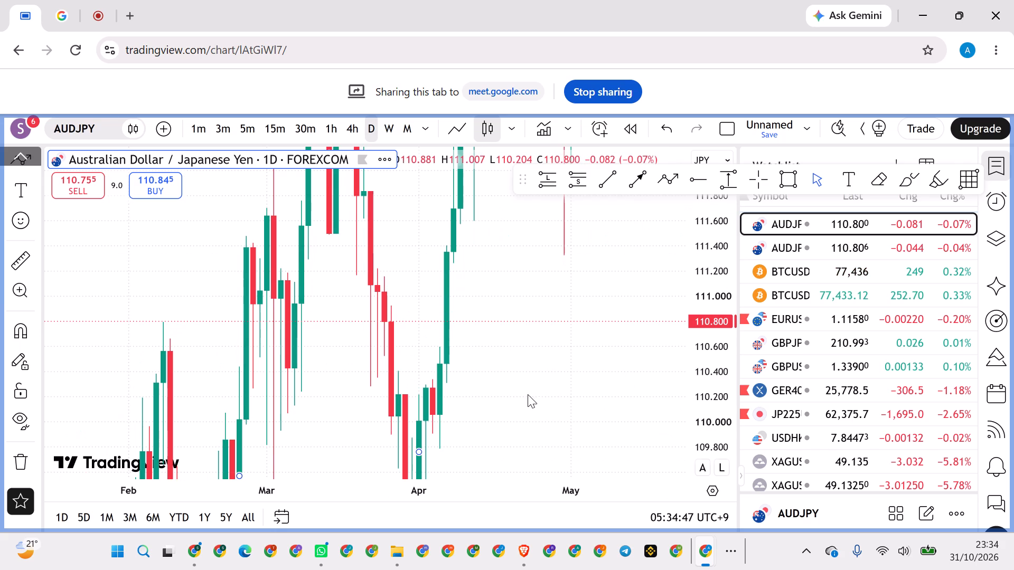
click(528, 394)
drag(715, 233, 685, 395)
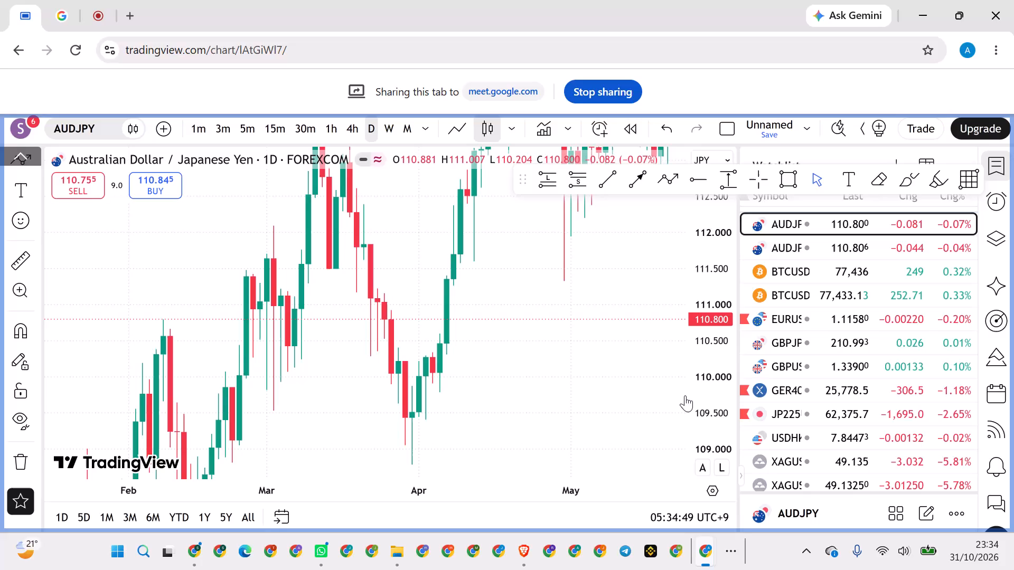
drag(434, 403, 478, 400)
click(689, 181)
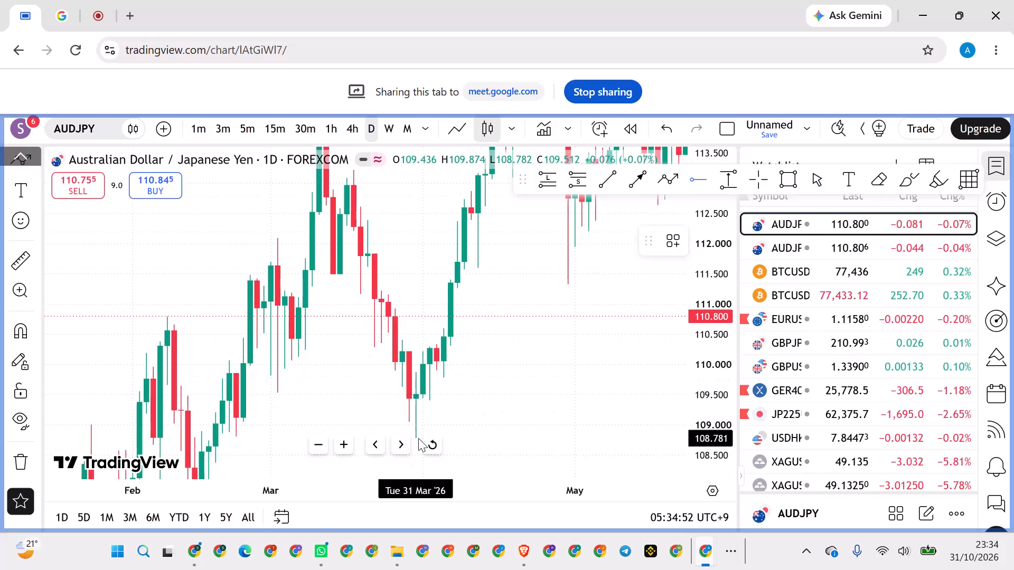
click(415, 438)
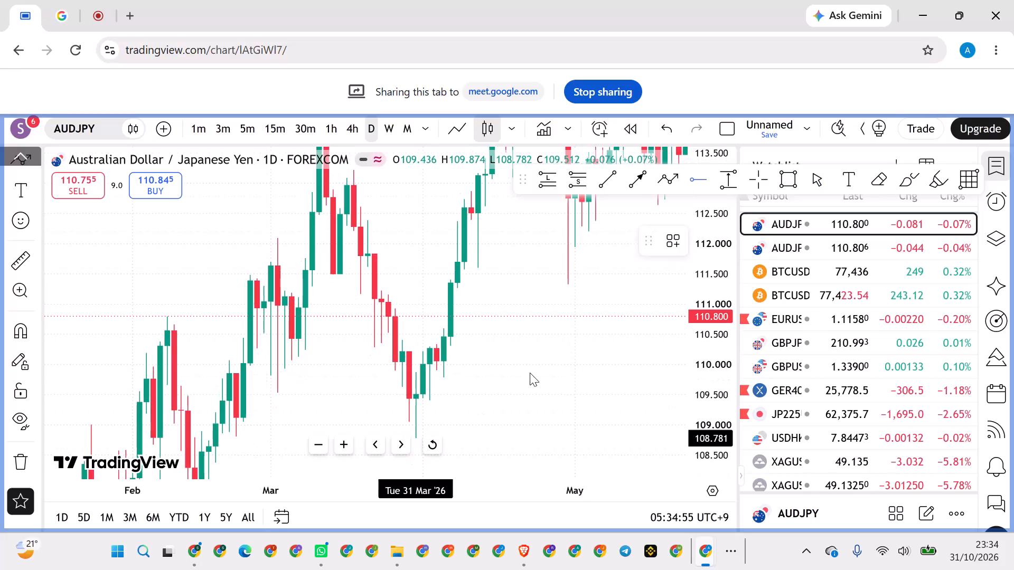
click(530, 373)
Draw a horizontal arrow from the 27 March candle to the 6 April candle at about 110.389.
drag(512, 398, 544, 350)
drag(709, 235, 698, 264)
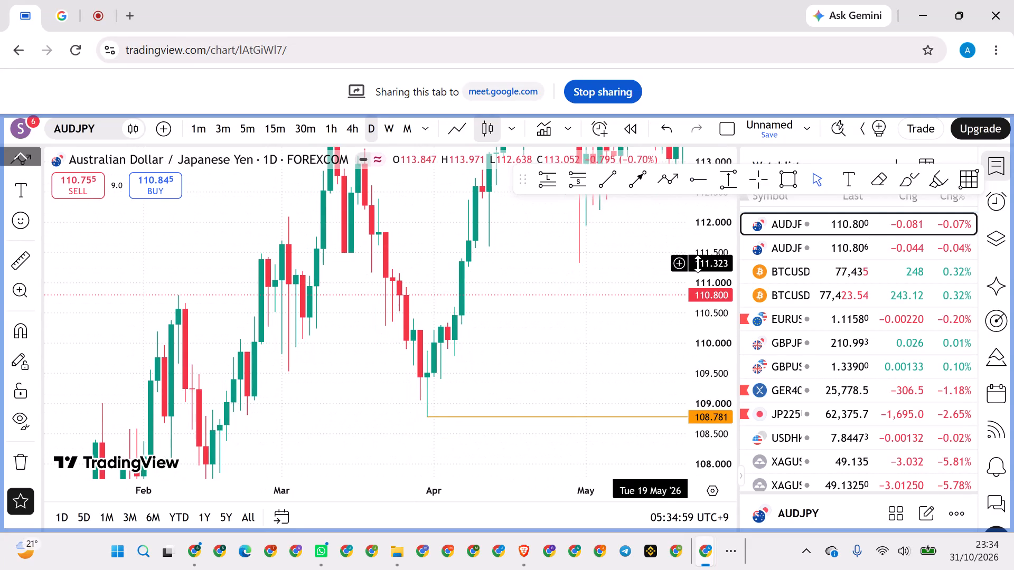
drag(698, 264, 693, 320)
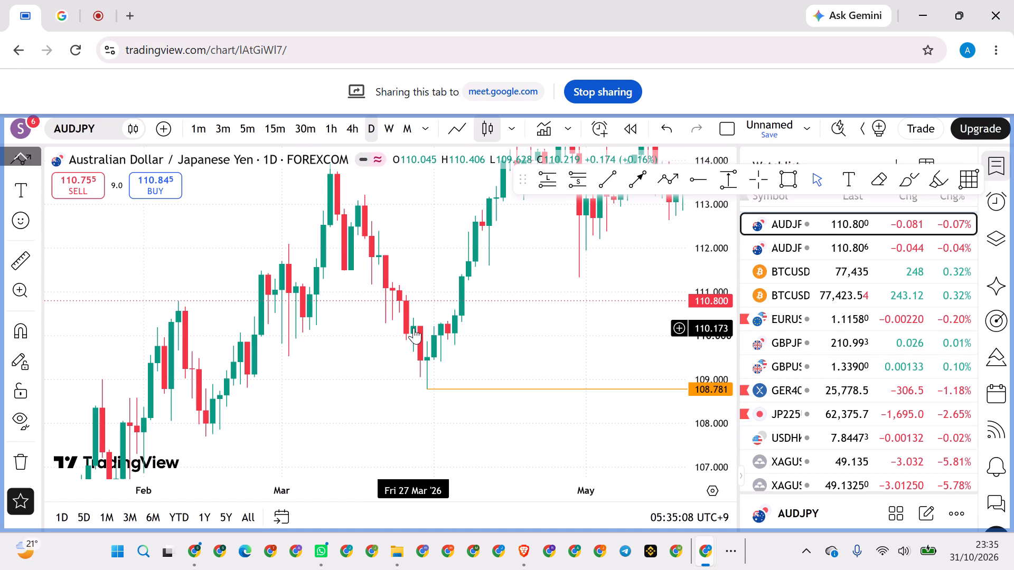
click(628, 181)
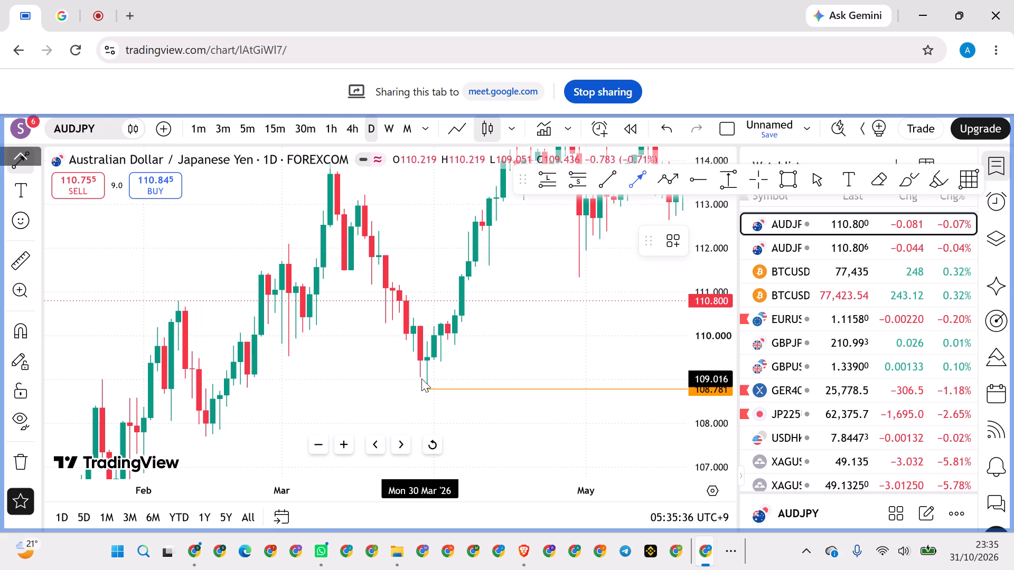
click(412, 318)
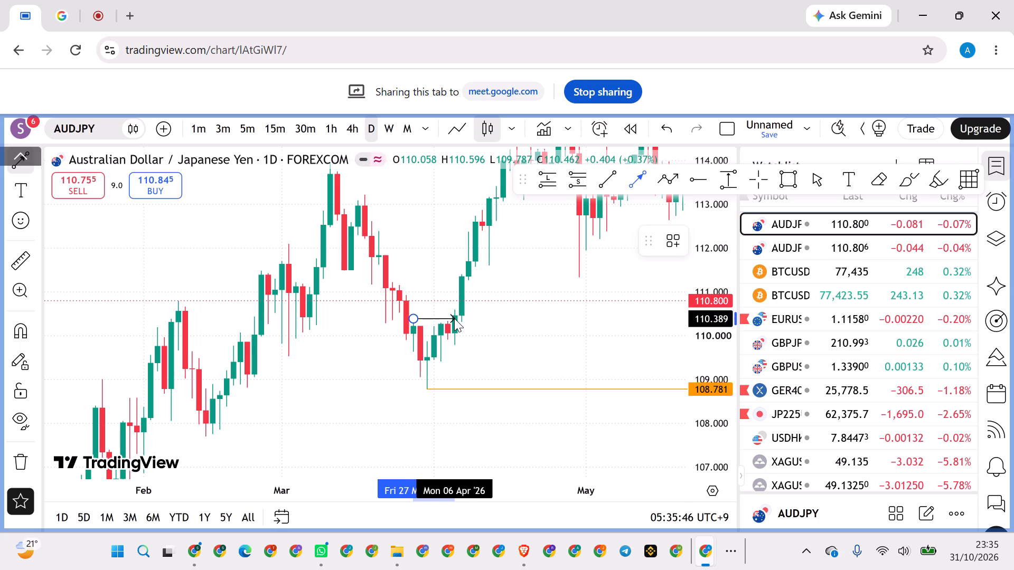
click(454, 318)
click(510, 338)
Move the horizontal ray from the 31 March low up to about 109.794, starting at 3 April.
drag(532, 340, 540, 340)
scroll(695, 341, up, 1)
scroll(695, 341, down, 20)
scroll(695, 341, down, 10)
scroll(695, 341, up, 2)
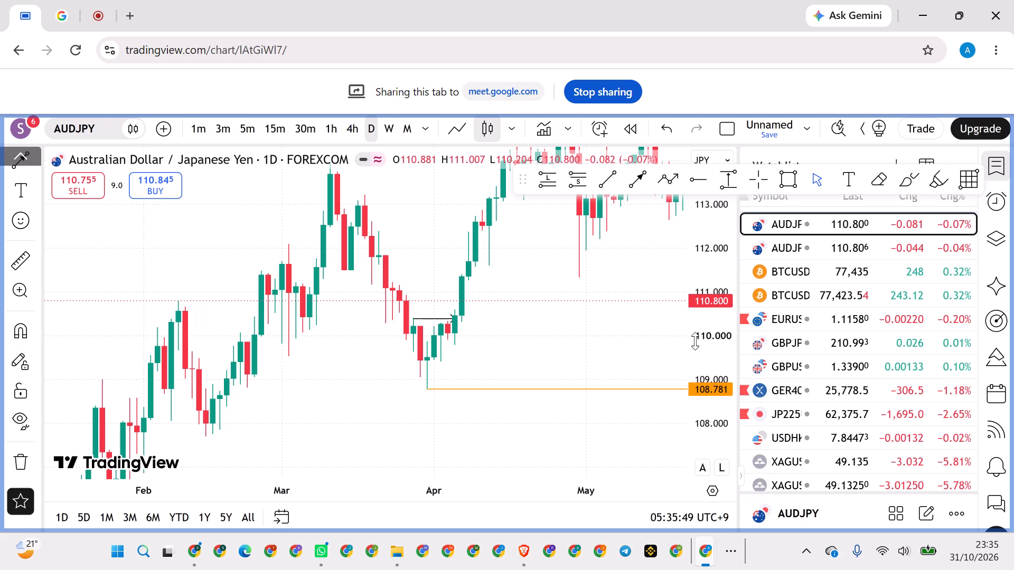
scroll(695, 341, up, 20)
scroll(695, 341, up, 9)
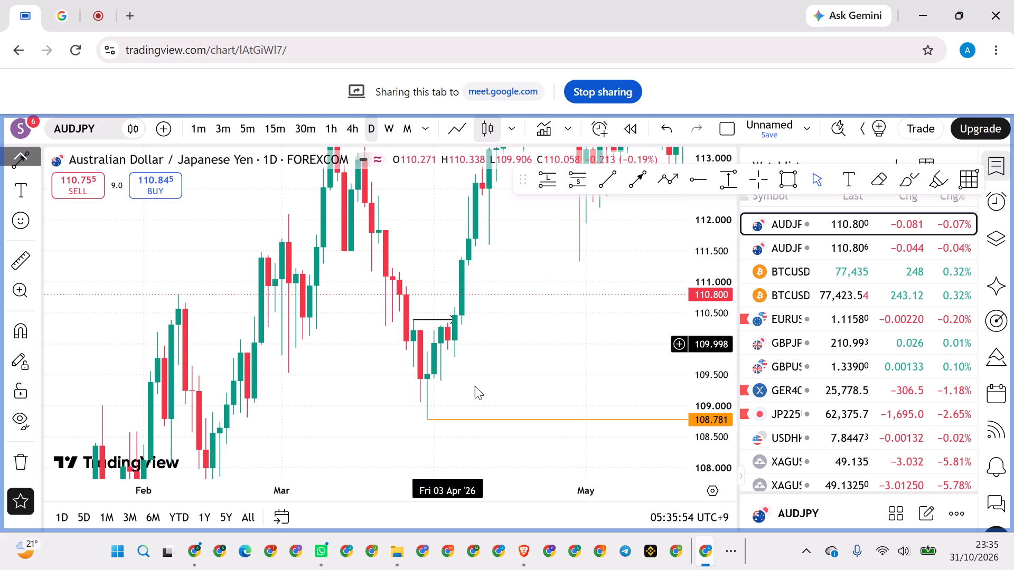
drag(425, 420, 436, 420)
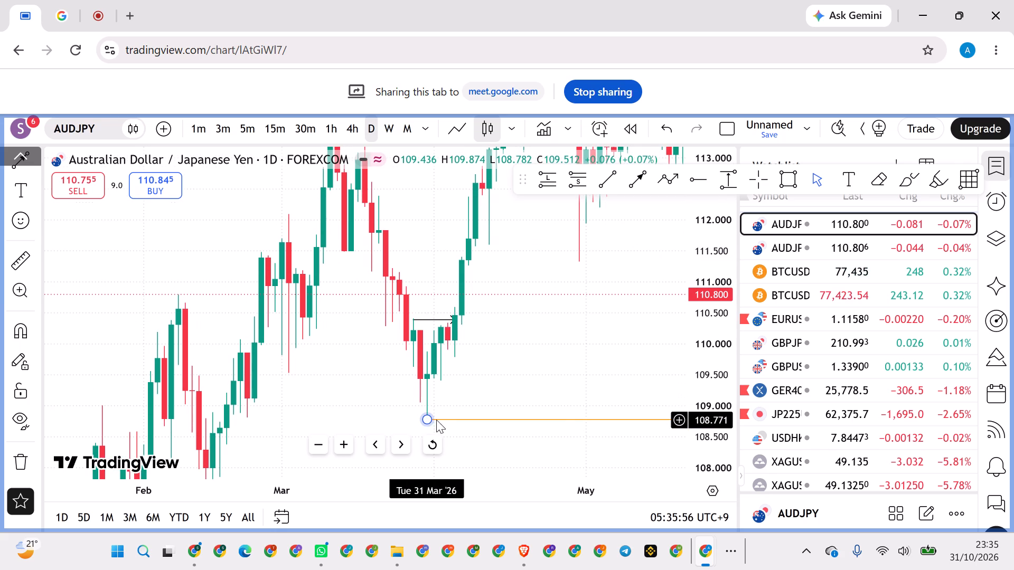
drag(436, 420, 450, 357)
click(530, 254)
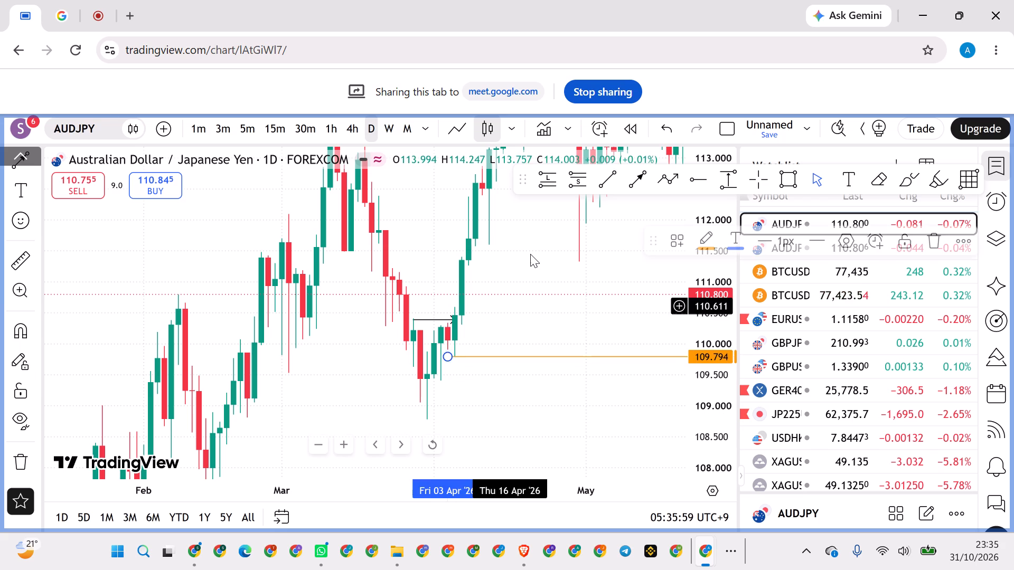
Draw a second horizontal ray from the 2 April candle's high at about 110.279.
click(691, 182)
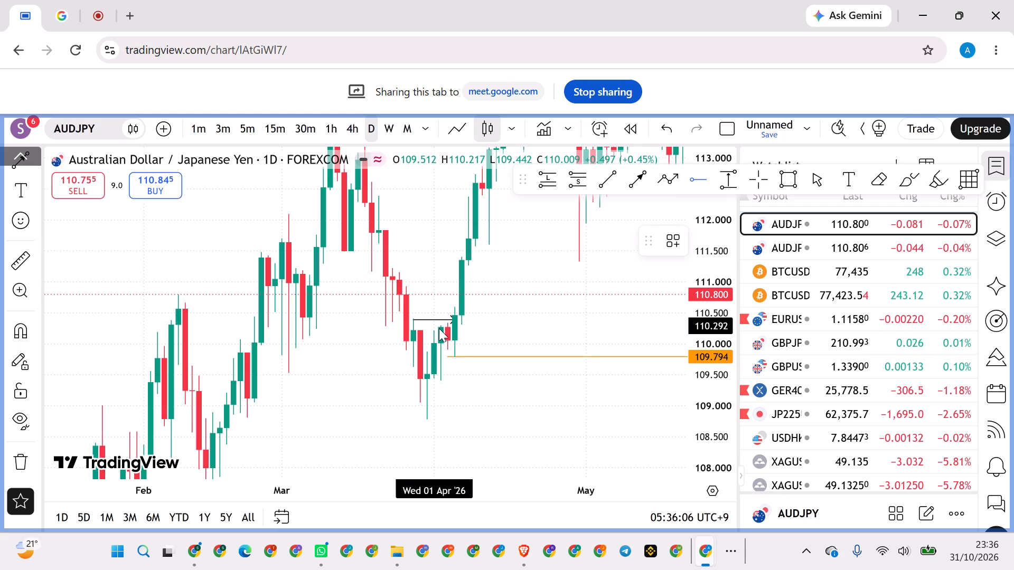
click(441, 326)
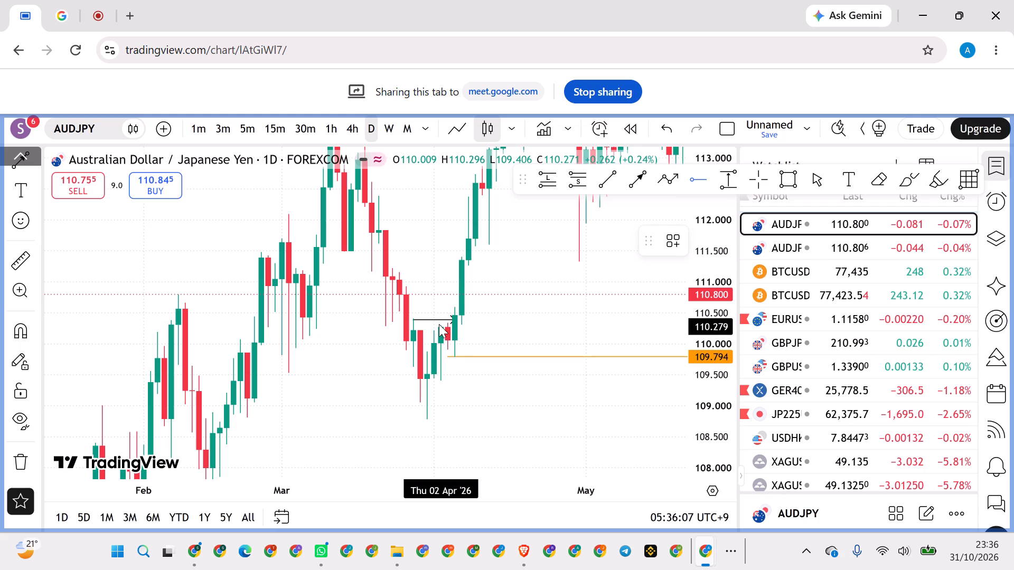
click(478, 388)
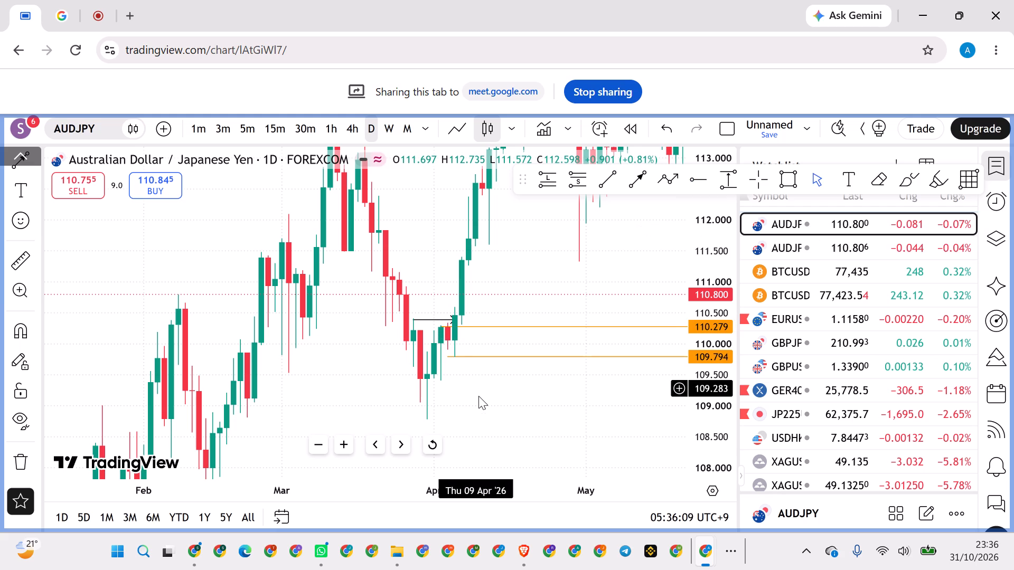
Shift the lower horizontal ray's start to the 6 April candle's low at about 109.781.
scroll(478, 396, up, 20)
scroll(478, 396, up, 2)
drag(474, 408, 505, 383)
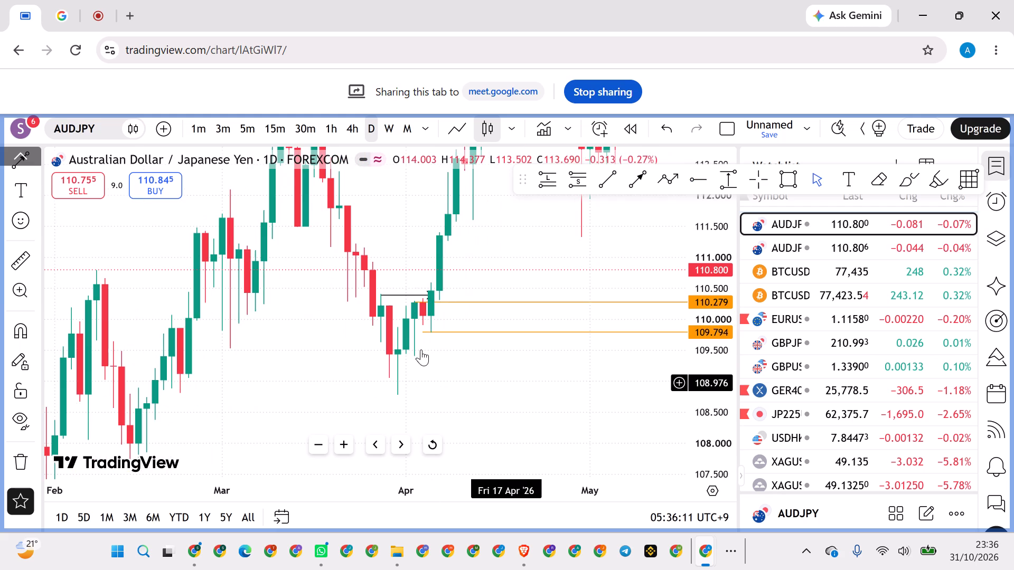
drag(422, 332, 434, 332)
click(471, 358)
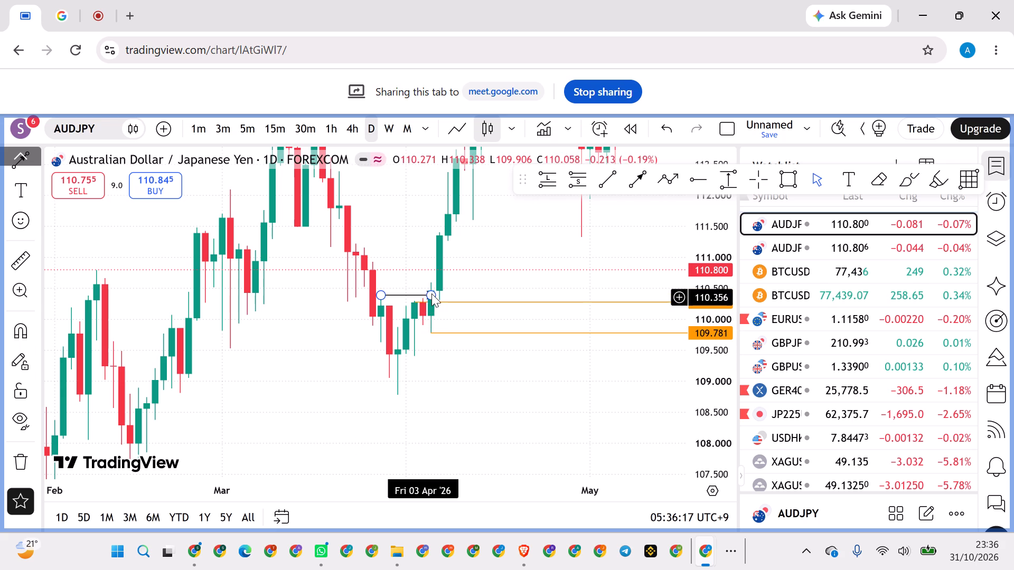
Shorten the arrow starting at 27 March so it ends at the 3 April candle, at about 110.381, and dismiss the referral advert.
drag(431, 293, 417, 291)
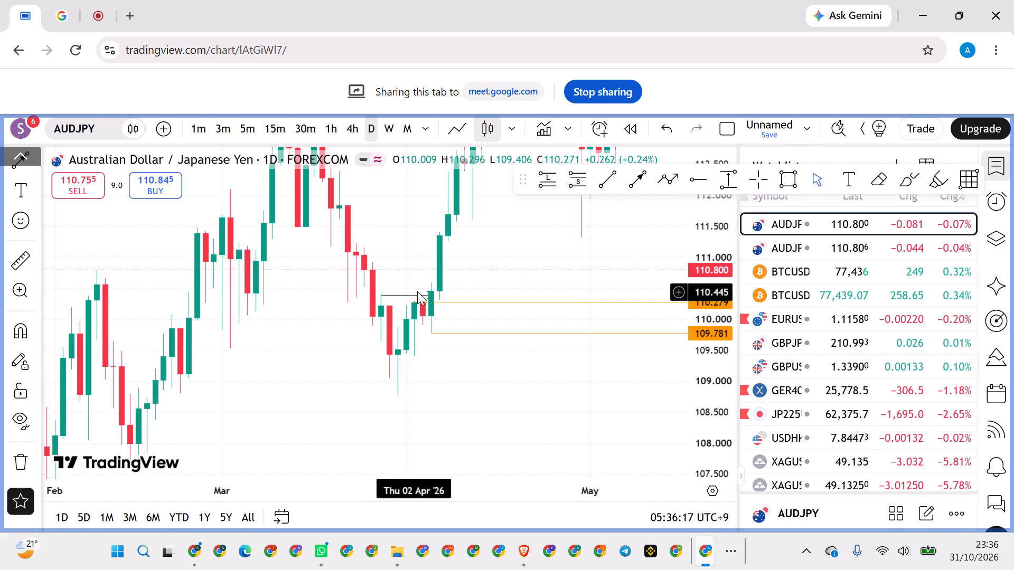
click(429, 293)
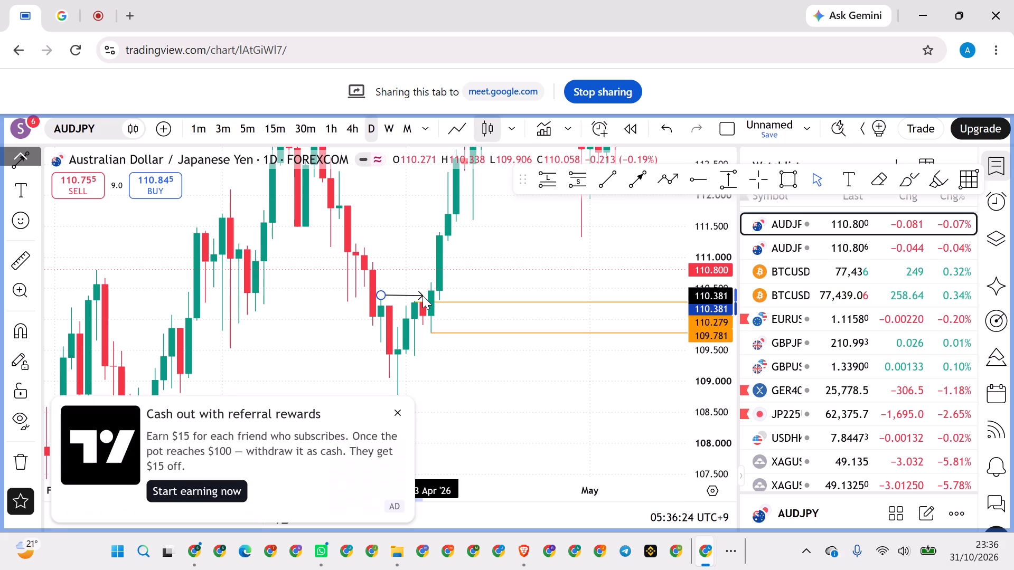
click(399, 416)
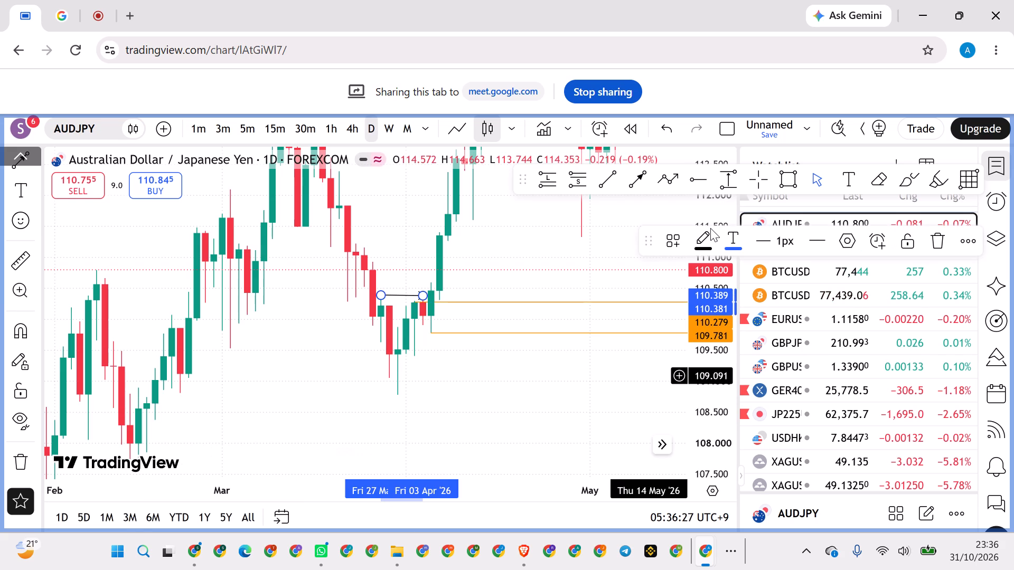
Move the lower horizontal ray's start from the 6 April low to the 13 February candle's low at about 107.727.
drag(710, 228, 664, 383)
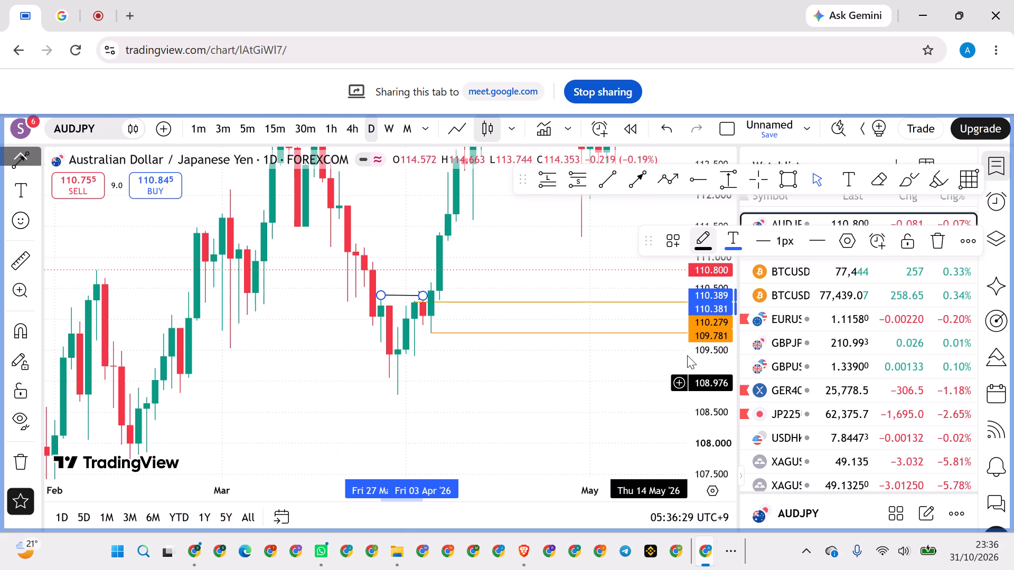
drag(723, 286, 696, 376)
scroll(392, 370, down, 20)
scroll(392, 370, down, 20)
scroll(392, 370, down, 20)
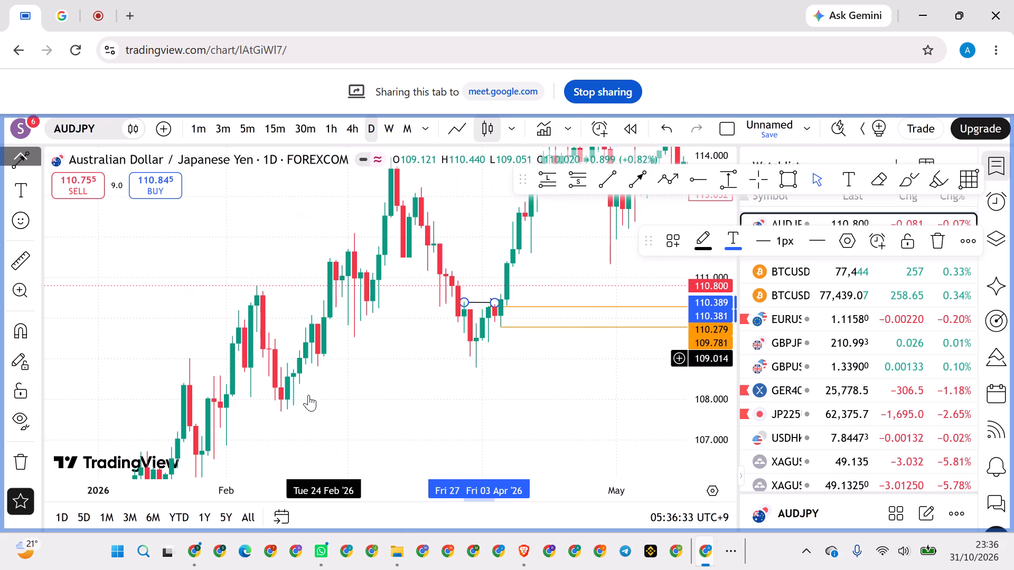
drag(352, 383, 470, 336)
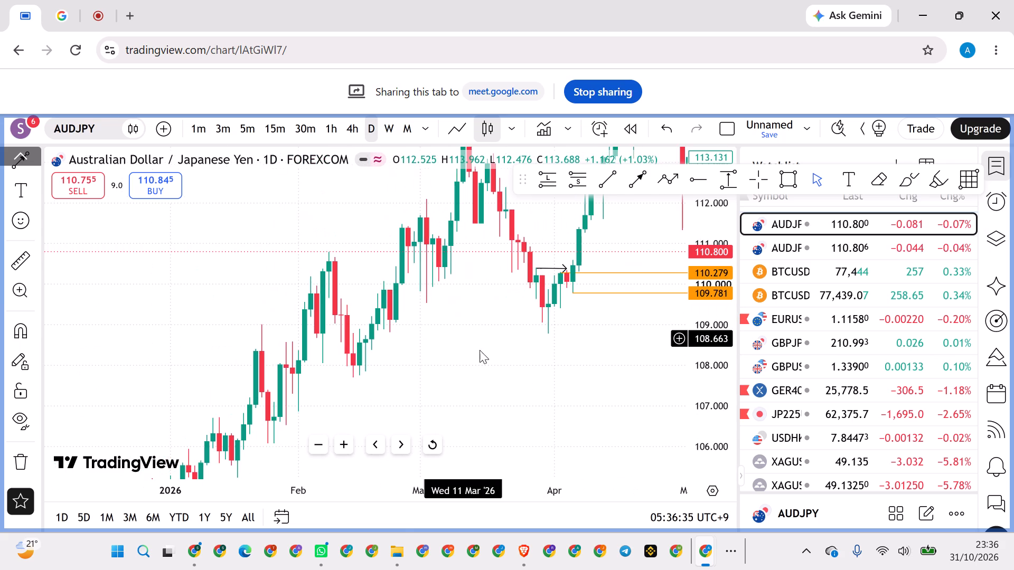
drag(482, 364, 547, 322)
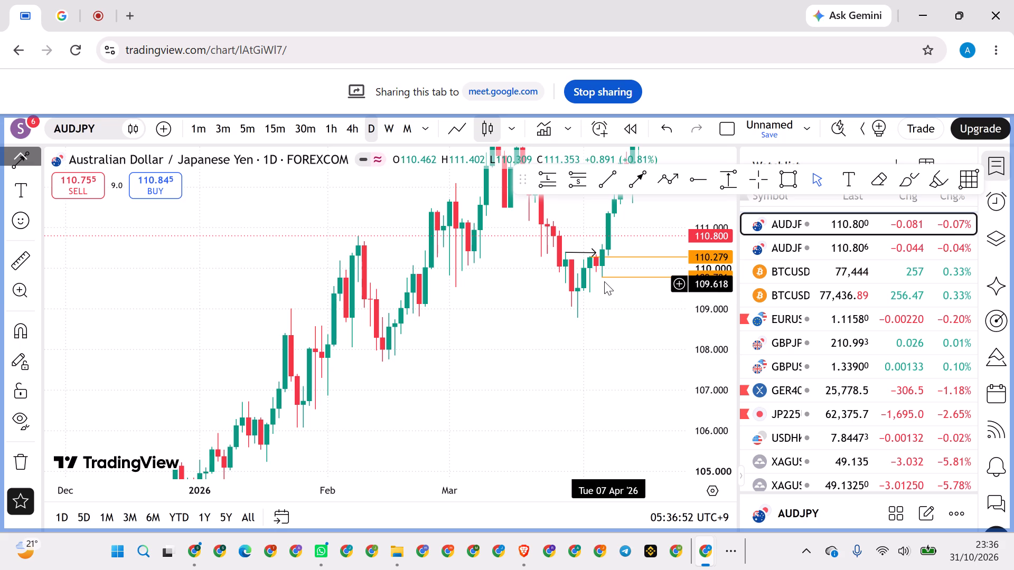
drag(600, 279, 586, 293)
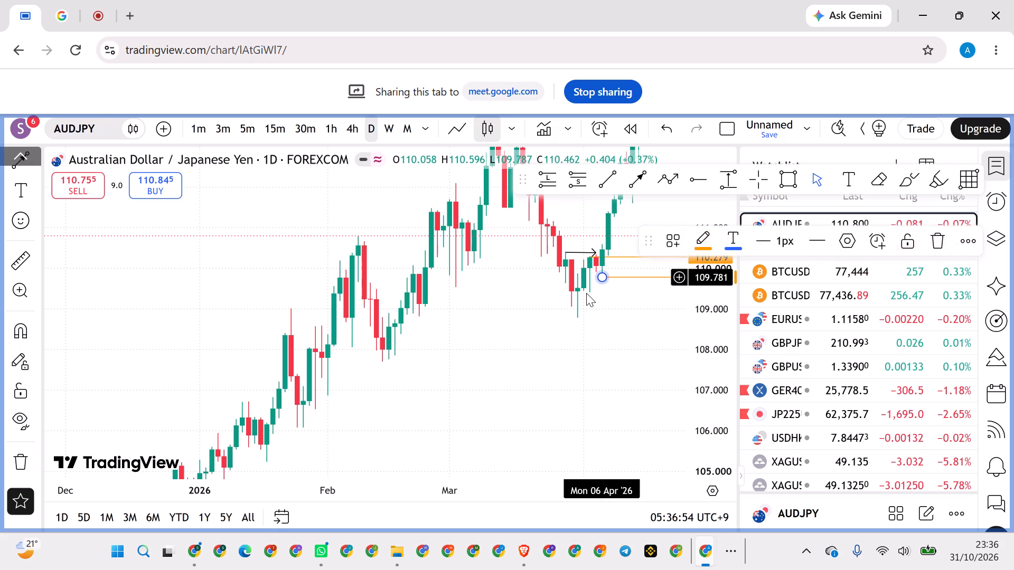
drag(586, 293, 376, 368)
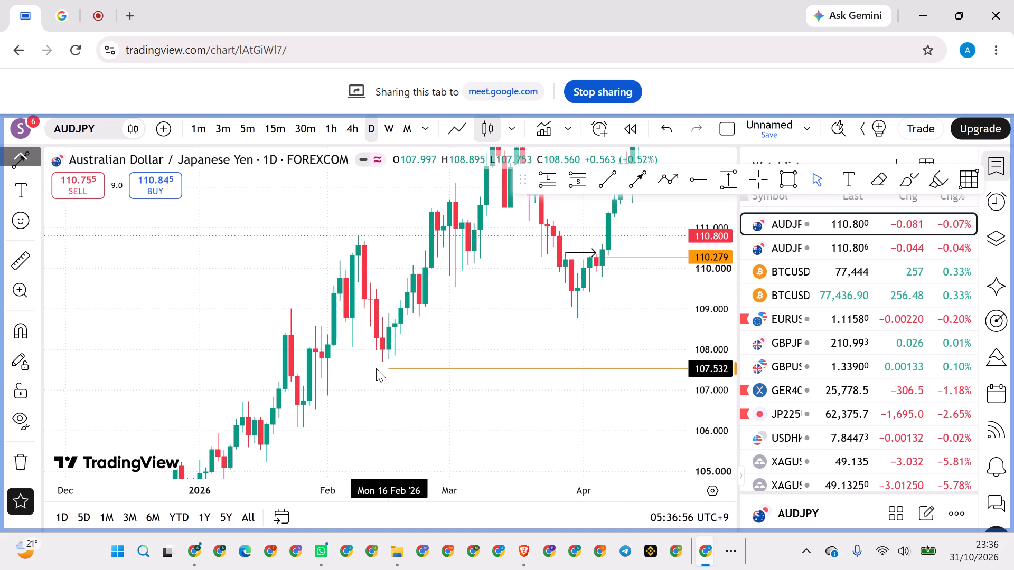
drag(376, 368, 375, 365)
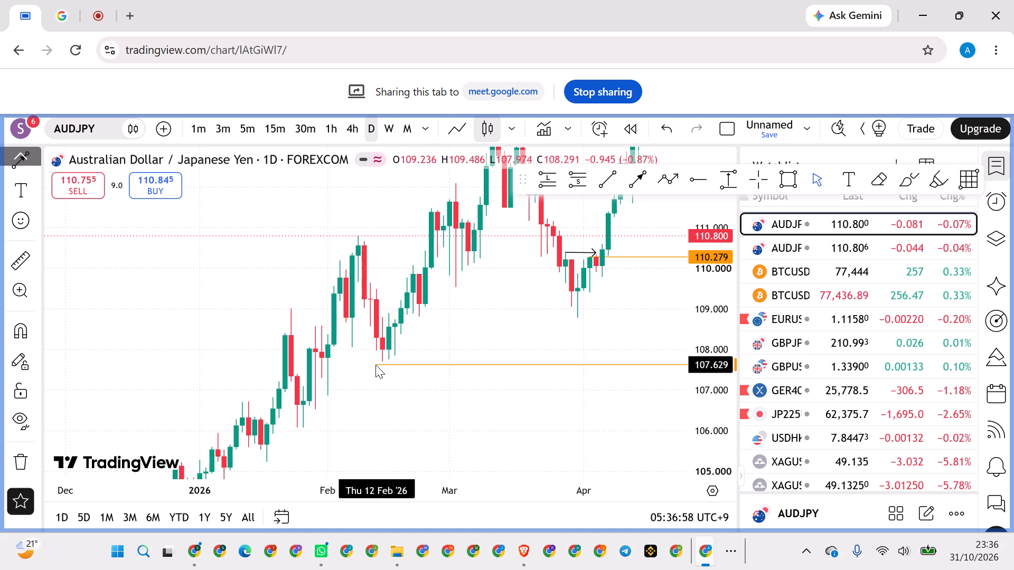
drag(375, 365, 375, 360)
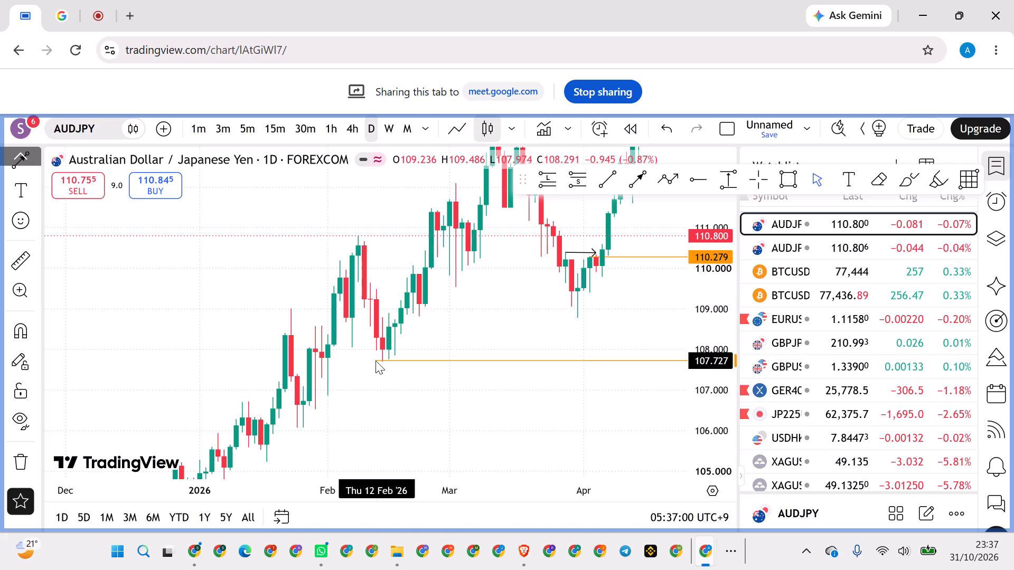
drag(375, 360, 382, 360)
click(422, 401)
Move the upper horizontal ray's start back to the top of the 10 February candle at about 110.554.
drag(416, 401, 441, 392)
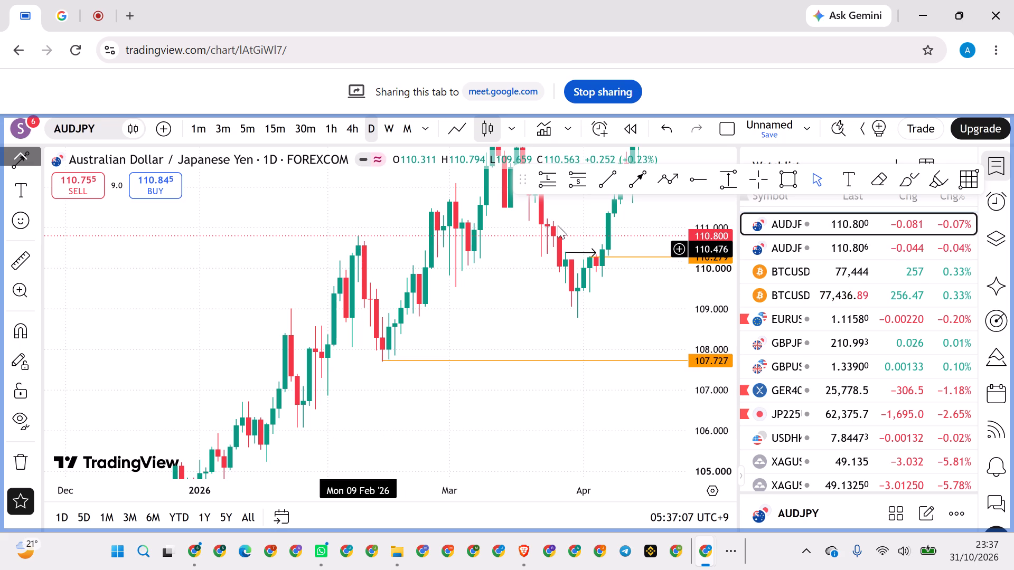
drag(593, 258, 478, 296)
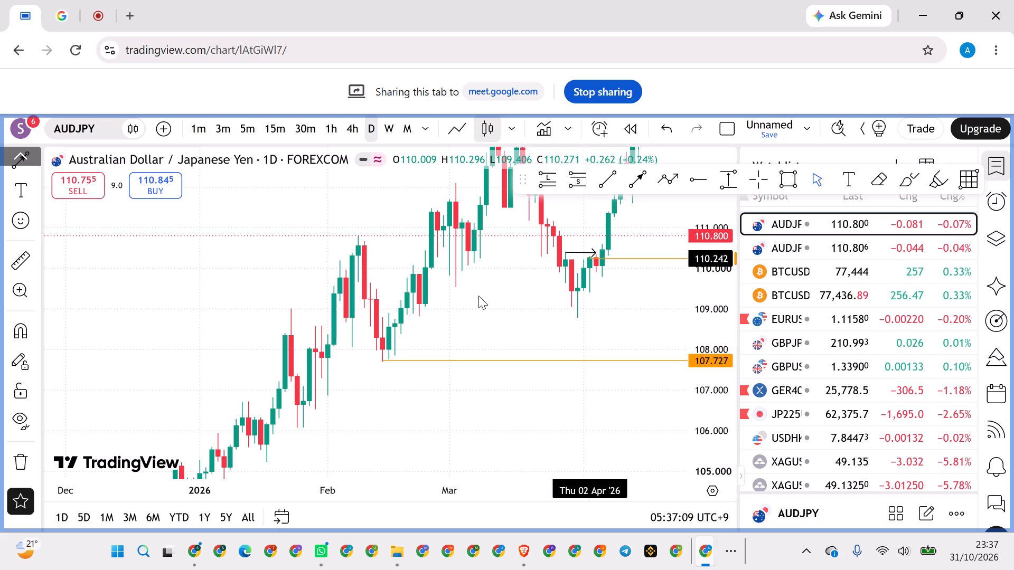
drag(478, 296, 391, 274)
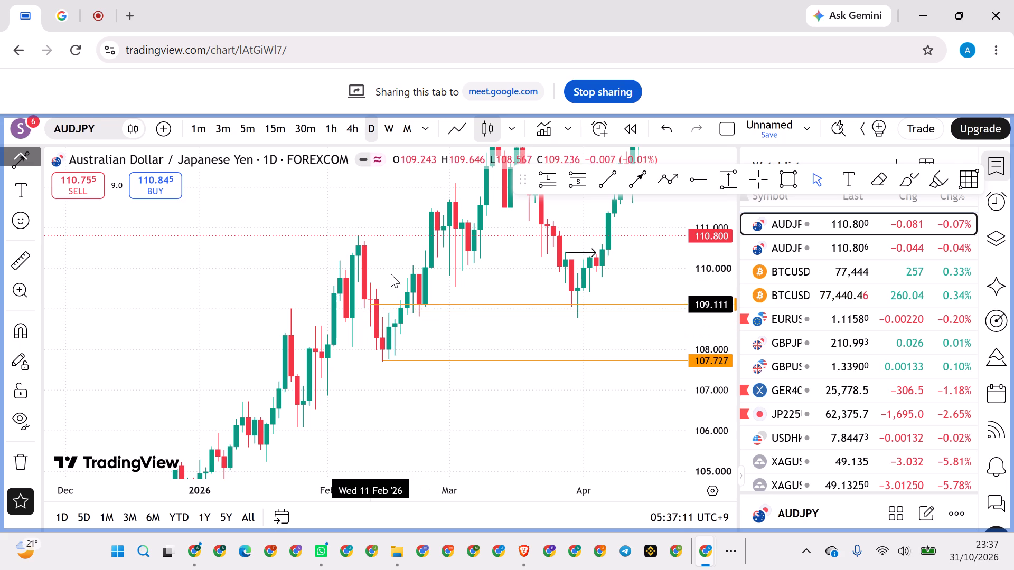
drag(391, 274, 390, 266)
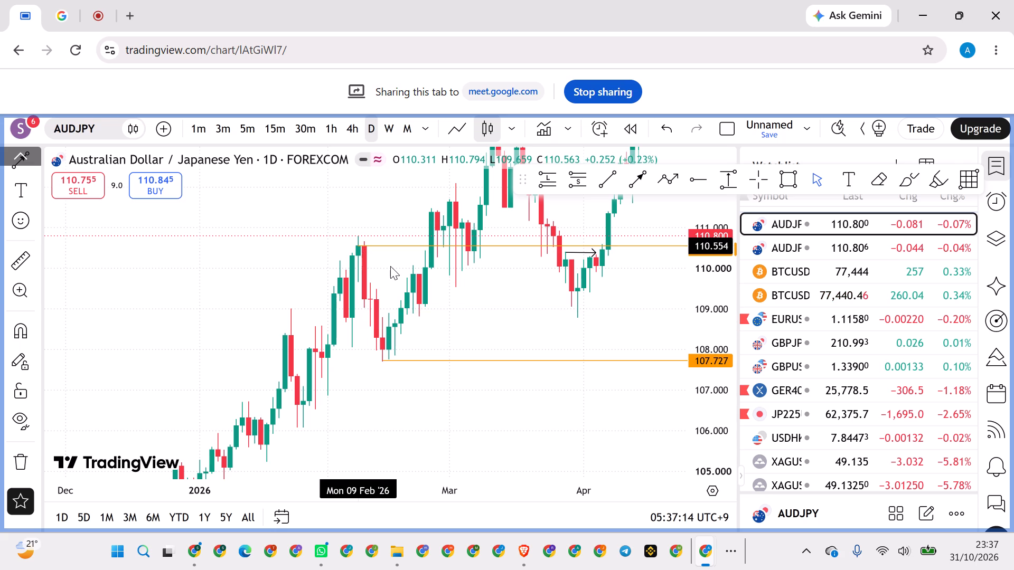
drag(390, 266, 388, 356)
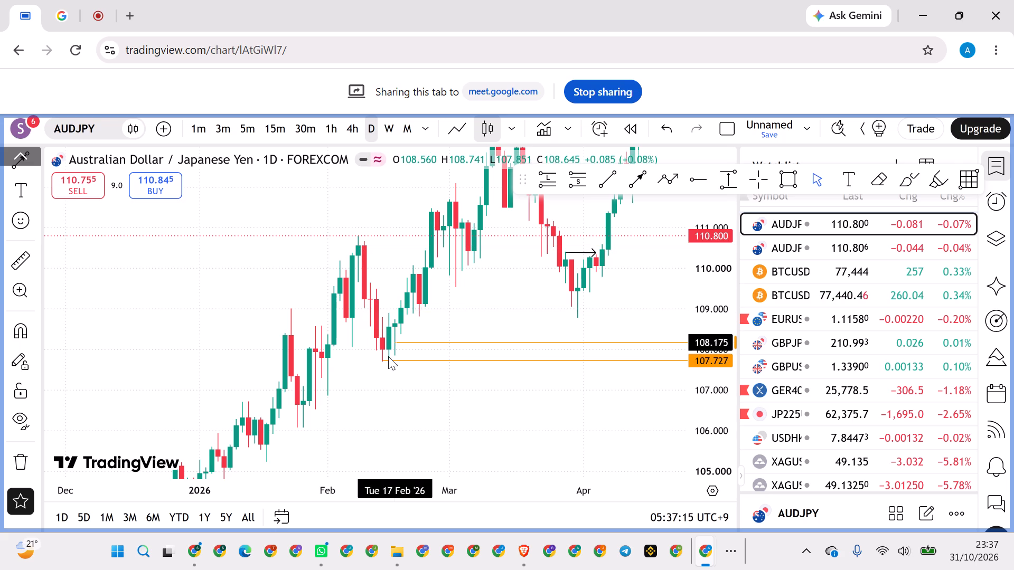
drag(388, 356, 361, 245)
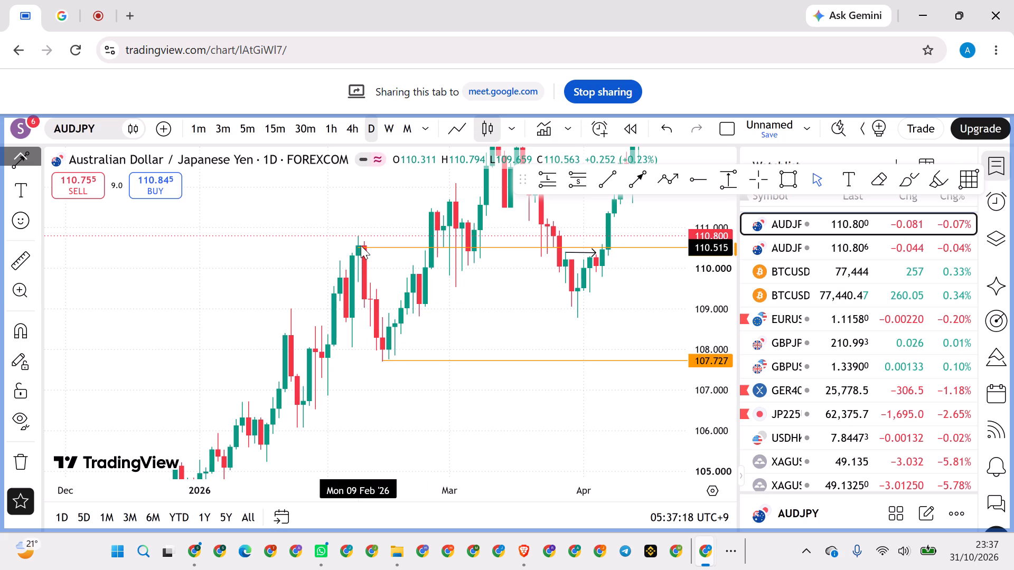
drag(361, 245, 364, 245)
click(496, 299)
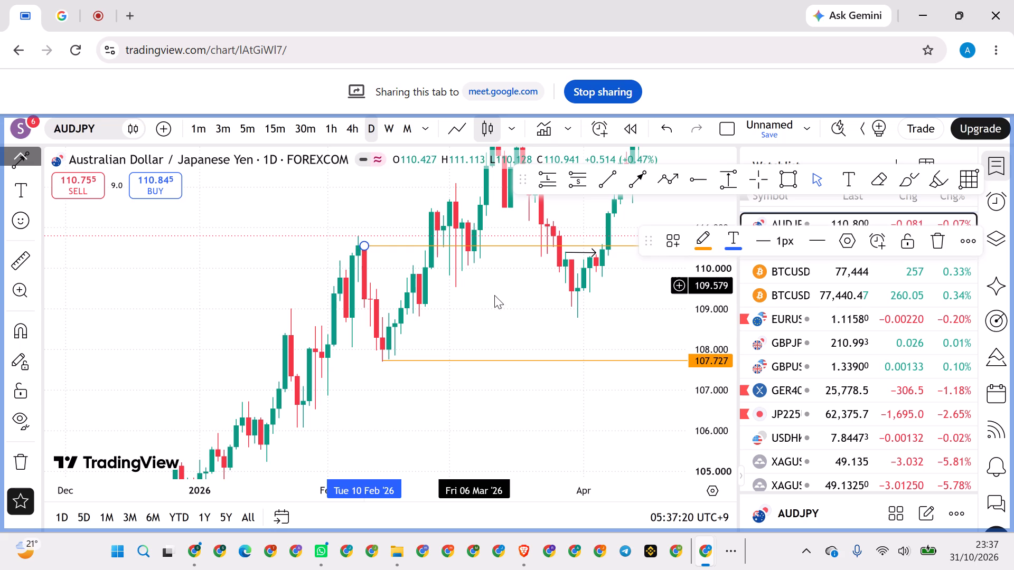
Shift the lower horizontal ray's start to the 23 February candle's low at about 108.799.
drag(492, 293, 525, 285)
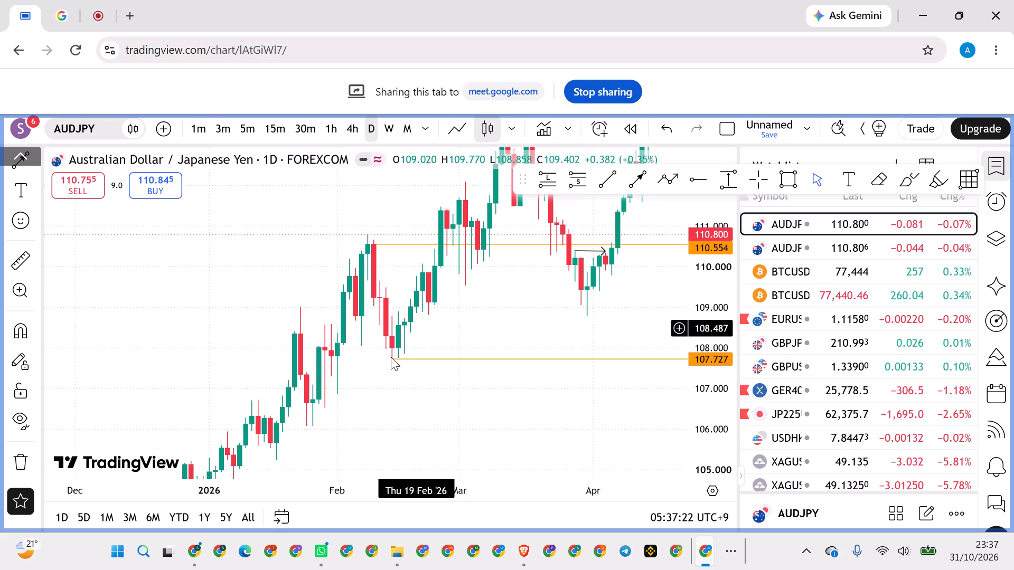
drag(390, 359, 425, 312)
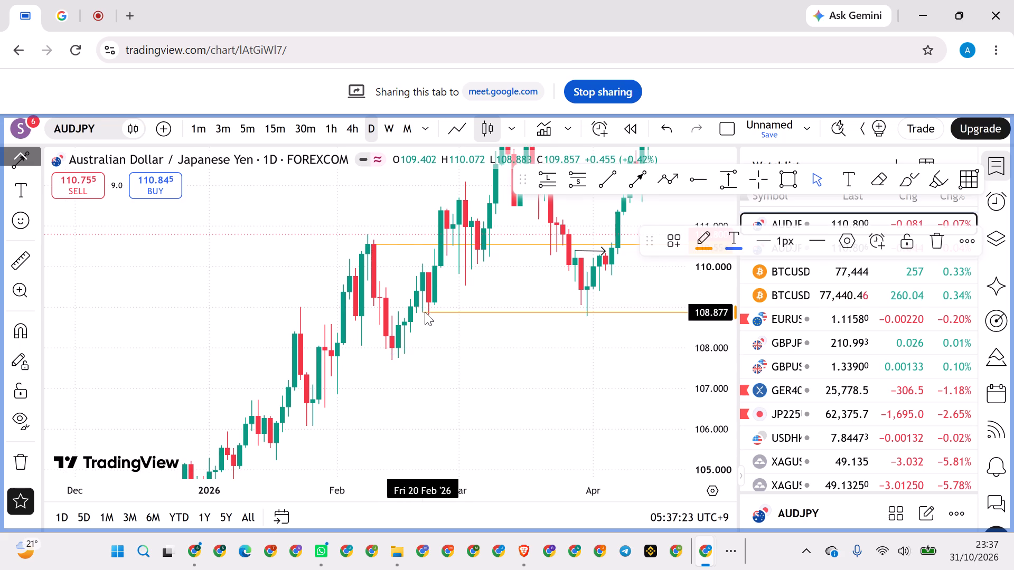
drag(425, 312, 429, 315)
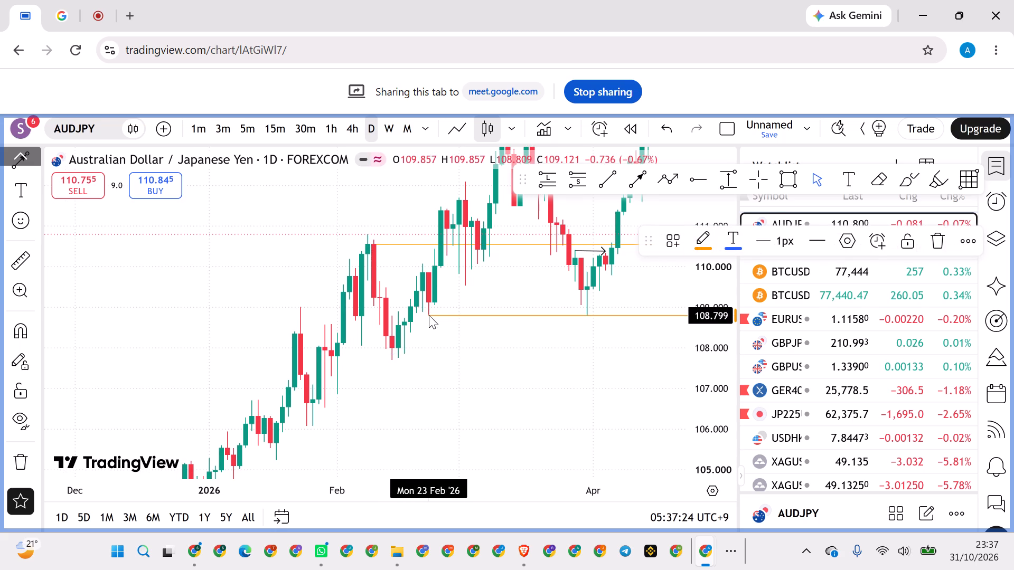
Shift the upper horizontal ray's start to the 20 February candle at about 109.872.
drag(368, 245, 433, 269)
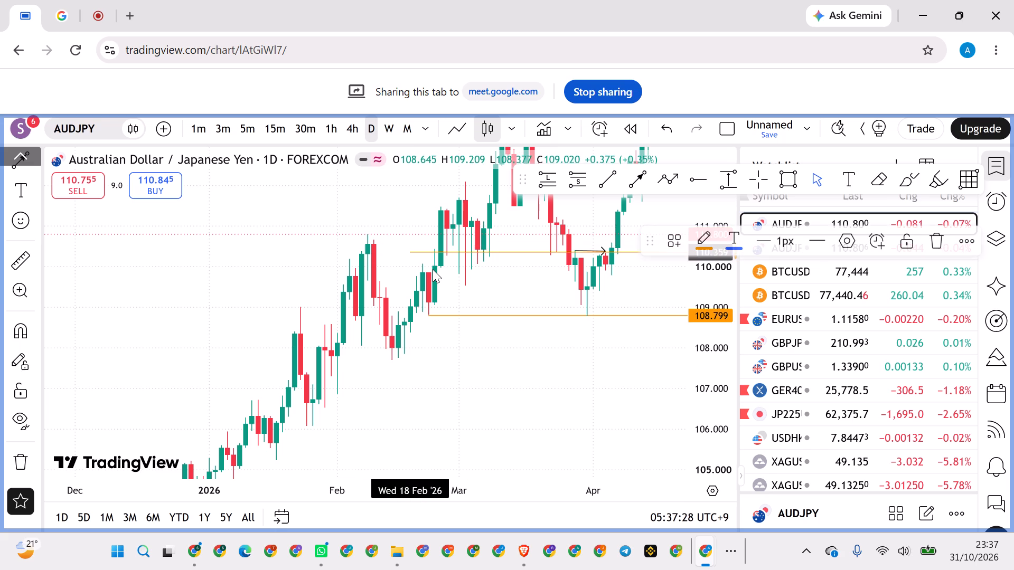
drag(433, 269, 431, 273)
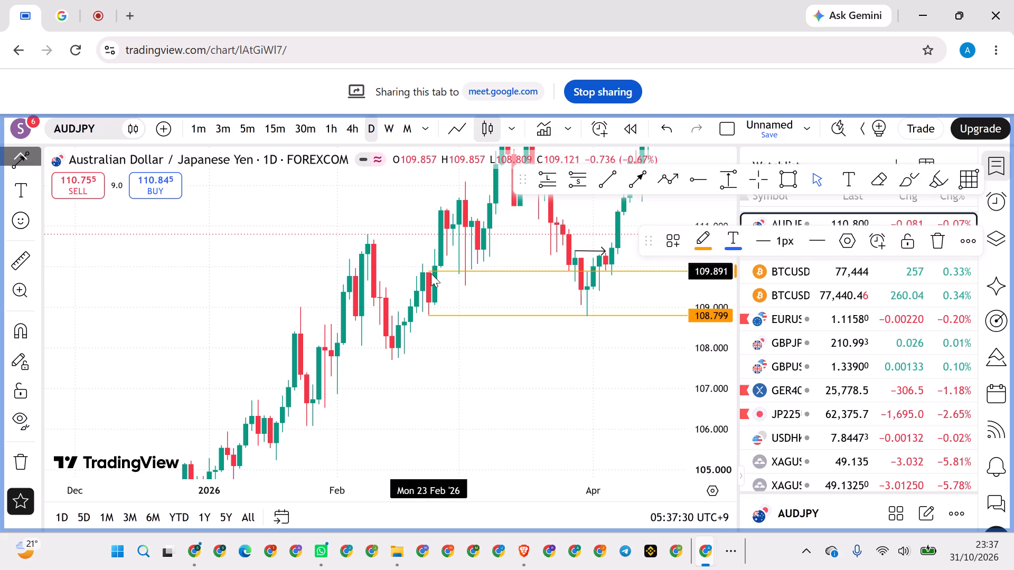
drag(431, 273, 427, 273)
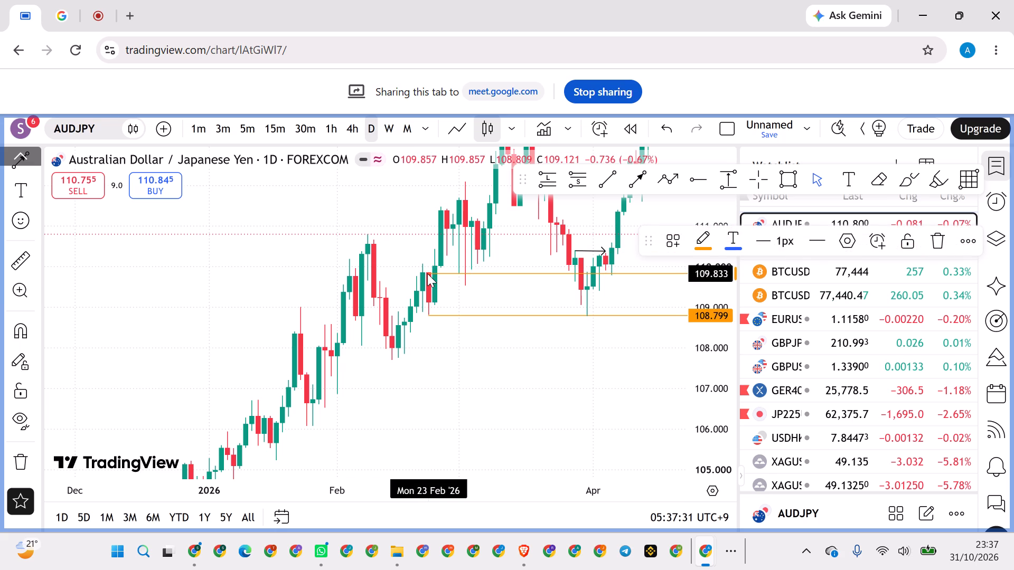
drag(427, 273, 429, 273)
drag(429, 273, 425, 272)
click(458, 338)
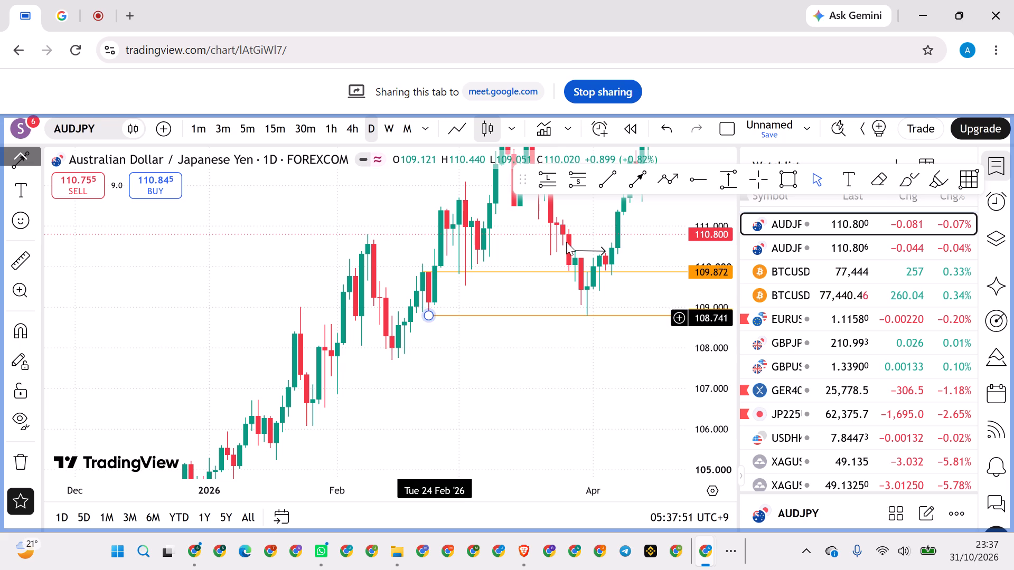
Erase both horizontal rays starting around 20 to 23 February and leave the eraser.
click(874, 181)
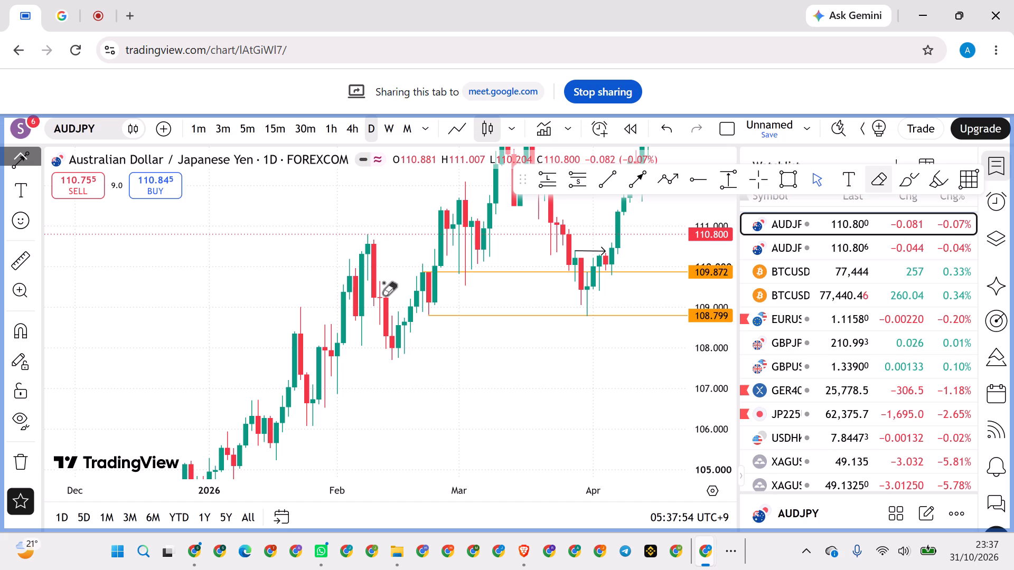
click(437, 270)
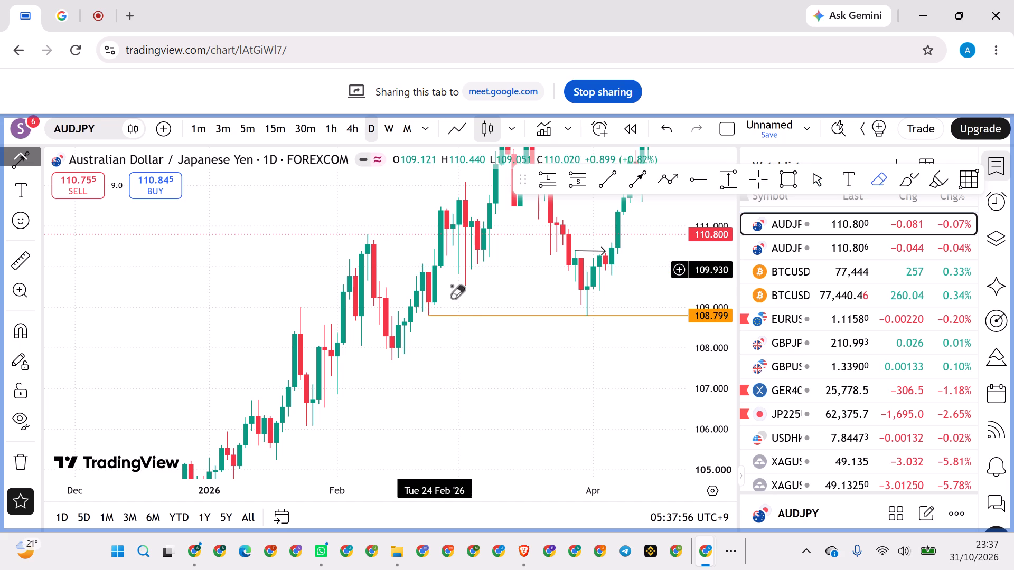
click(458, 318)
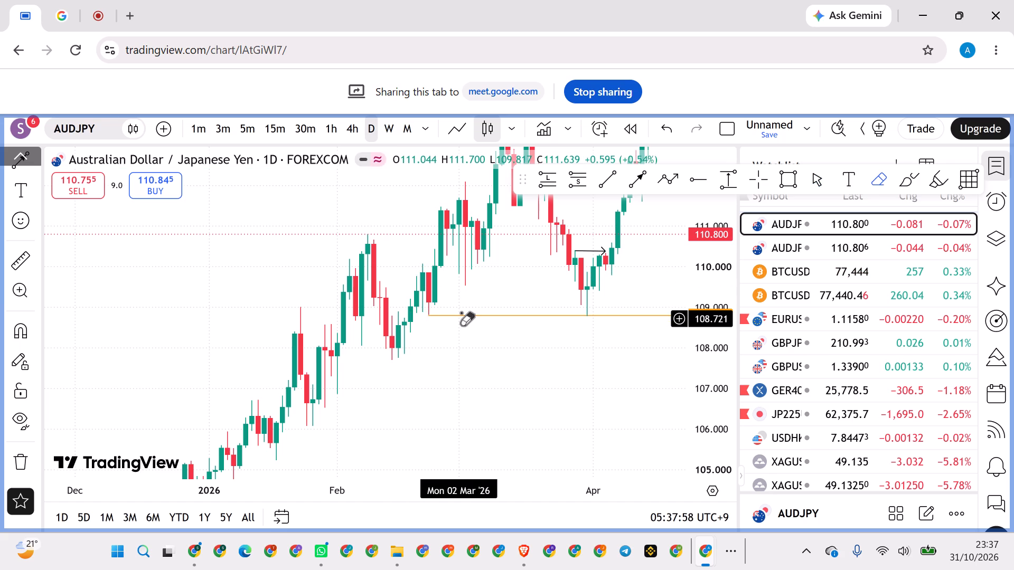
click(461, 312)
click(465, 318)
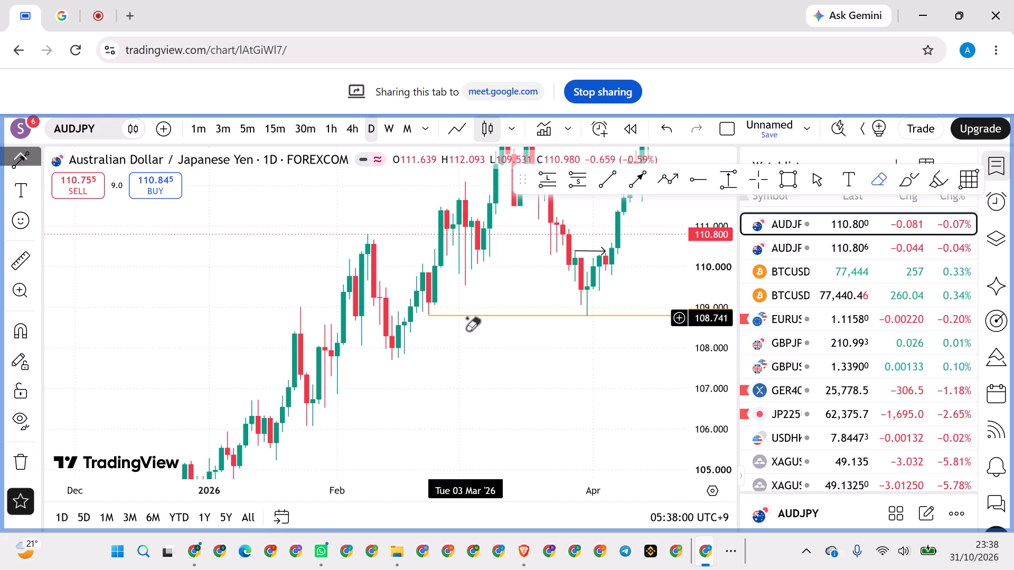
click(465, 315)
right_click(465, 315)
Examine AUDJPY's daily price action from early 2026 back through the 2025 uptrend to the start of 2025.
drag(448, 379, 548, 318)
scroll(522, 314, down, 20)
scroll(522, 314, down, 8)
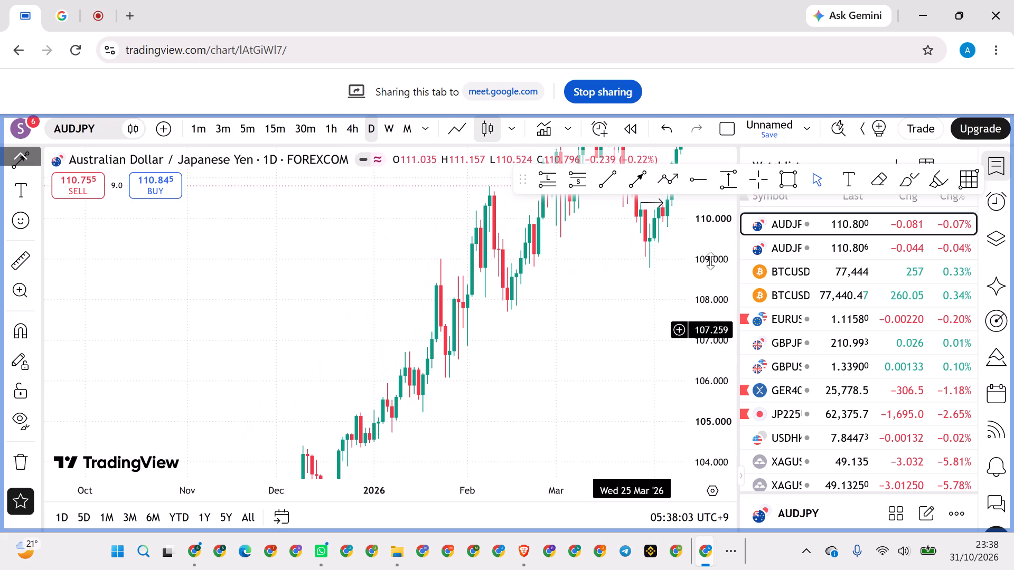
scroll(594, 370, down, 20)
scroll(594, 370, down, 20)
scroll(594, 370, down, 6)
drag(528, 388, 585, 288)
drag(534, 412, 590, 323)
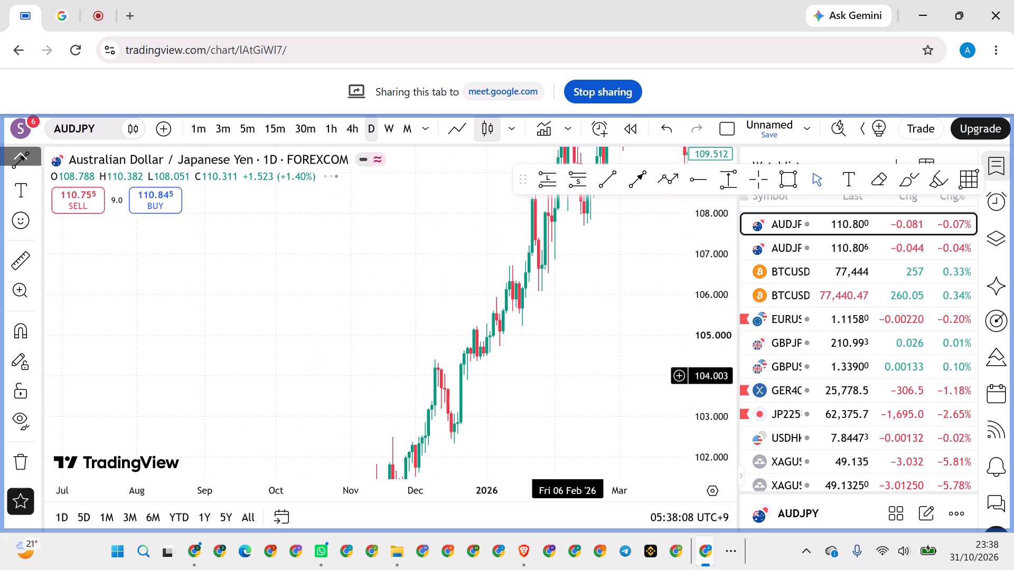
drag(590, 323, 605, 282)
drag(528, 422, 583, 332)
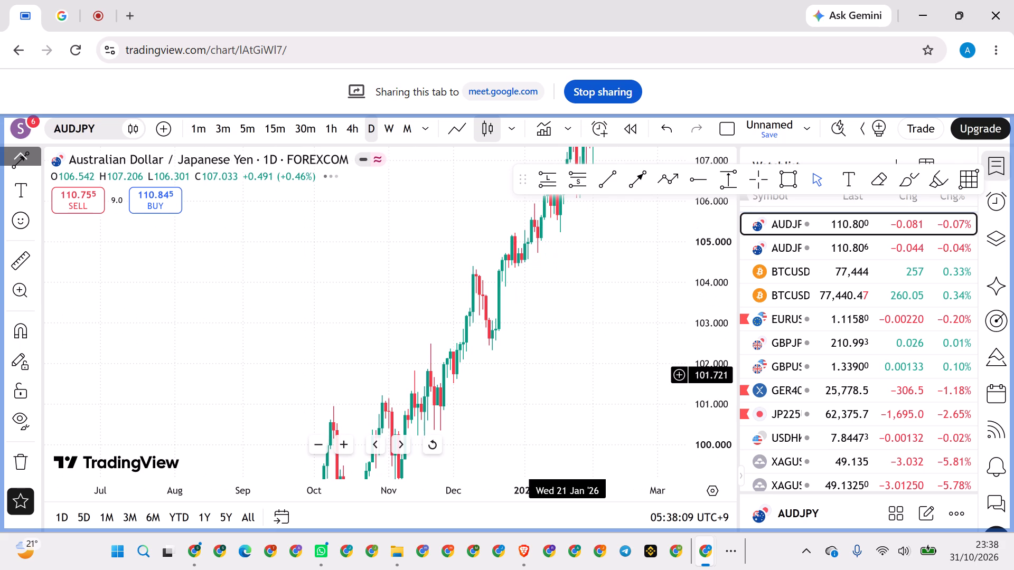
drag(583, 332, 617, 277)
drag(549, 386, 603, 297)
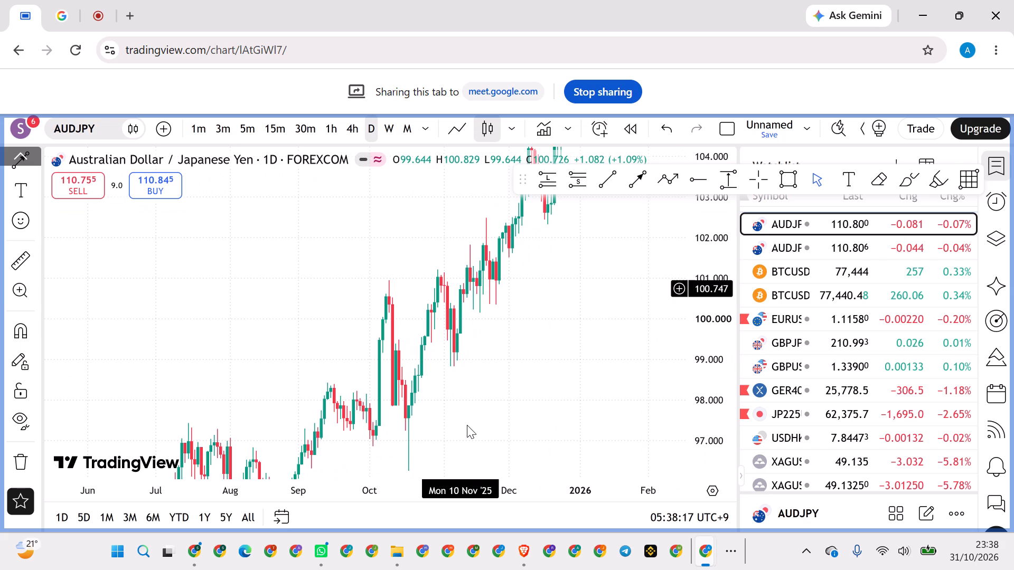
drag(506, 367, 558, 280)
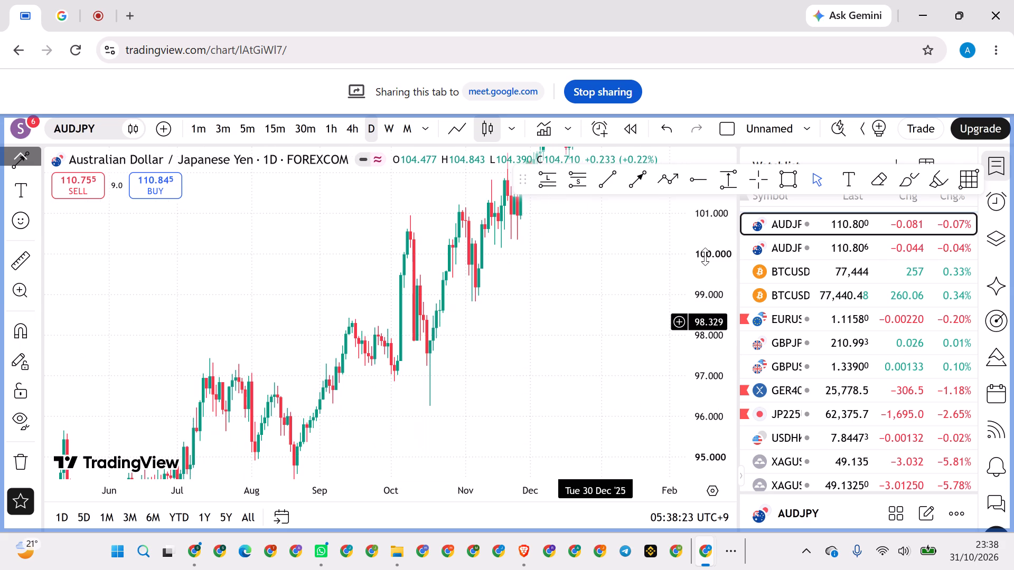
drag(713, 252, 692, 359)
scroll(513, 373, down, 7)
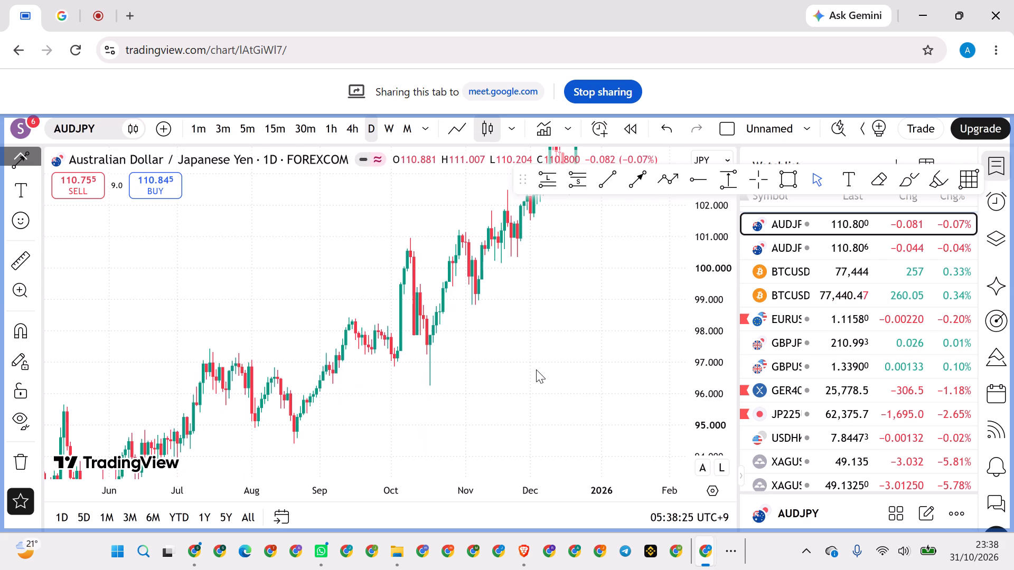
scroll(536, 369, down, 2)
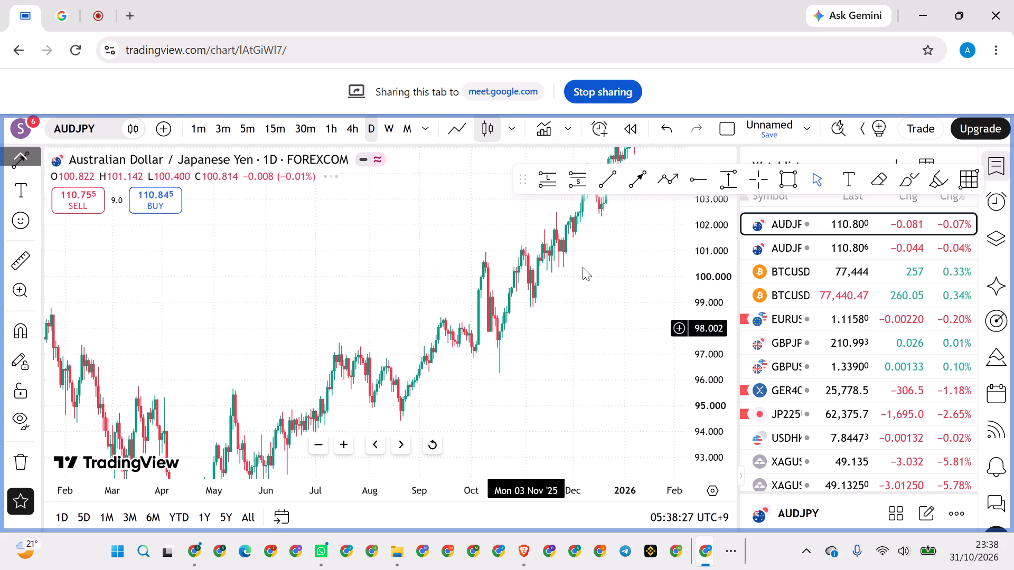
drag(459, 402, 567, 308)
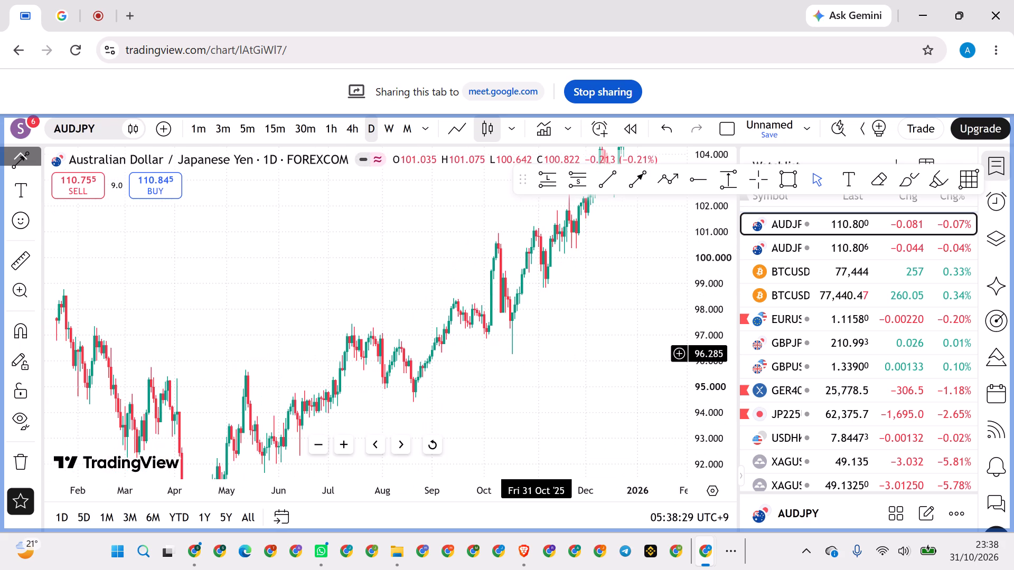
drag(567, 308, 586, 283)
drag(496, 376, 616, 302)
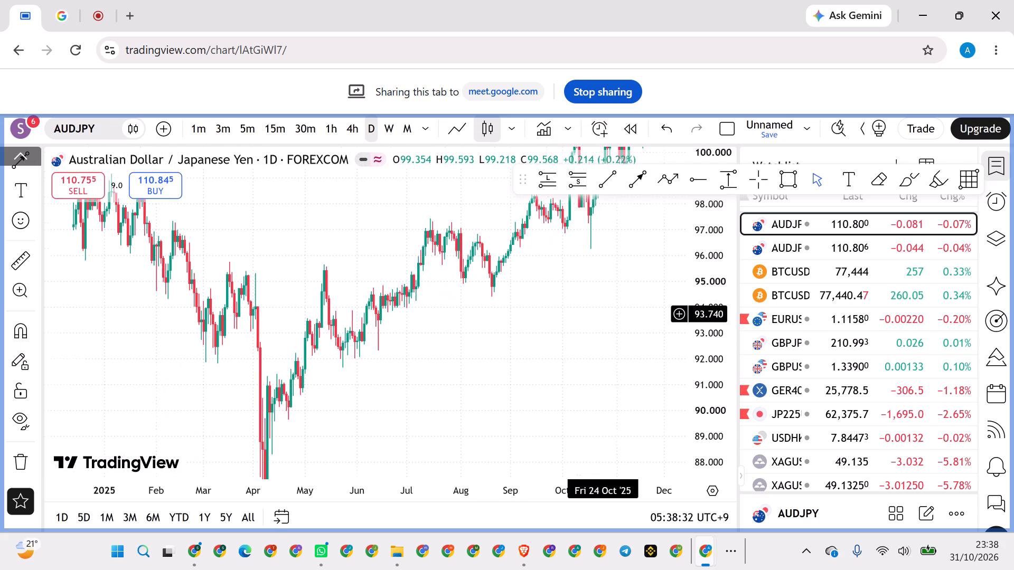
drag(616, 302, 623, 298)
drag(707, 234, 696, 299)
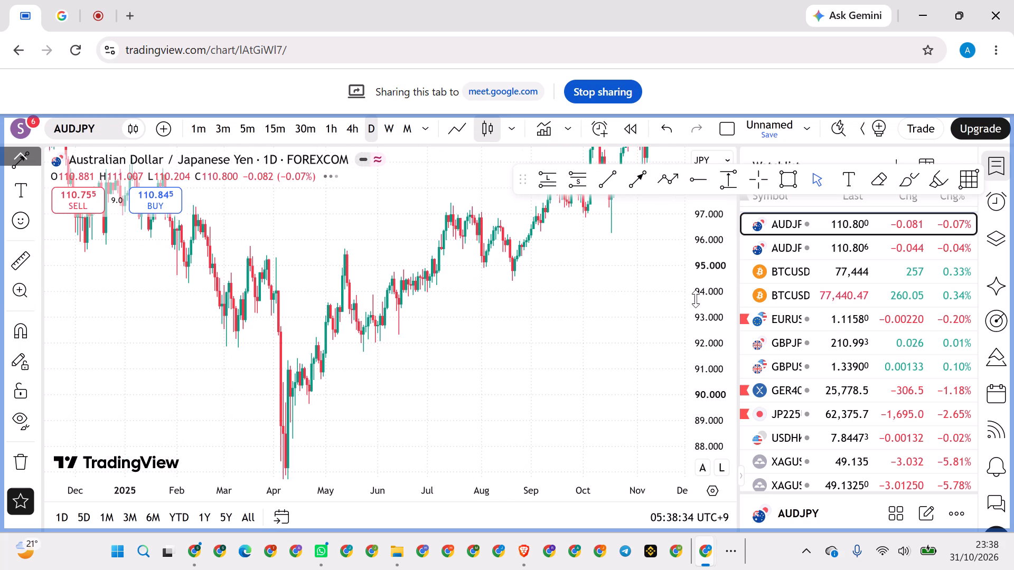
drag(696, 299, 684, 354)
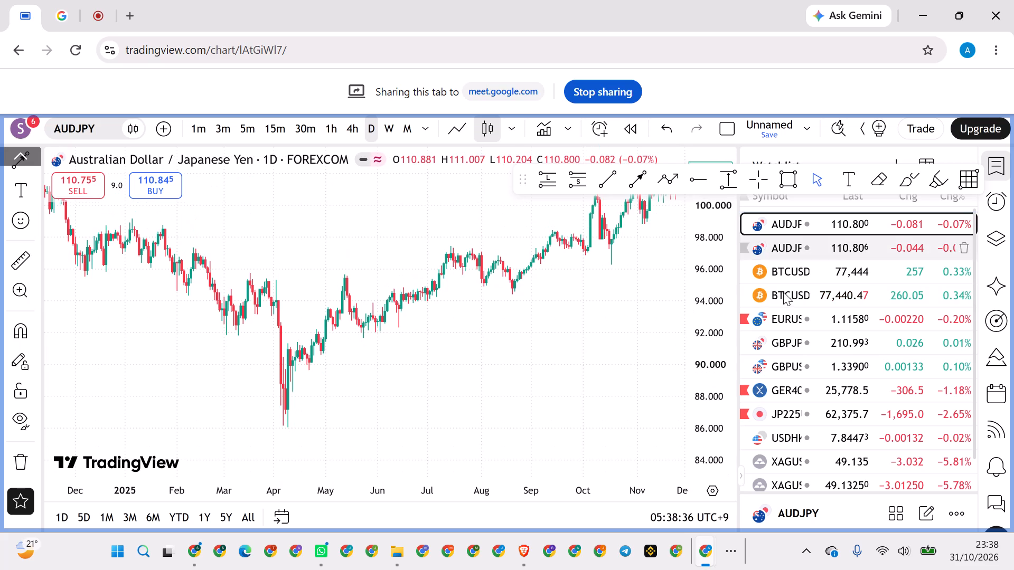
Open the Coinbase BTCUSD chart and examine its daily price action from late 2025 through October 2026.
click(791, 294)
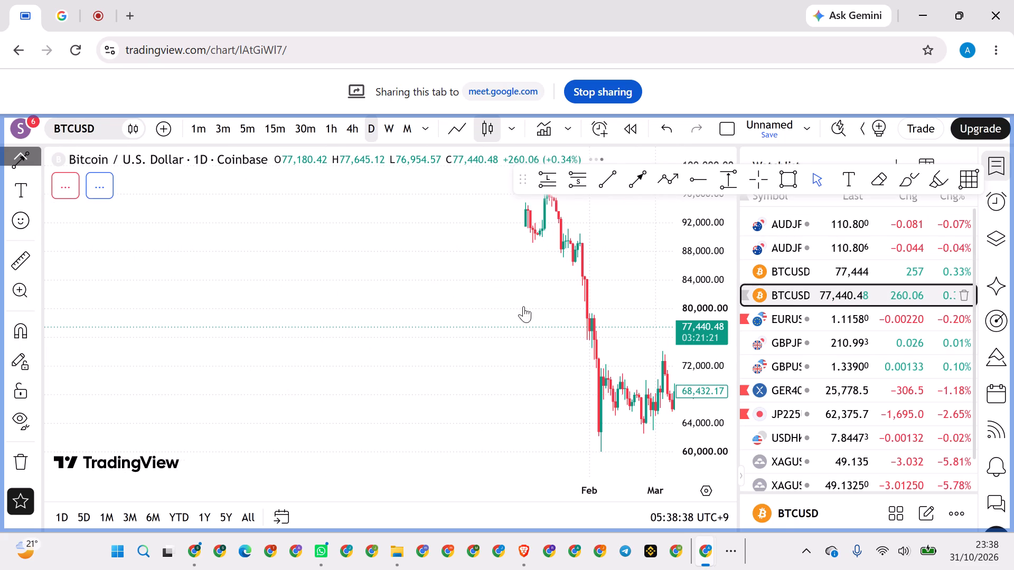
scroll(409, 279, up, 3)
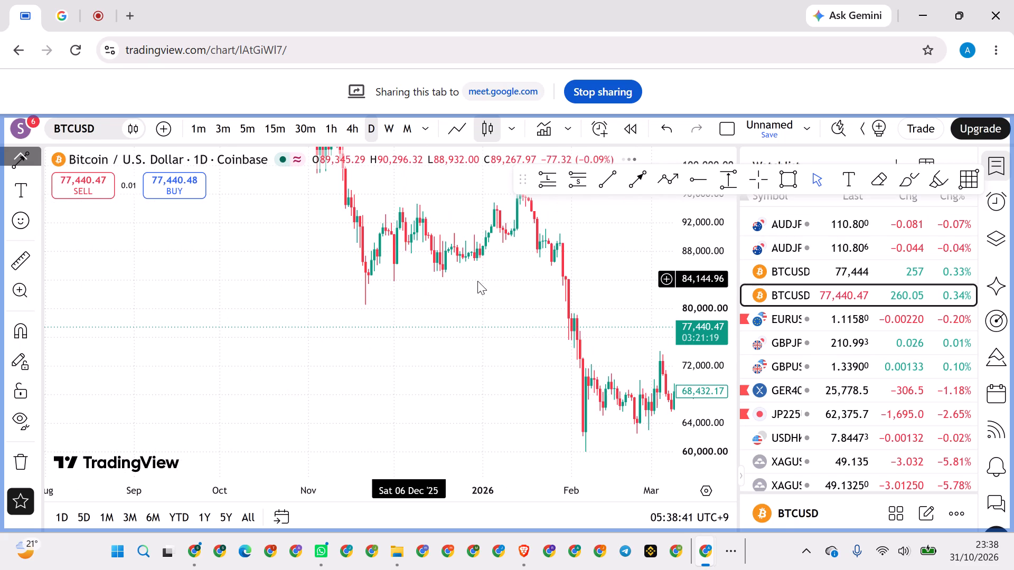
drag(579, 213, 521, 241)
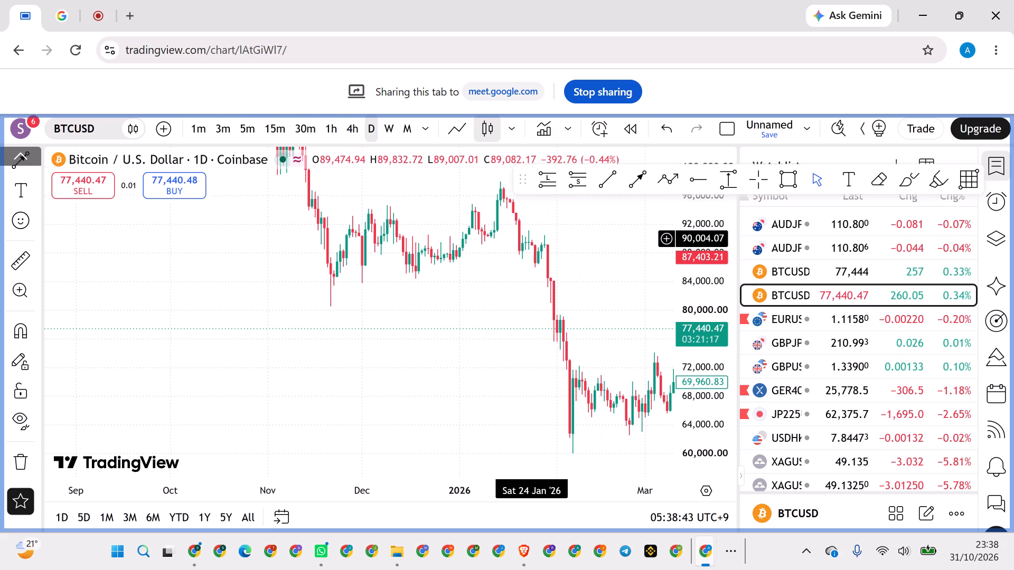
drag(521, 241, 450, 301)
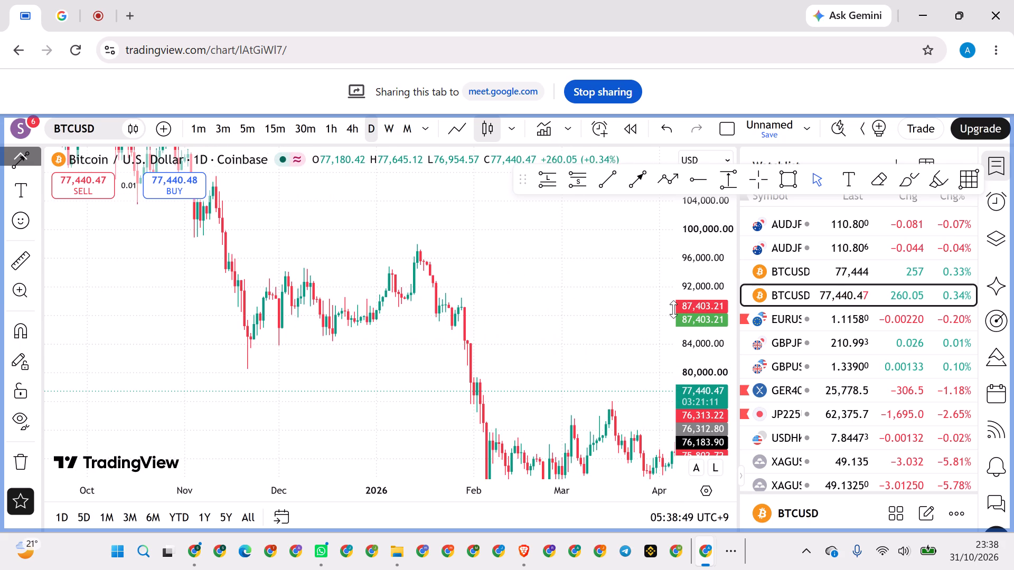
drag(598, 297, 257, 299)
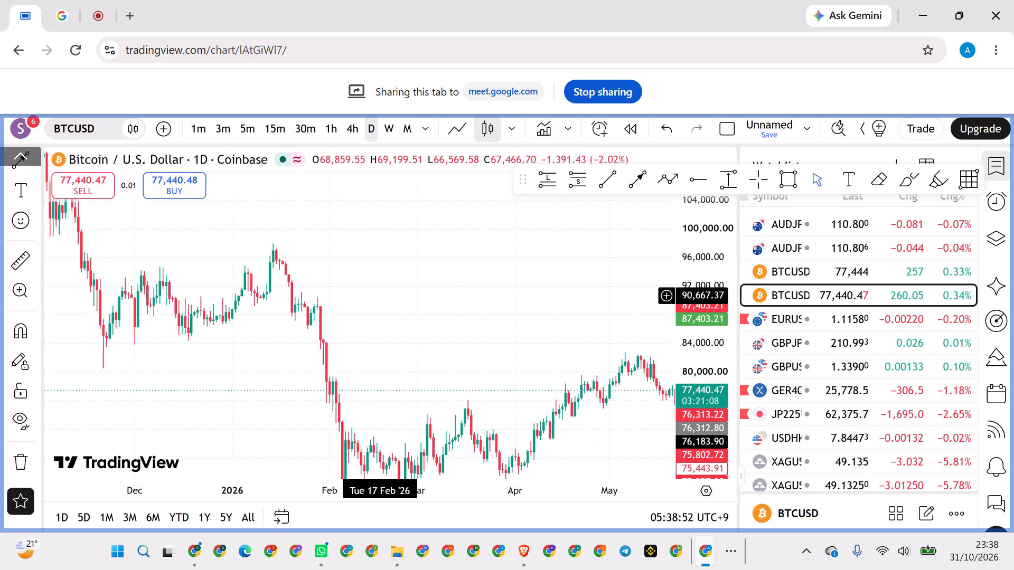
drag(257, 299, 185, 299)
drag(517, 331, 484, 228)
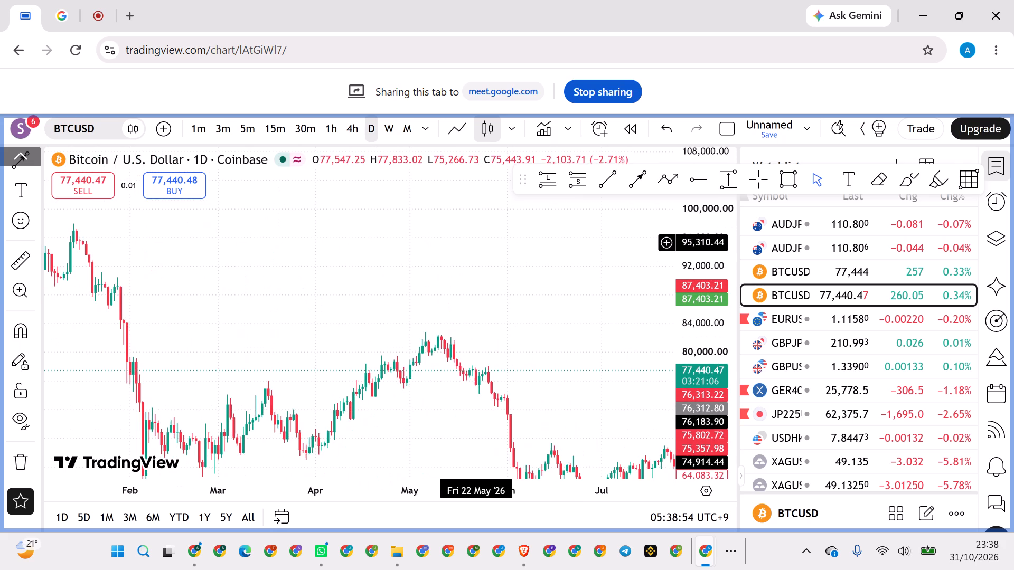
drag(484, 228, 491, 224)
drag(539, 309, 517, 245)
drag(566, 288, 552, 280)
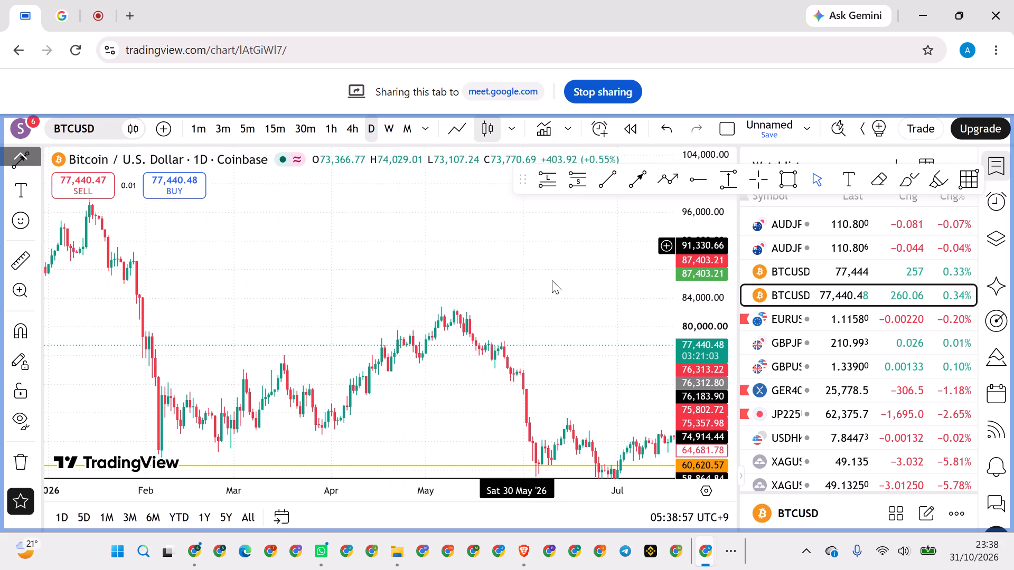
drag(552, 280, 317, 221)
drag(486, 261, 250, 265)
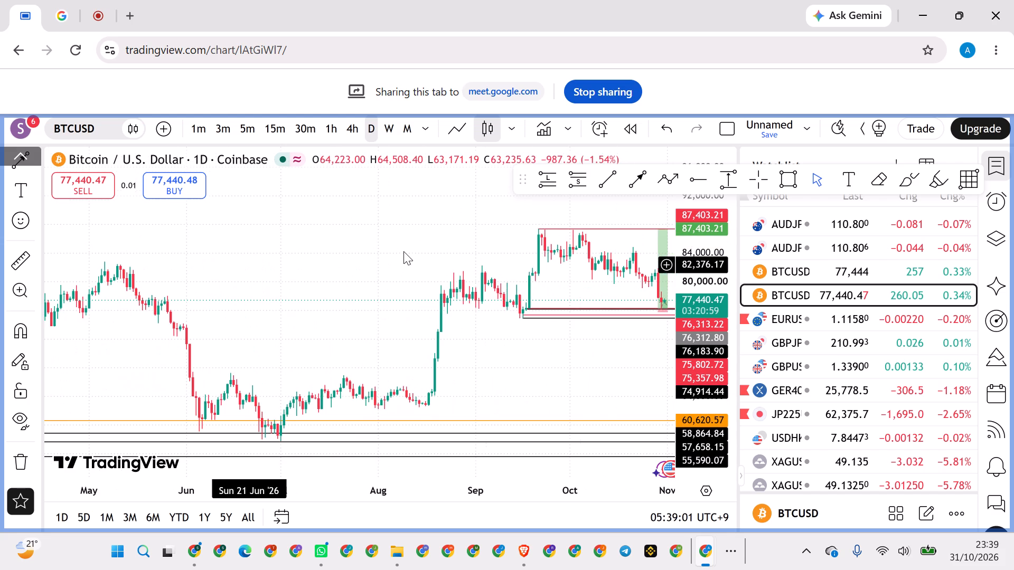
drag(414, 243, 269, 244)
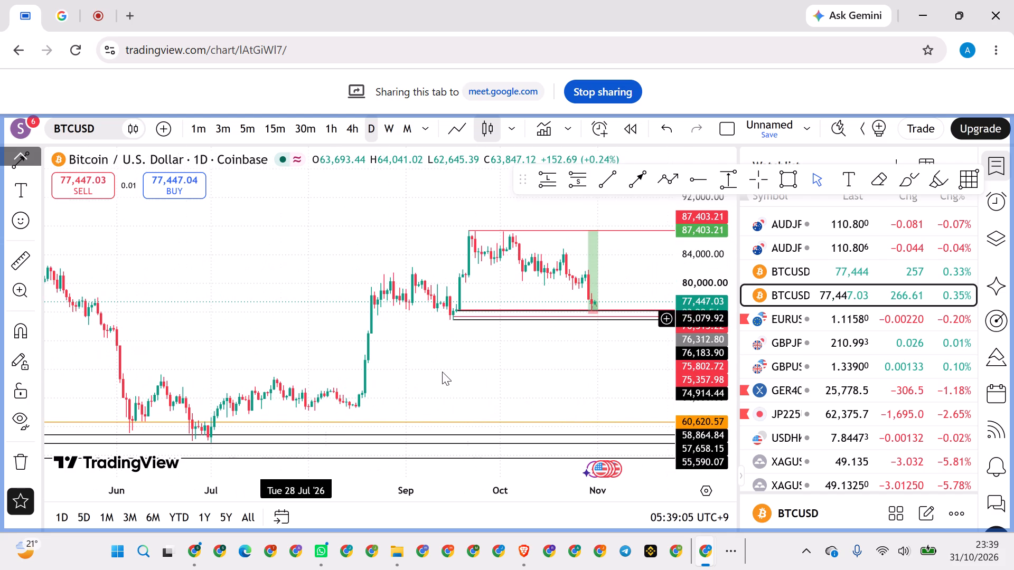
drag(450, 373, 452, 348)
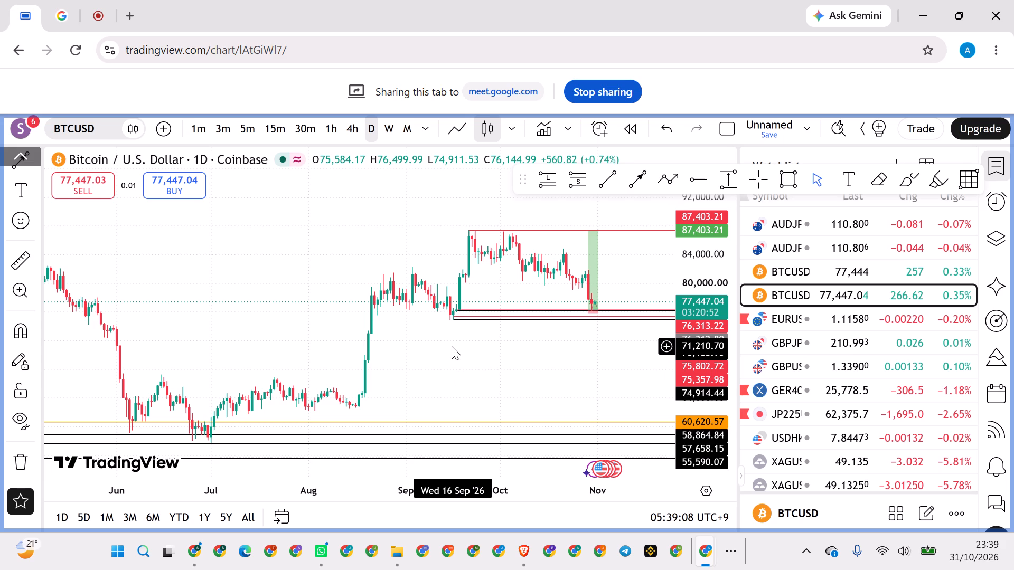
drag(485, 370, 572, 302)
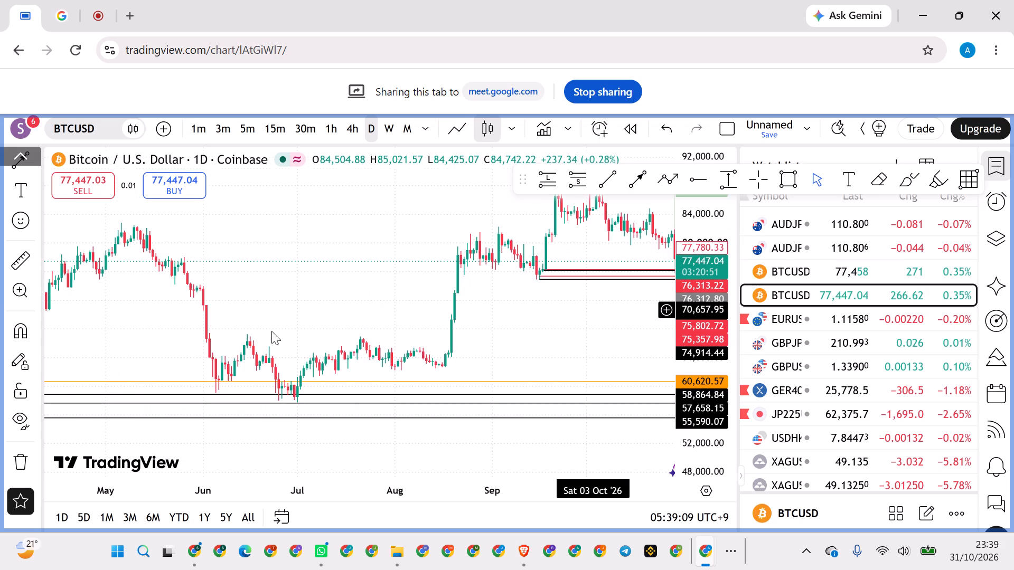
drag(294, 308, 697, 303)
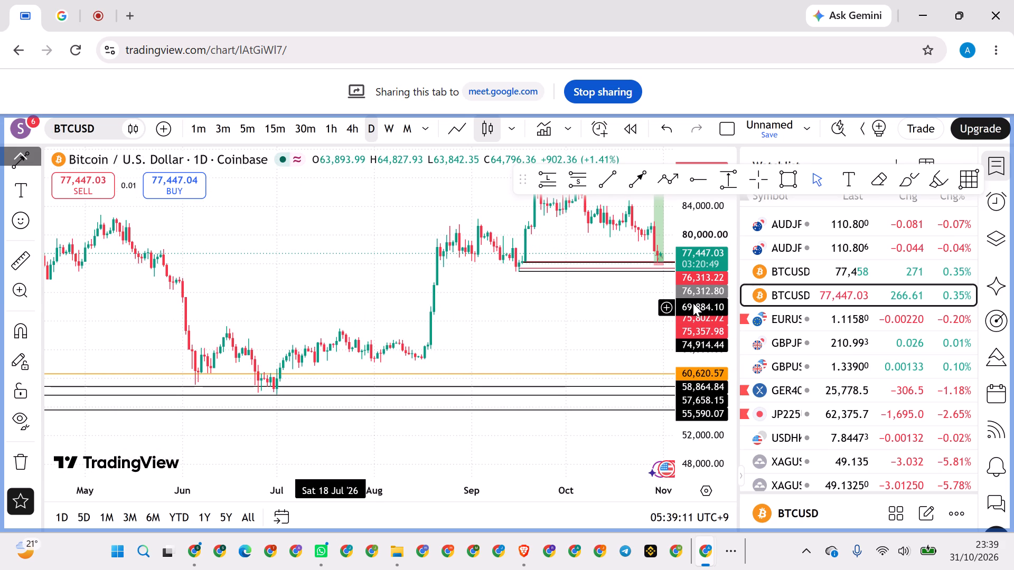
Set the BTCUSD chart to the 4-hour timeframe and examine price action from August to mid-October 2026.
click(349, 127)
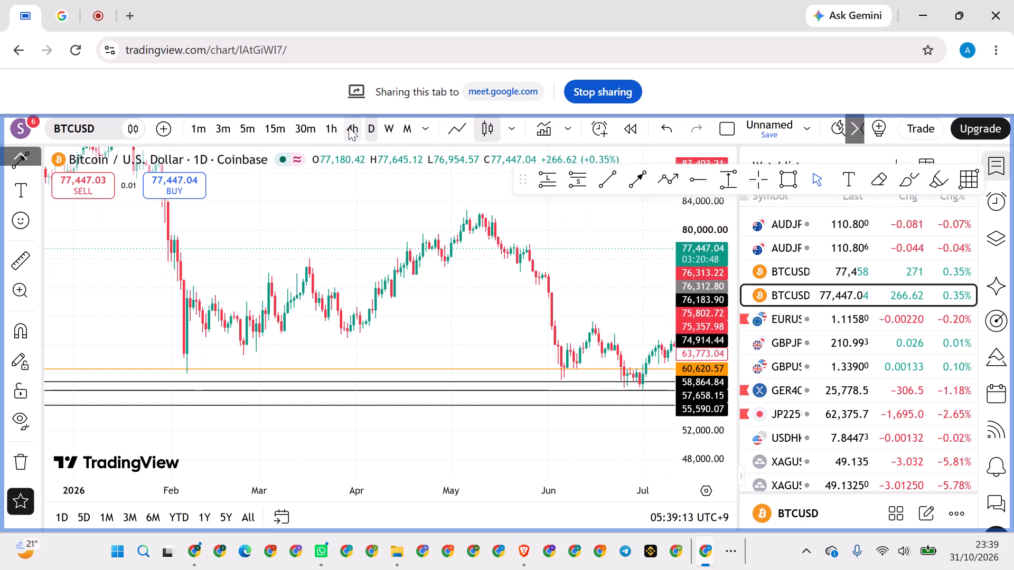
scroll(419, 310, down, 20)
scroll(419, 310, down, 17)
scroll(421, 314, up, 20)
scroll(421, 314, up, 9)
scroll(421, 314, down, 20)
scroll(421, 314, down, 20)
scroll(421, 314, down, 2)
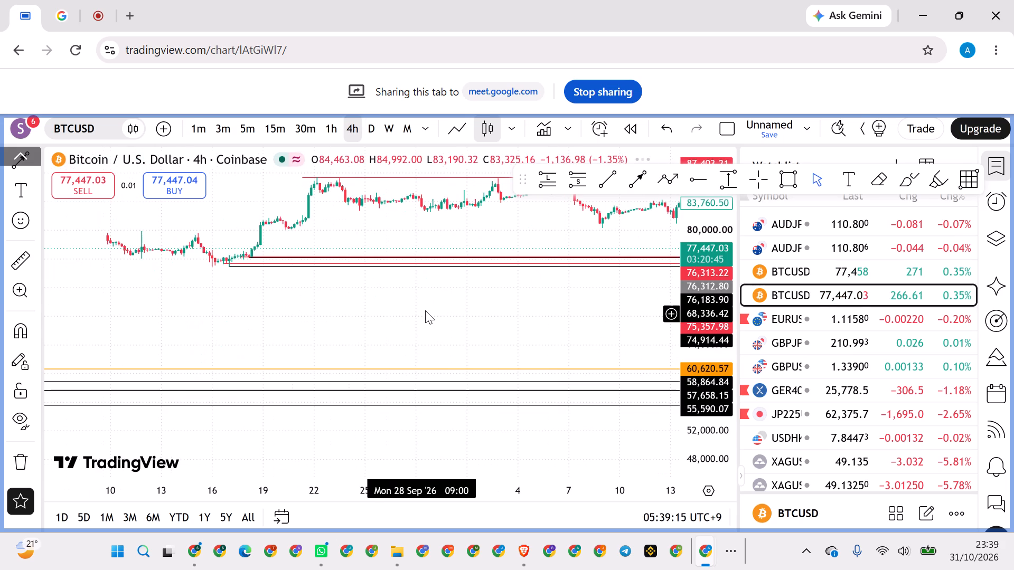
scroll(467, 316, up, 20)
scroll(467, 316, up, 4)
scroll(467, 320, down, 6)
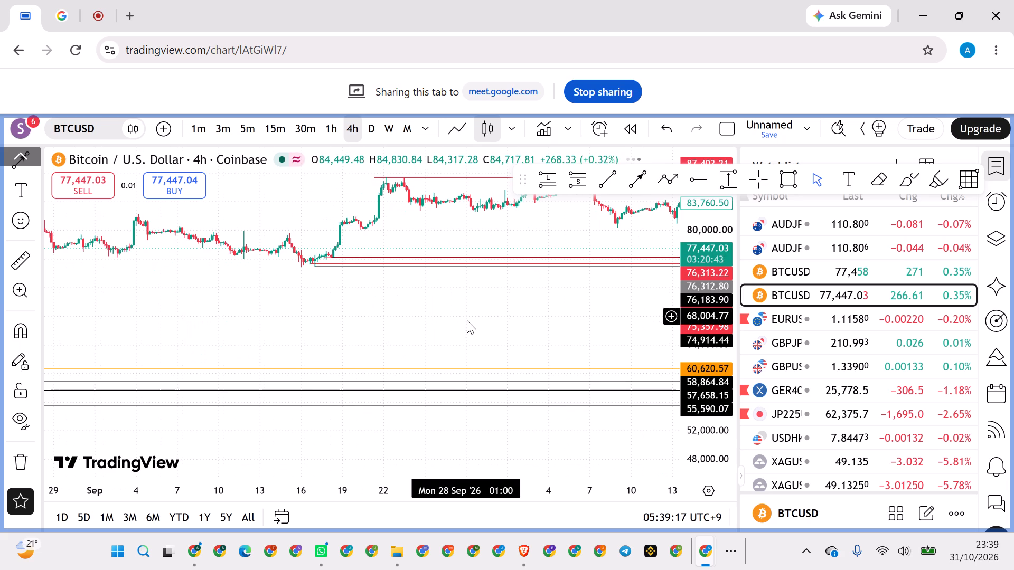
drag(222, 320, 594, 326)
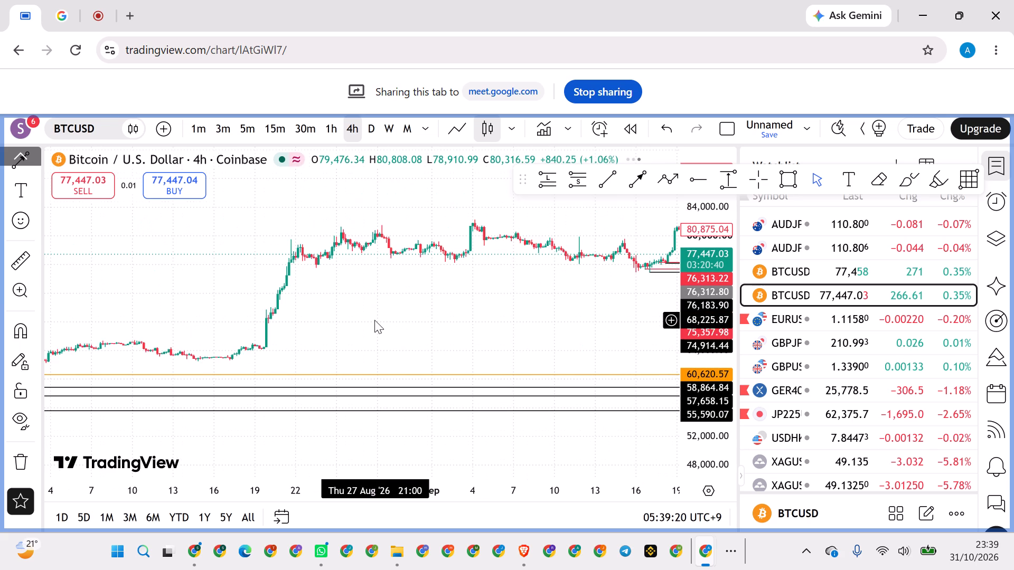
drag(337, 311, 473, 301)
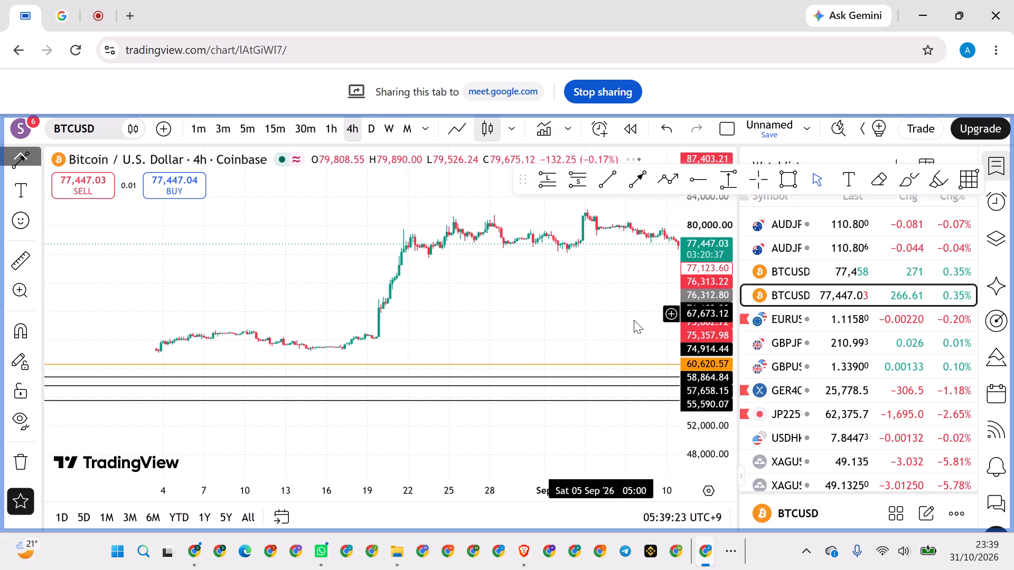
Open the FOREXCOM EURUSD chart and examine its 4-hour price action from mid-August to mid-September 2026.
click(786, 325)
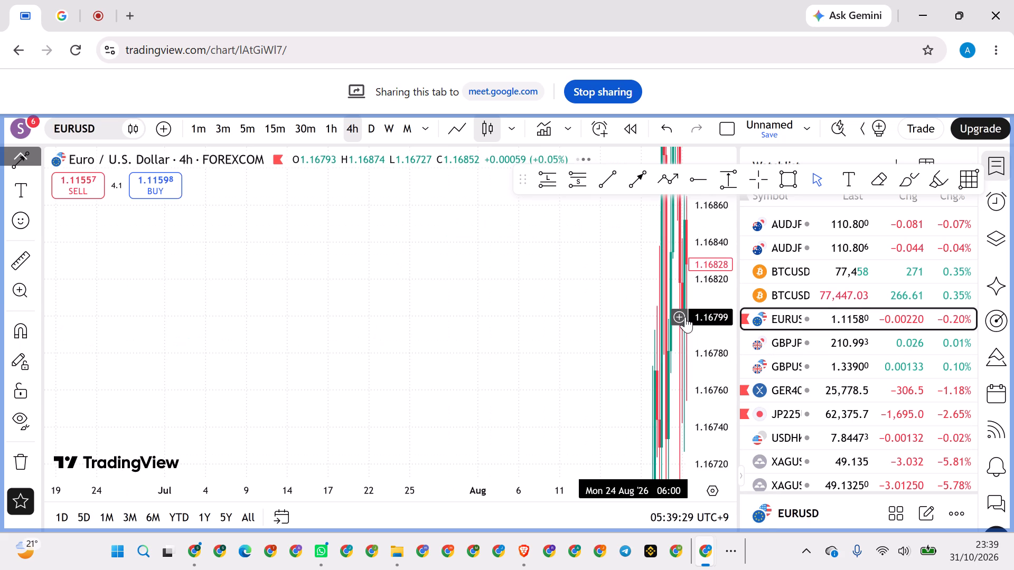
scroll(506, 339, up, 20)
scroll(506, 339, up, 20)
scroll(506, 339, up, 10)
scroll(506, 339, down, 20)
scroll(506, 339, down, 20)
scroll(506, 339, down, 5)
scroll(510, 344, up, 11)
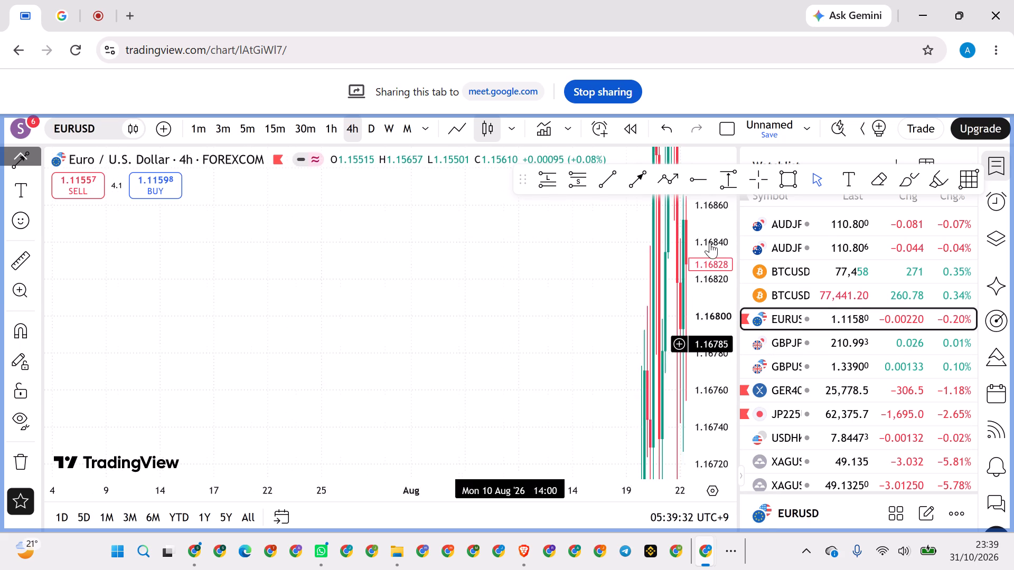
drag(713, 236, 700, 461)
drag(576, 360, 577, 360)
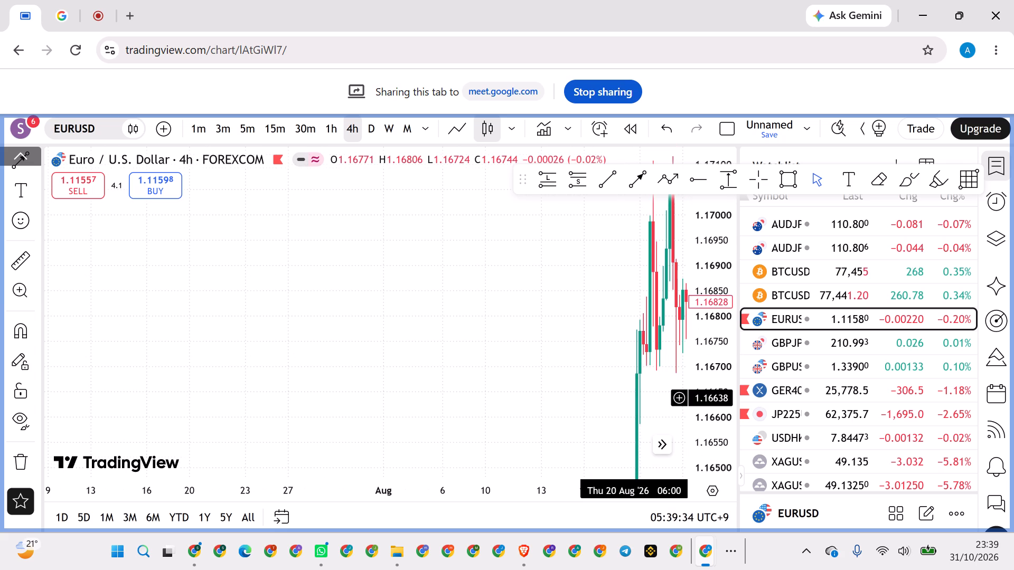
drag(577, 360, 363, 330)
scroll(356, 330, up, 20)
scroll(356, 330, up, 4)
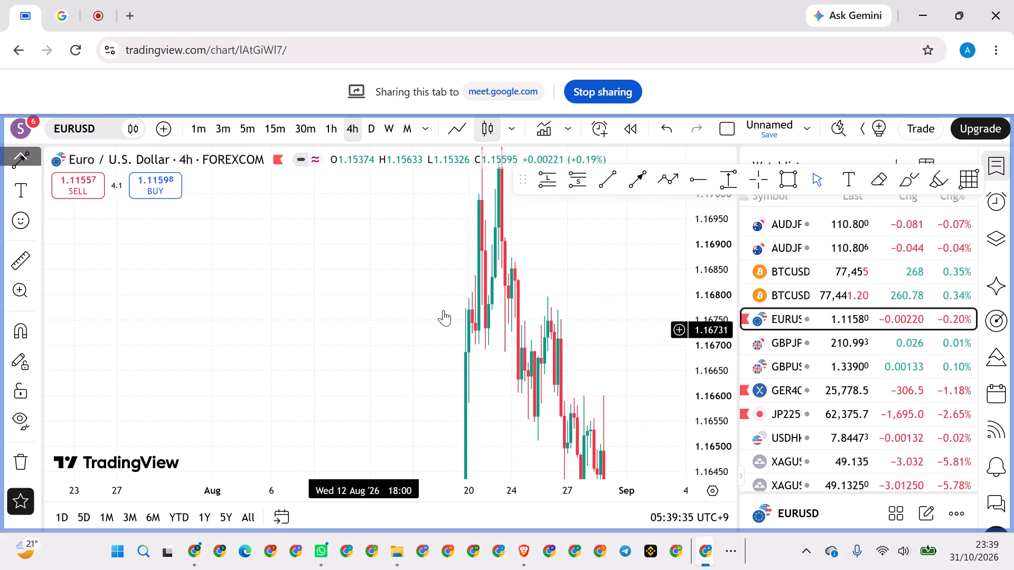
drag(710, 220, 678, 418)
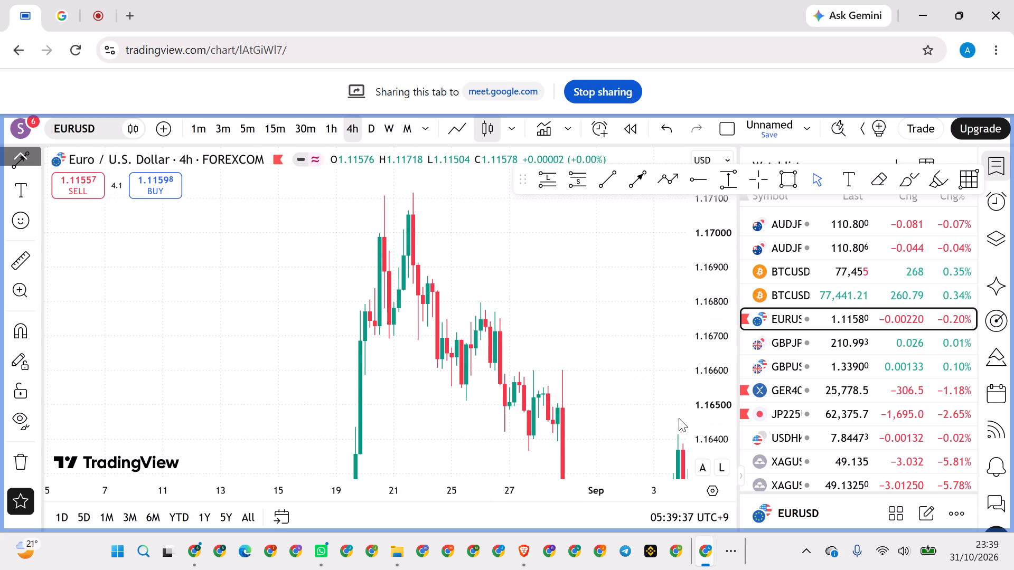
drag(586, 316, 322, 251)
scroll(285, 188, down, 20)
scroll(285, 188, down, 20)
scroll(285, 188, down, 20)
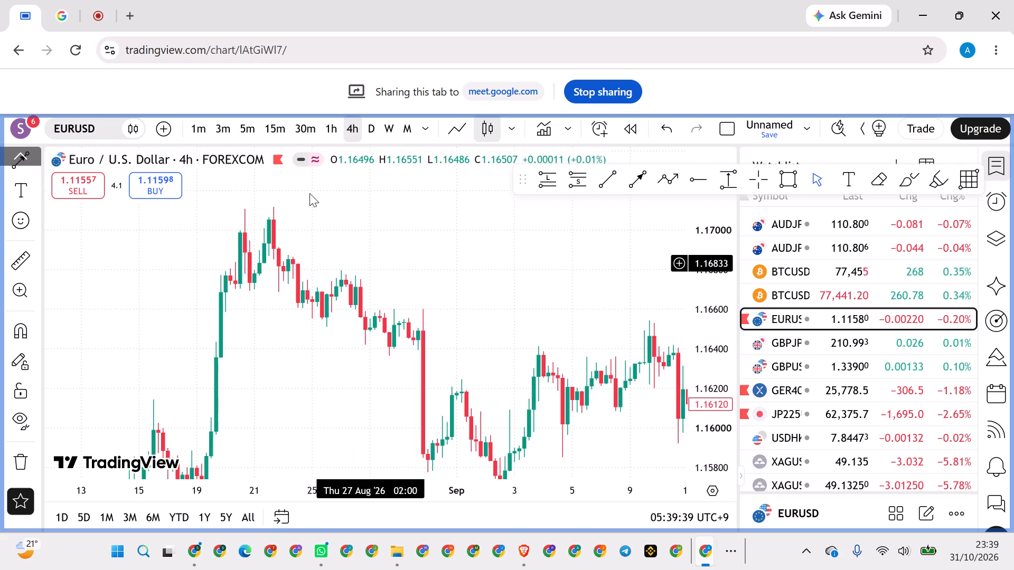
scroll(309, 193, down, 9)
drag(569, 254, 337, 232)
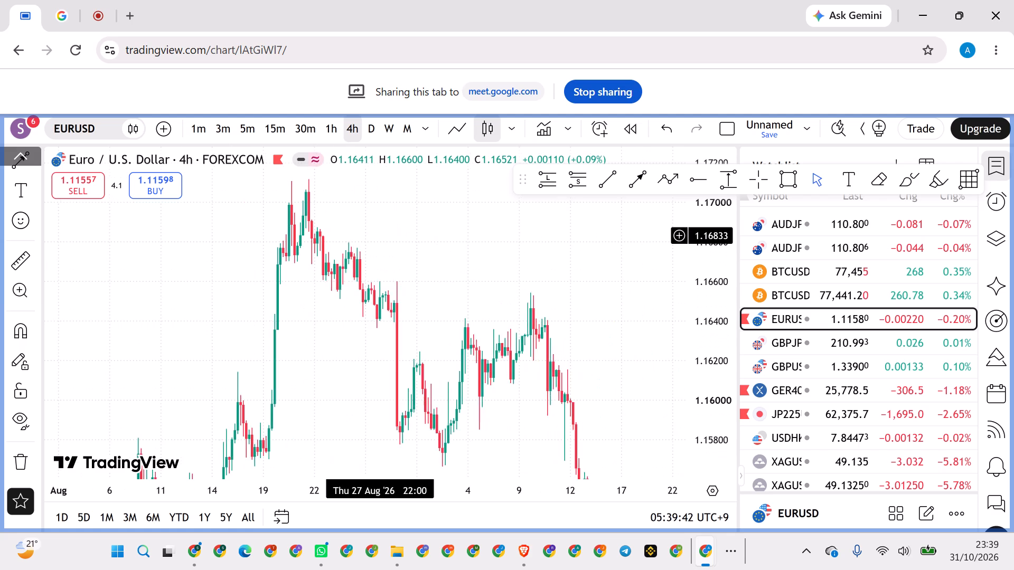
drag(337, 232, 290, 231)
drag(521, 328, 550, 326)
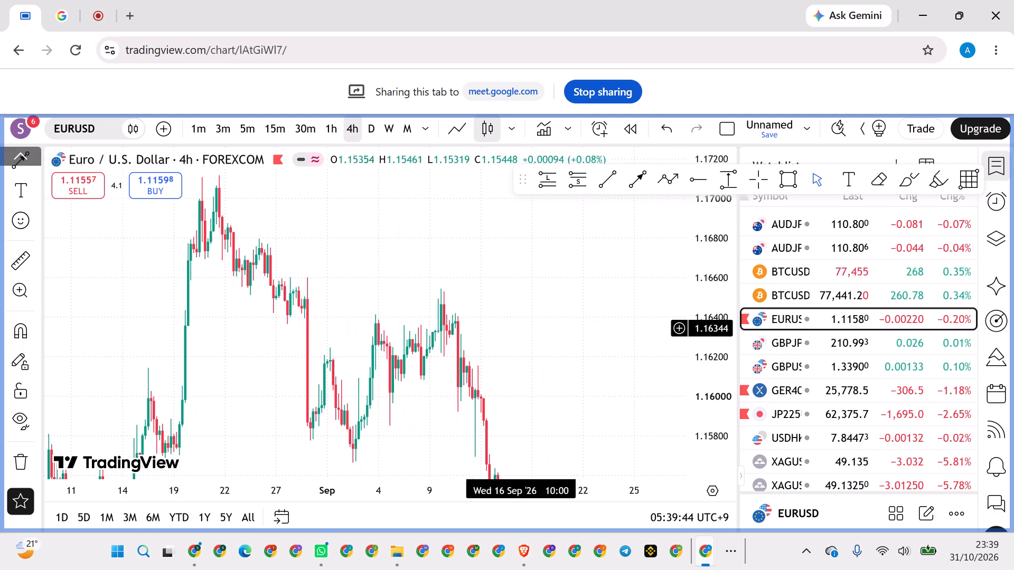
drag(550, 326, 608, 282)
scroll(529, 265, up, 20)
scroll(529, 265, up, 5)
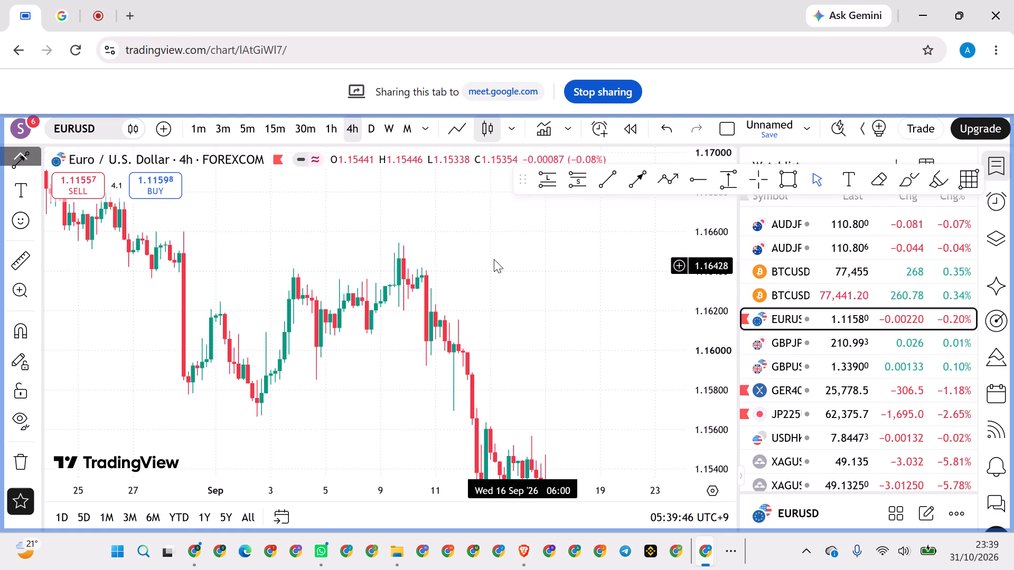
drag(496, 259, 696, 299)
scroll(711, 289, up, 20)
scroll(711, 289, up, 3)
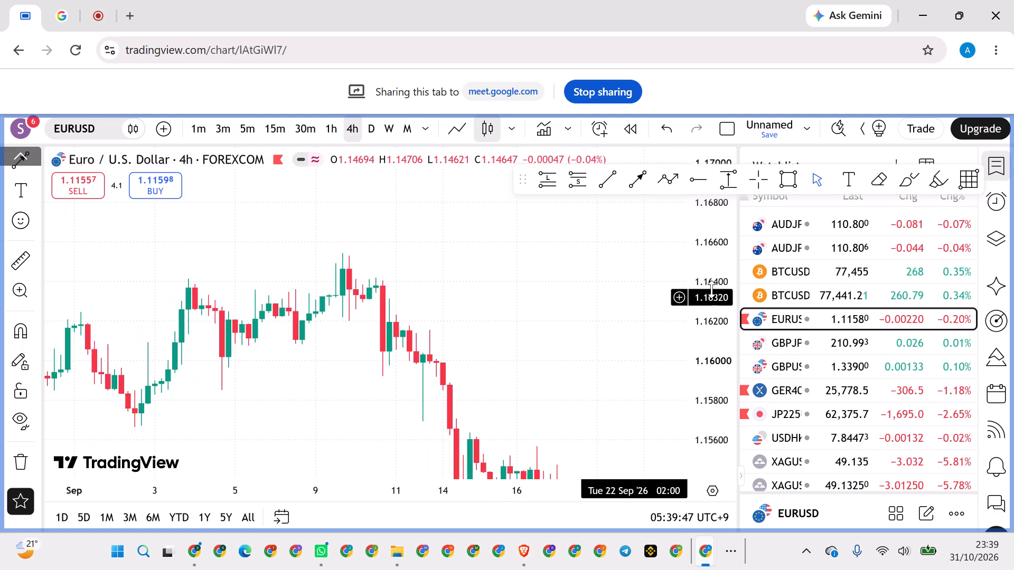
drag(458, 244, 601, 280)
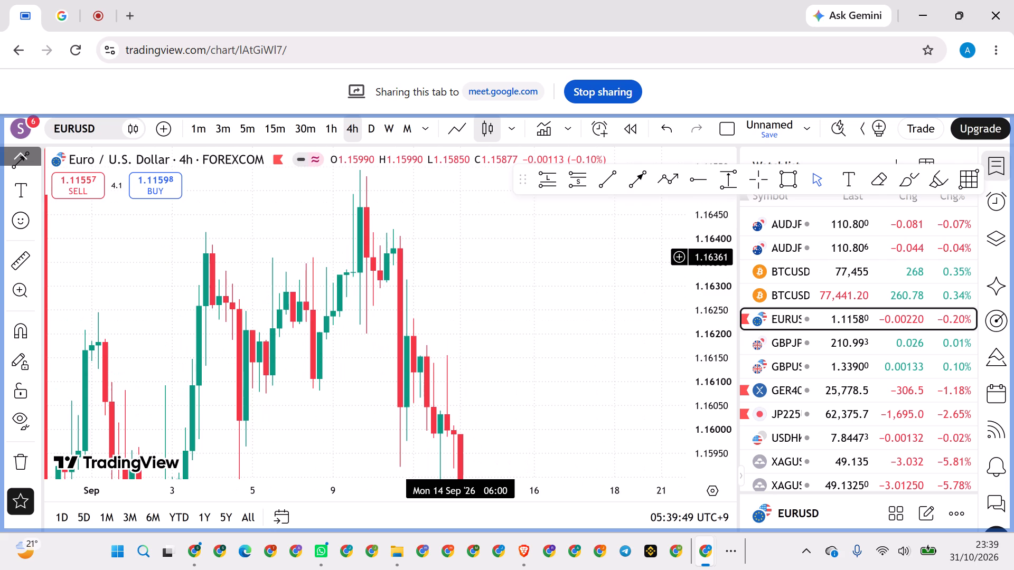
drag(720, 222, 680, 395)
scroll(564, 263, down, 6)
drag(509, 249, 500, 249)
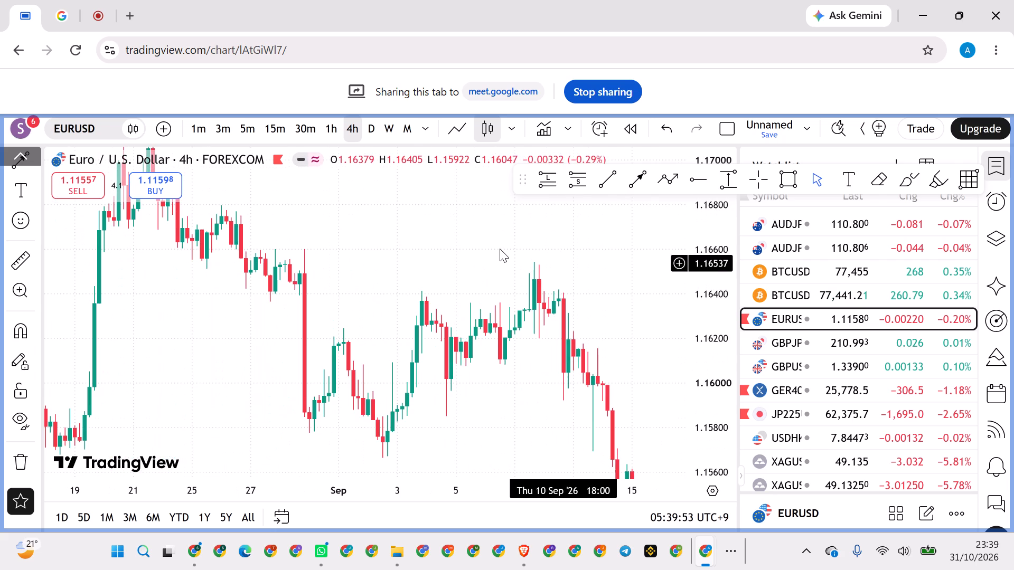
drag(500, 249, 369, 216)
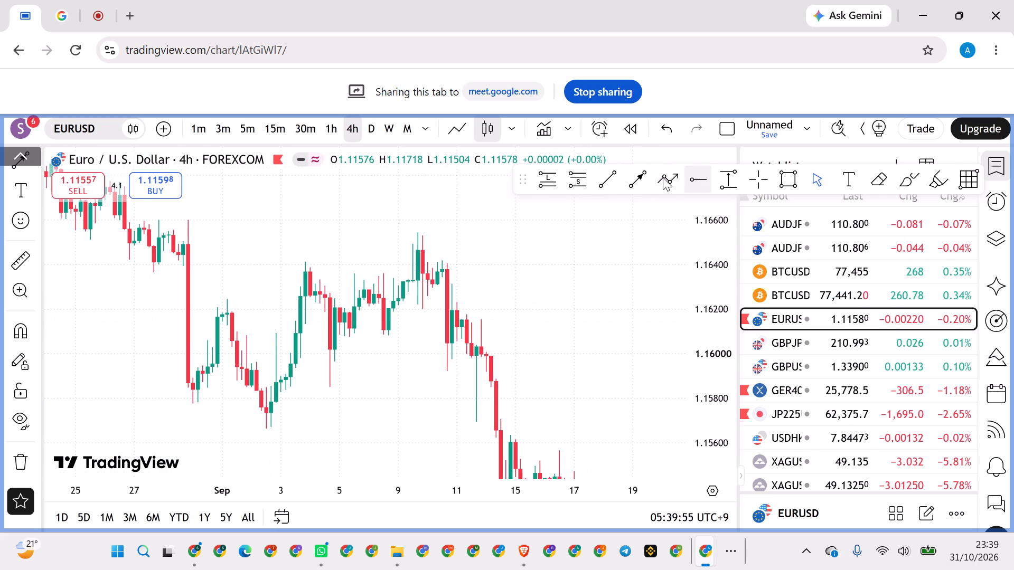
Draw a near-horizontal arrow from the 8 September low at about 1.16086 to the 10 September drop at about 1.16079.
click(636, 176)
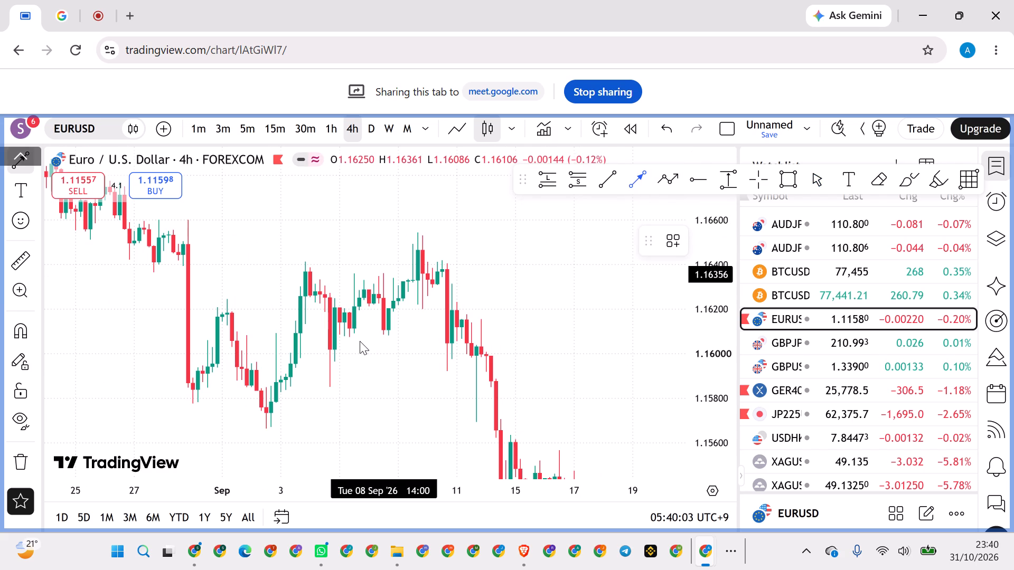
click(387, 335)
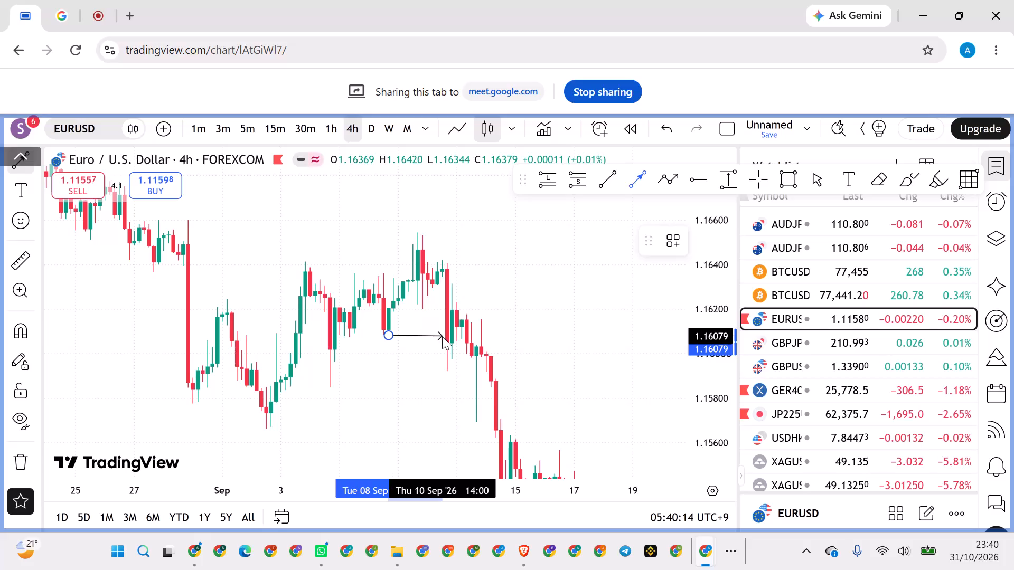
click(442, 336)
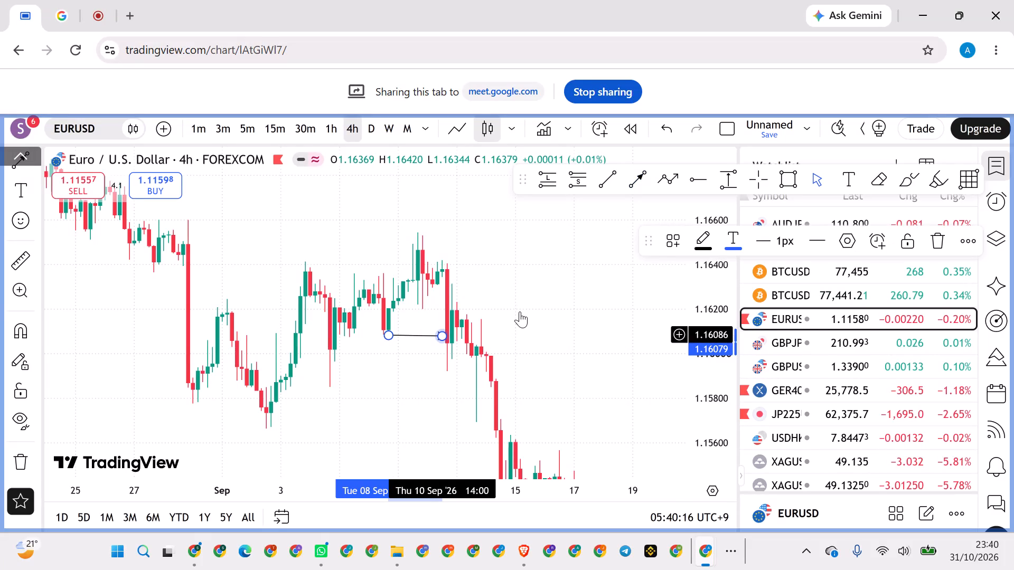
click(544, 278)
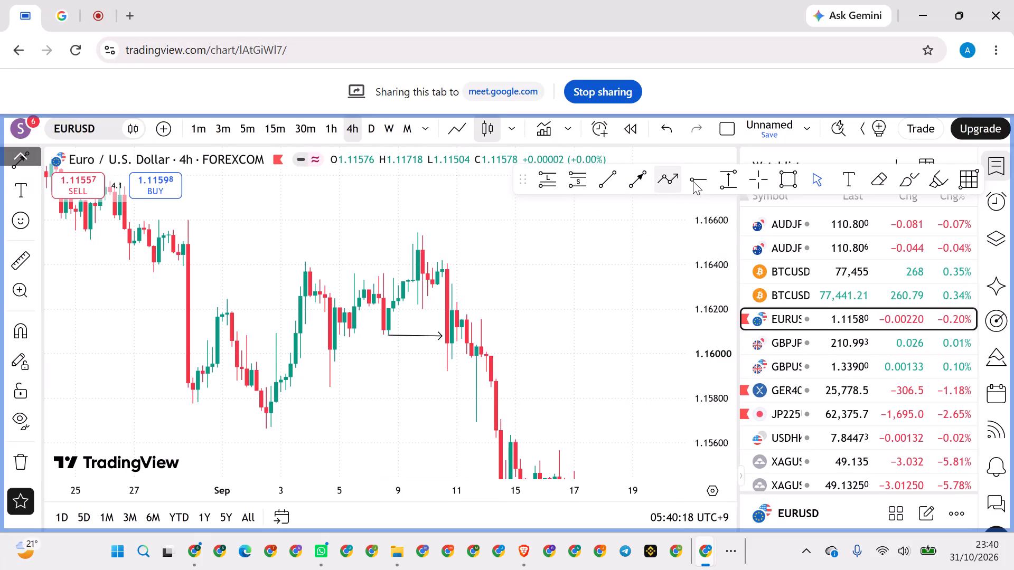
Draw two horizontal rays from the 10 September candles just before the drop, at 1.16420 and 1.16314.
click(693, 181)
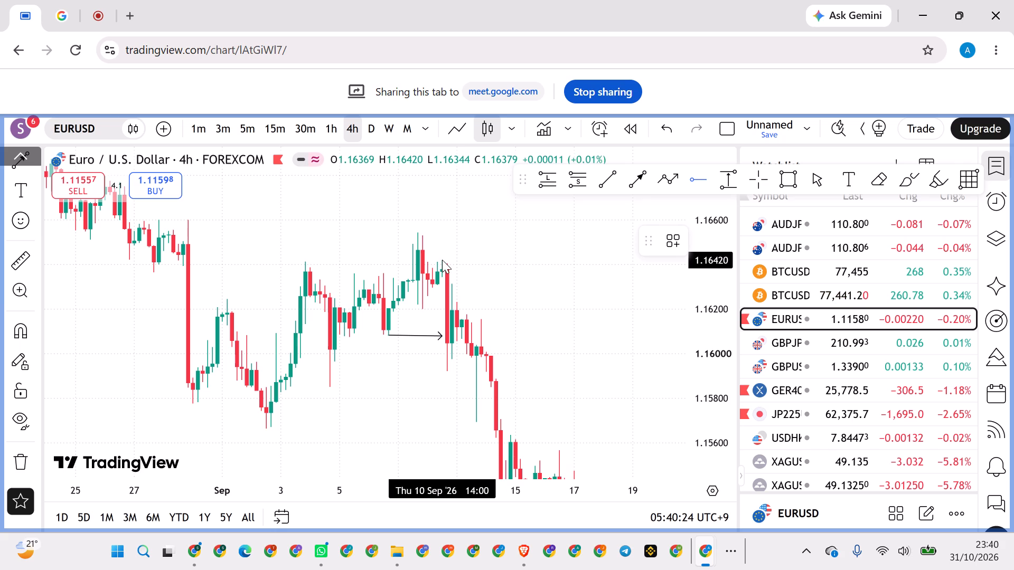
click(442, 260)
click(689, 179)
click(437, 283)
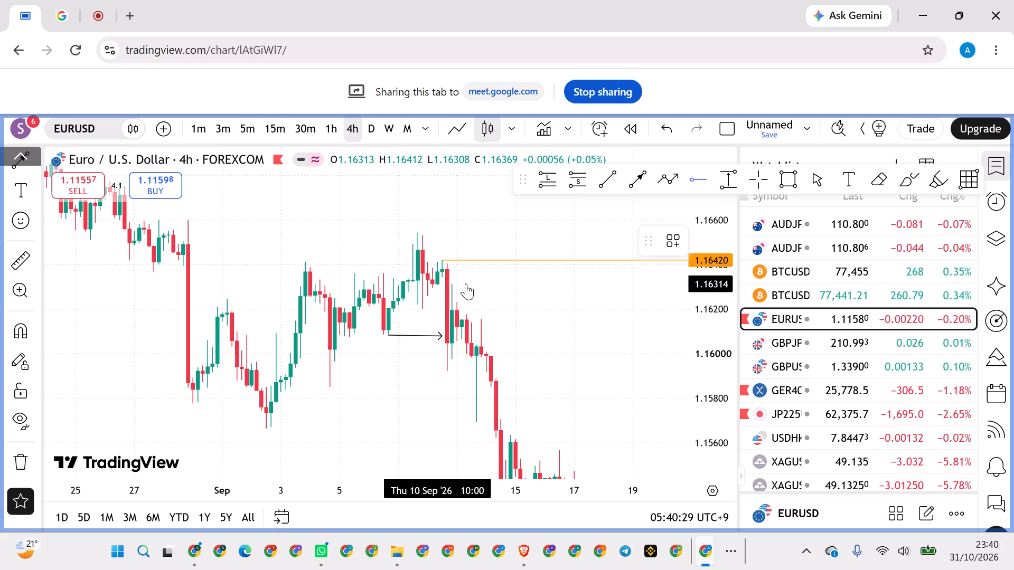
click(567, 326)
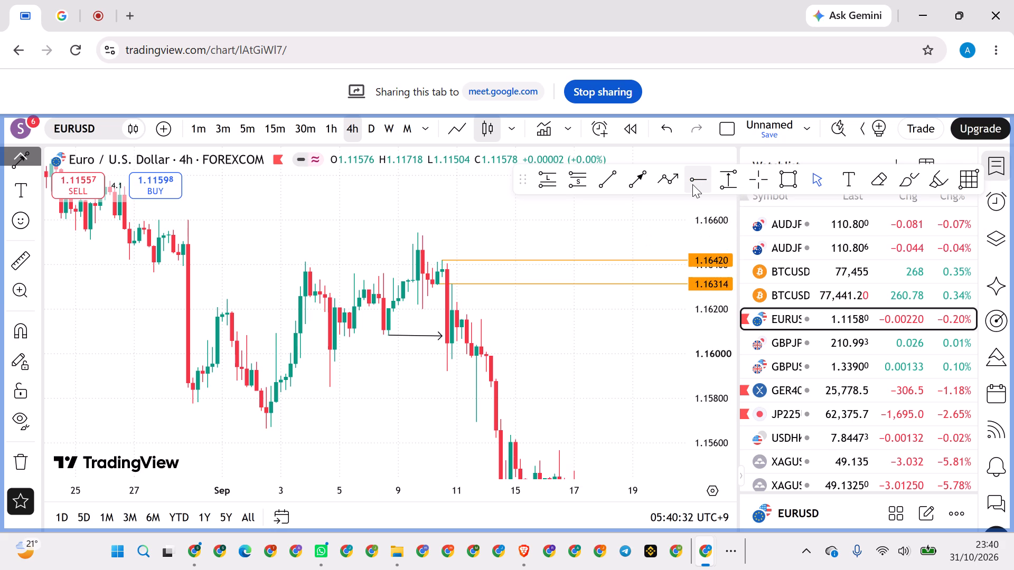
Draw a horizontal ray at 1.16044 from the 10 September 22:00 candle and colour it black.
click(695, 184)
click(451, 344)
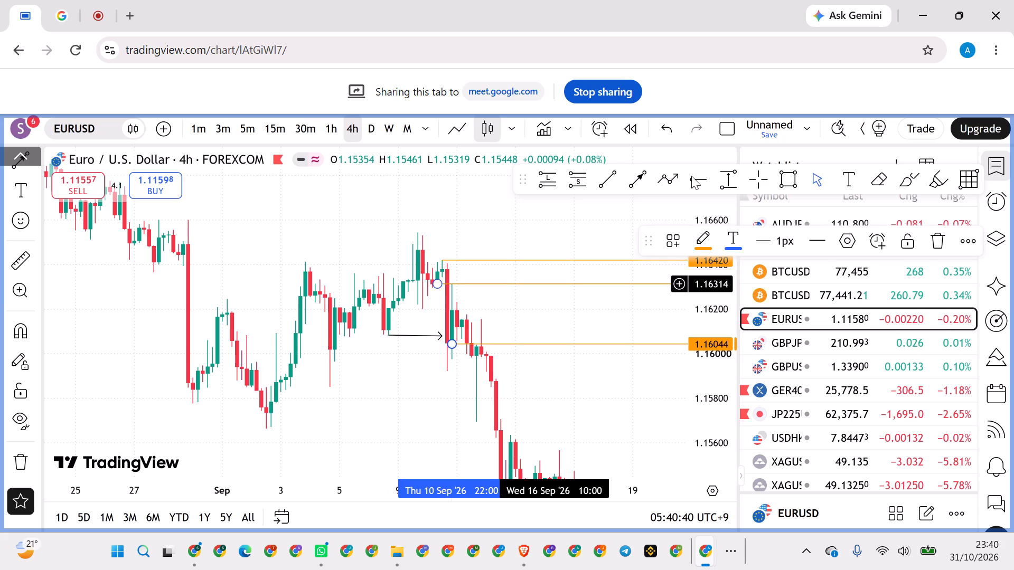
click(702, 243)
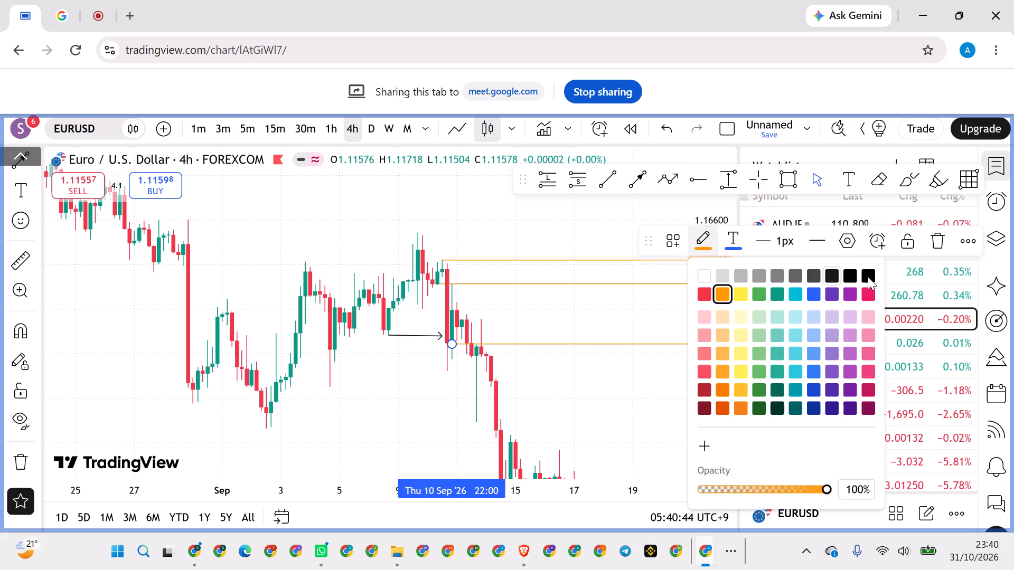
click(868, 277)
Add a black horizontal ray at 1.16310 from the high of the 10 September 22:00 candle.
click(698, 184)
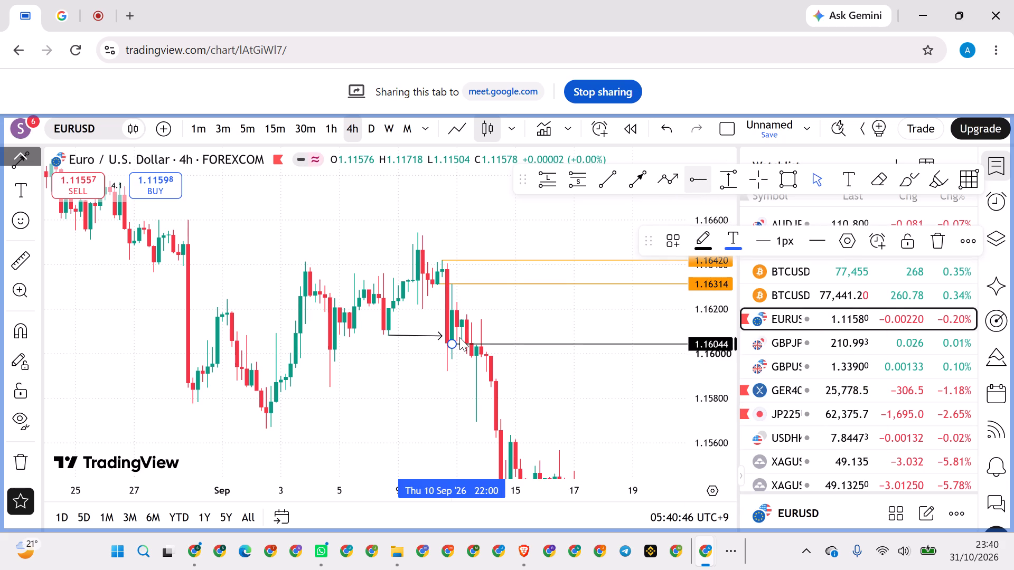
click(452, 284)
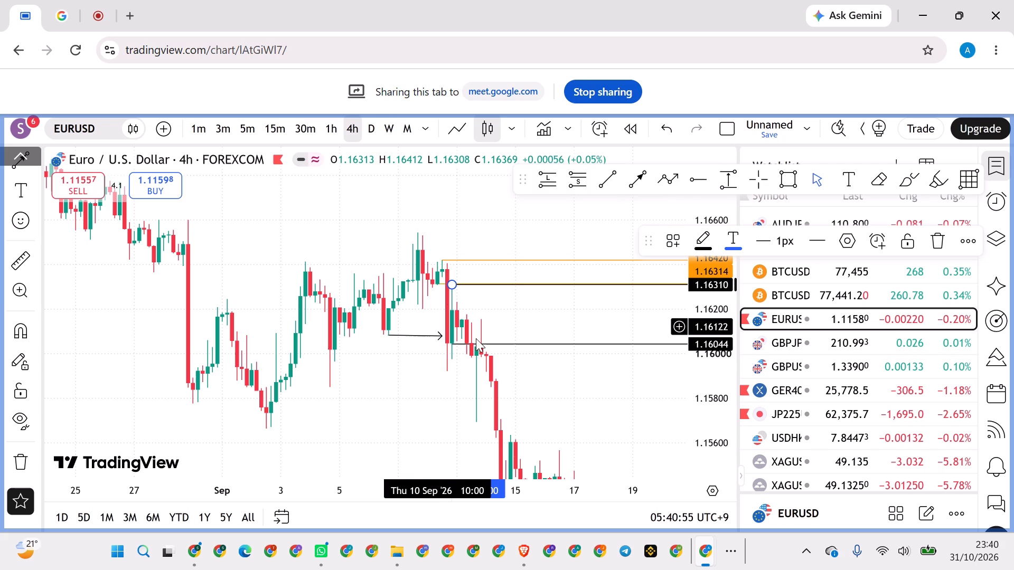
Move the start of the lower black ray to the 10 September 18:00 candle at 1.16045.
scroll(712, 312, up, 15)
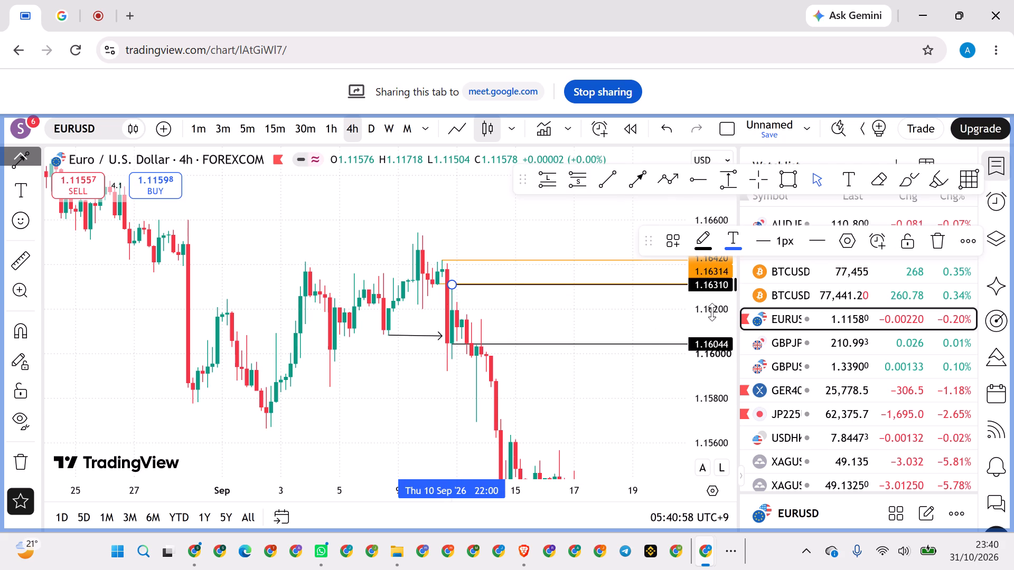
scroll(712, 312, up, 20)
scroll(712, 312, up, 3)
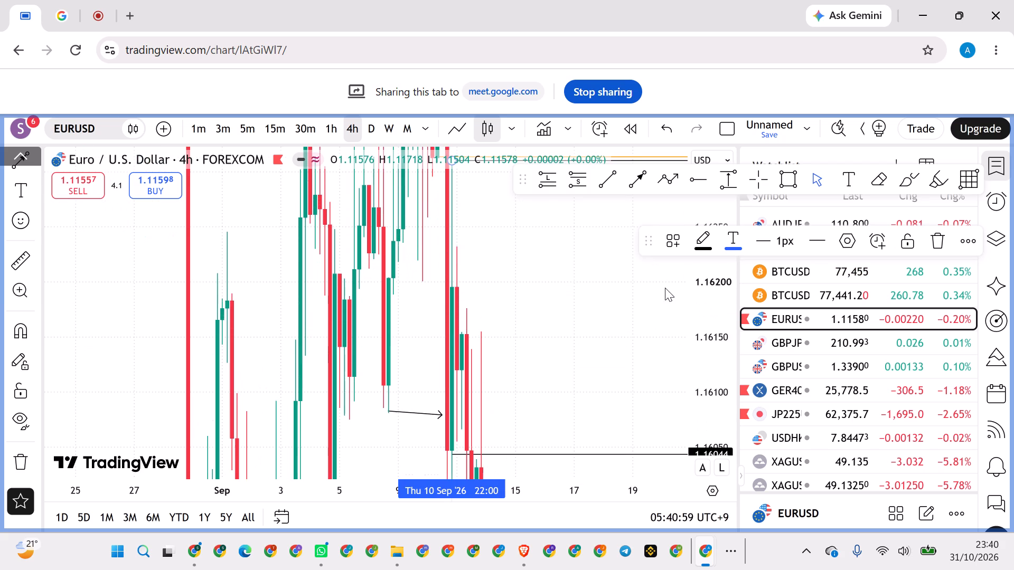
drag(711, 281, 653, 453)
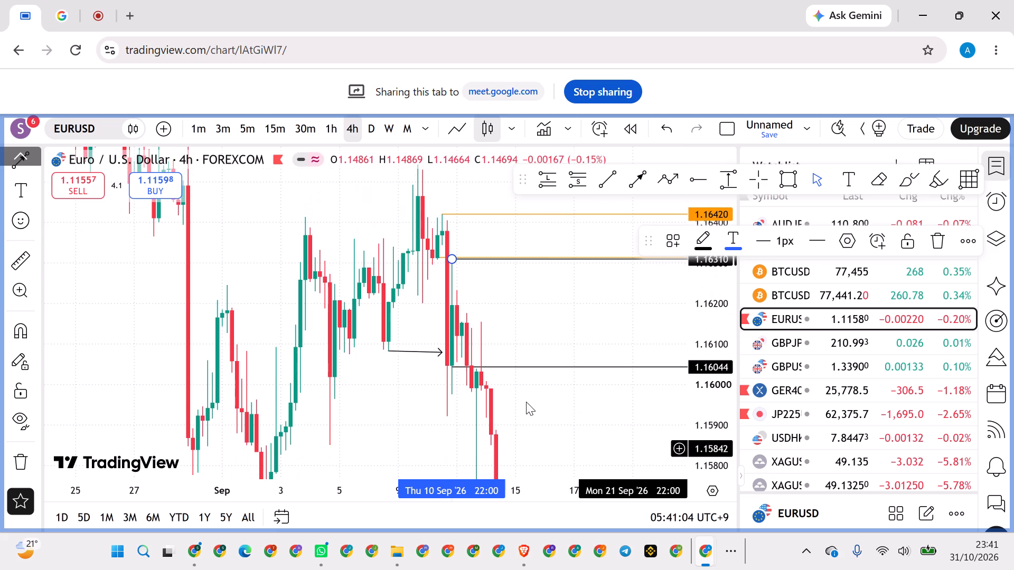
click(450, 364)
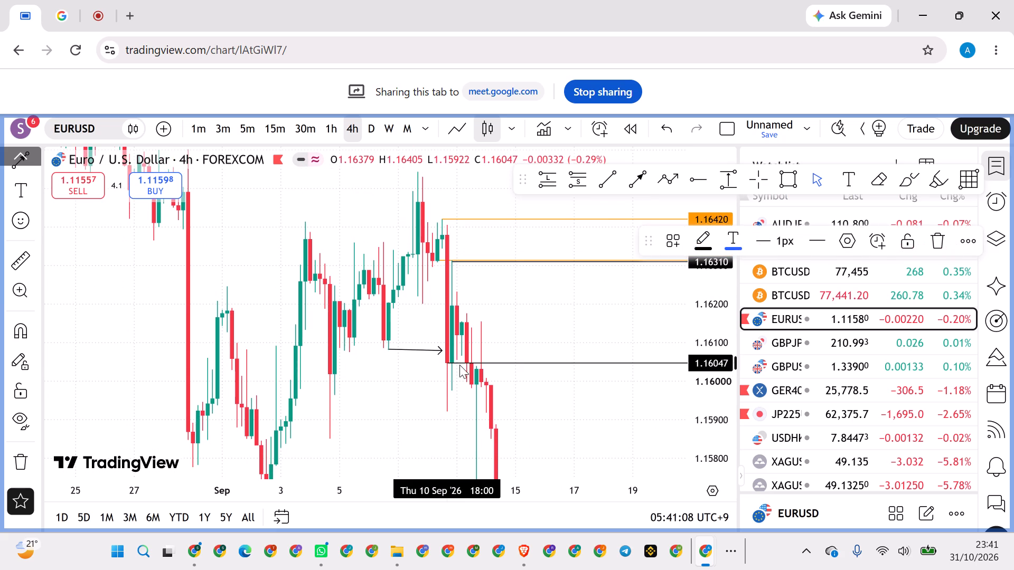
click(498, 313)
Move the start of the upper black ray to the high of the 10 September 22:00 candle at 1.16314.
scroll(496, 313, up, 4)
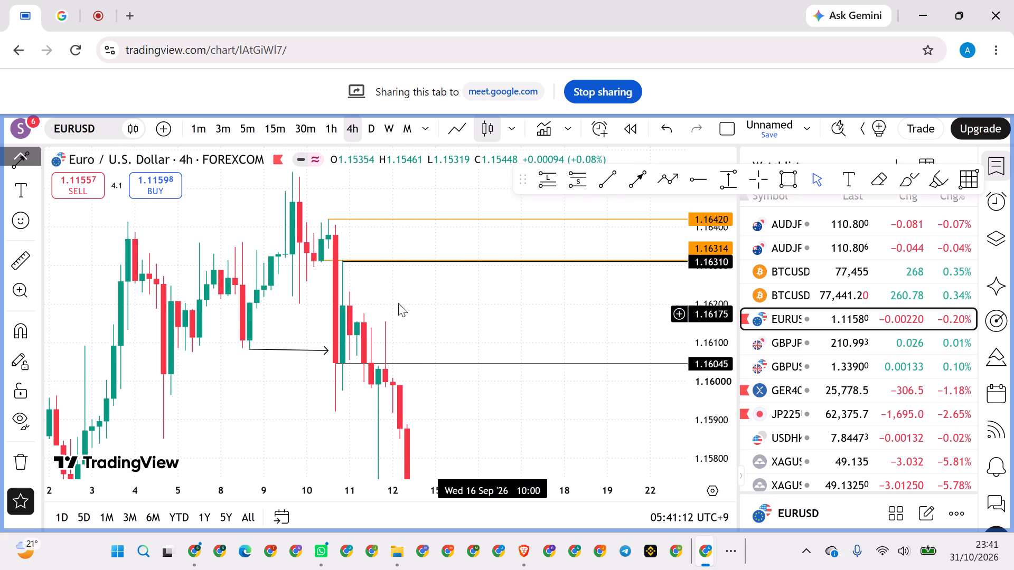
drag(389, 309, 459, 327)
scroll(459, 327, up, 2)
drag(418, 312, 428, 314)
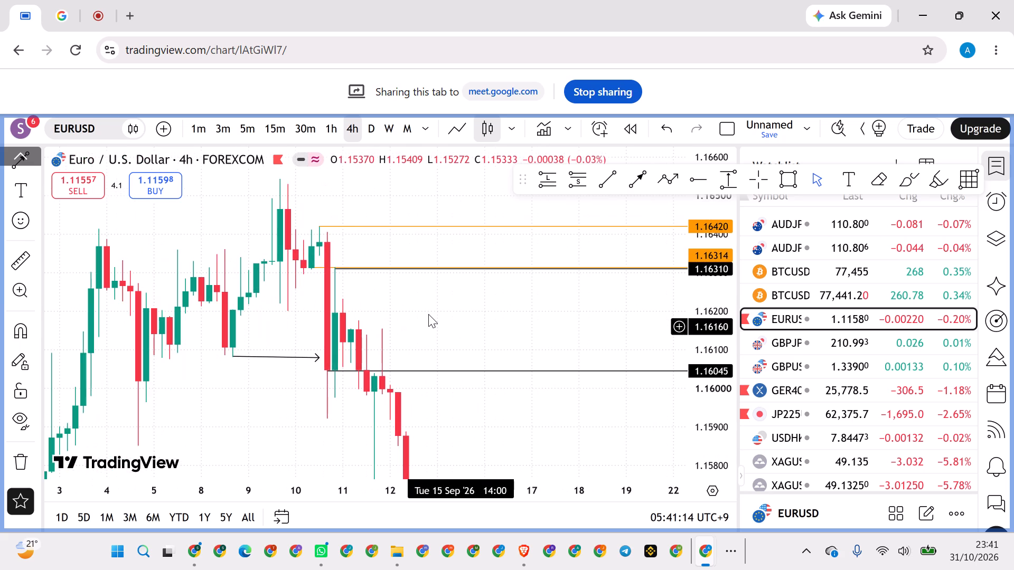
drag(428, 314, 547, 325)
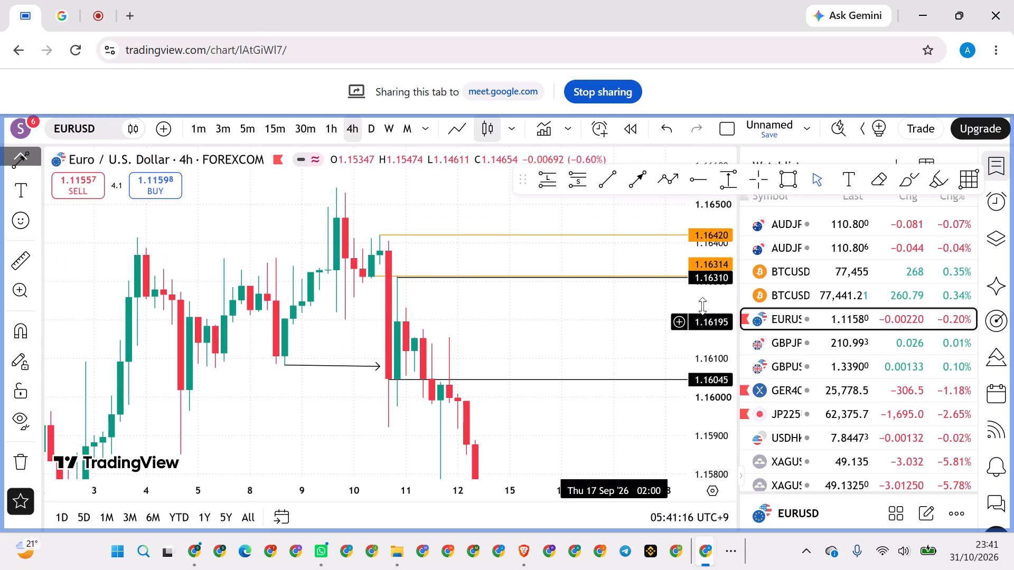
scroll(702, 306, up, 20)
scroll(702, 306, up, 7)
drag(463, 259, 504, 328)
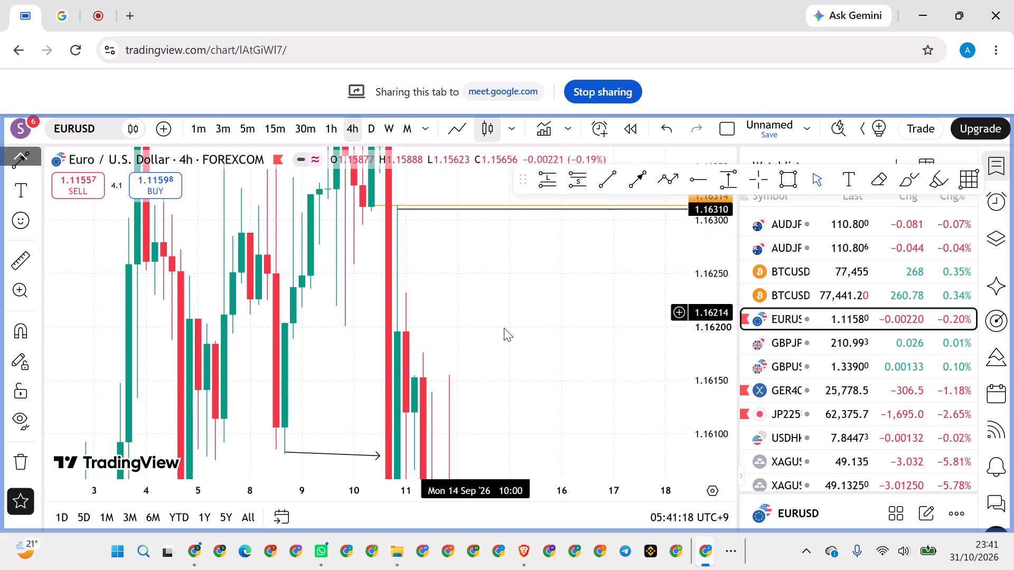
drag(504, 328, 555, 389)
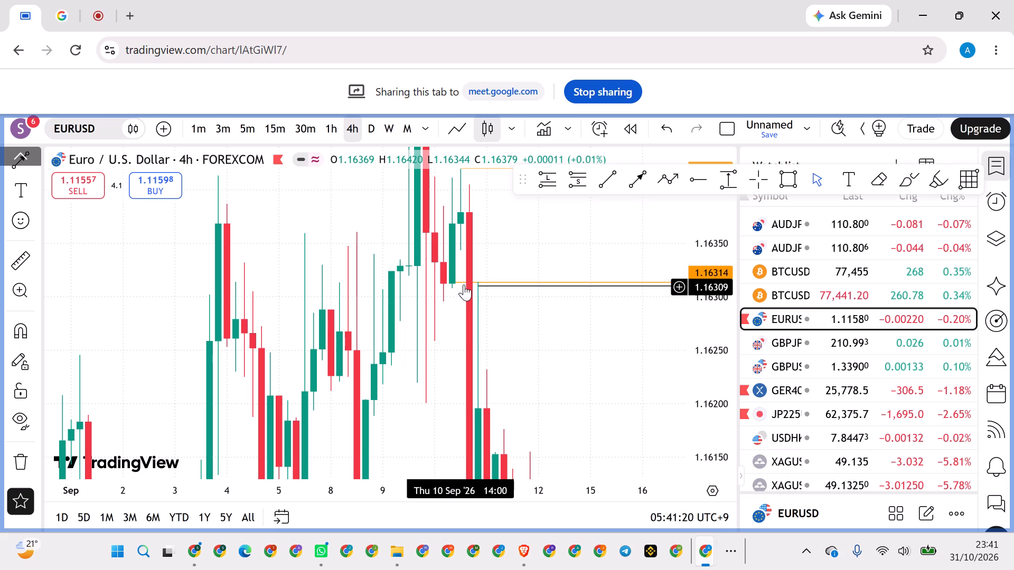
drag(479, 290, 470, 287)
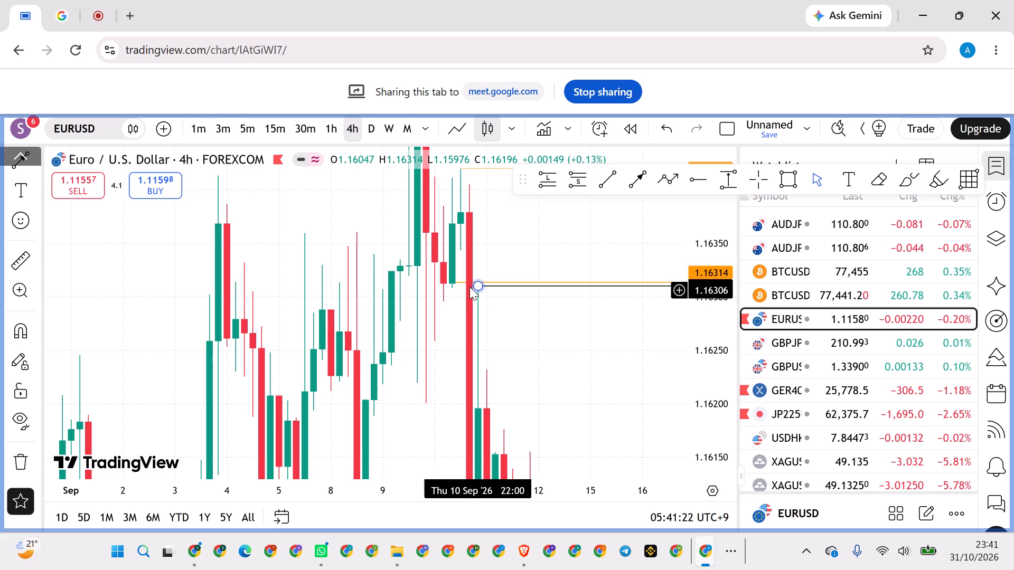
drag(470, 287, 478, 282)
click(533, 322)
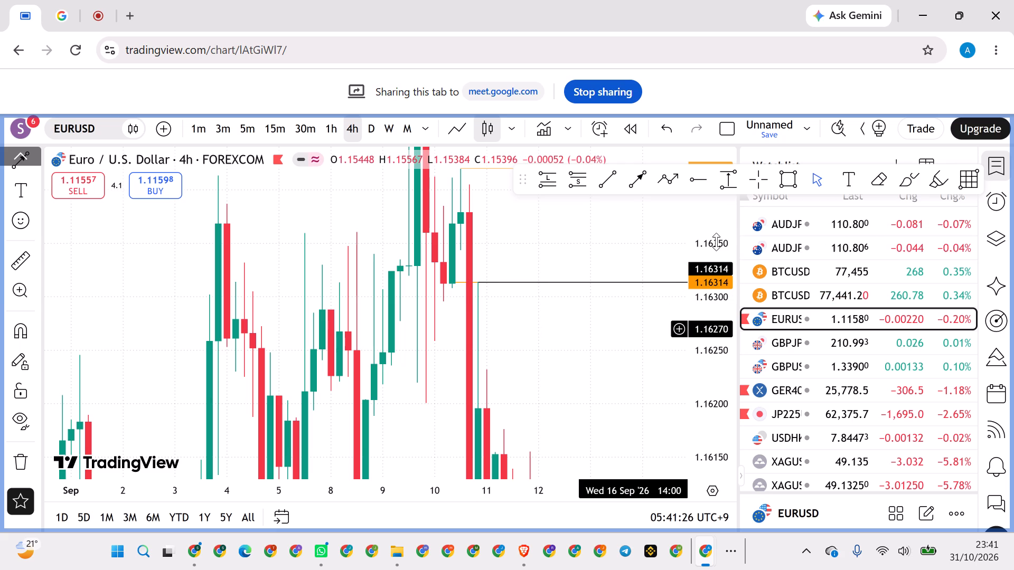
Reposition the start of the lower orange ray to the 10 September 10:00 candle at 1.16312.
drag(716, 242, 678, 458)
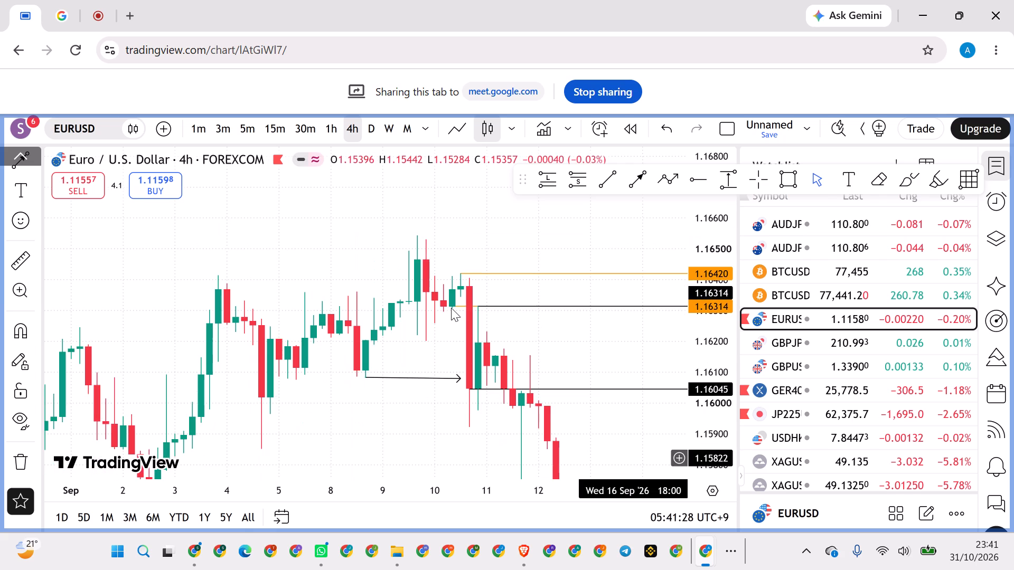
drag(451, 306, 457, 306)
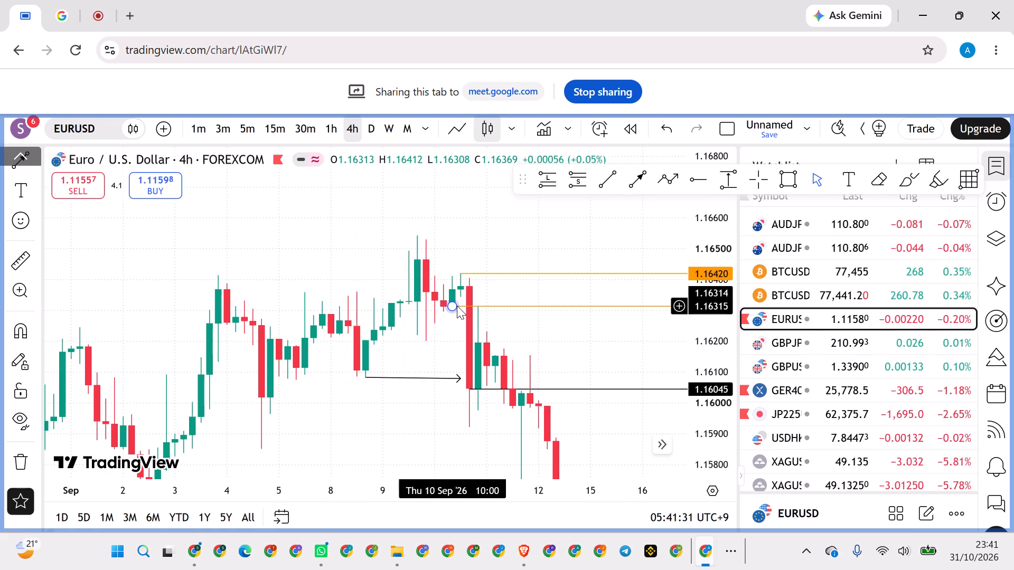
drag(457, 306, 453, 307)
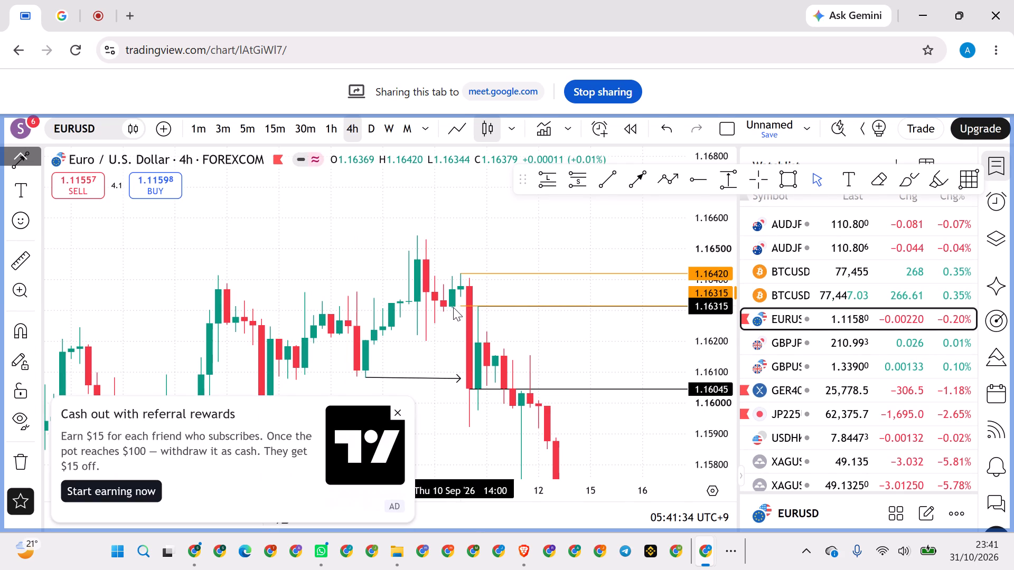
drag(453, 307, 445, 305)
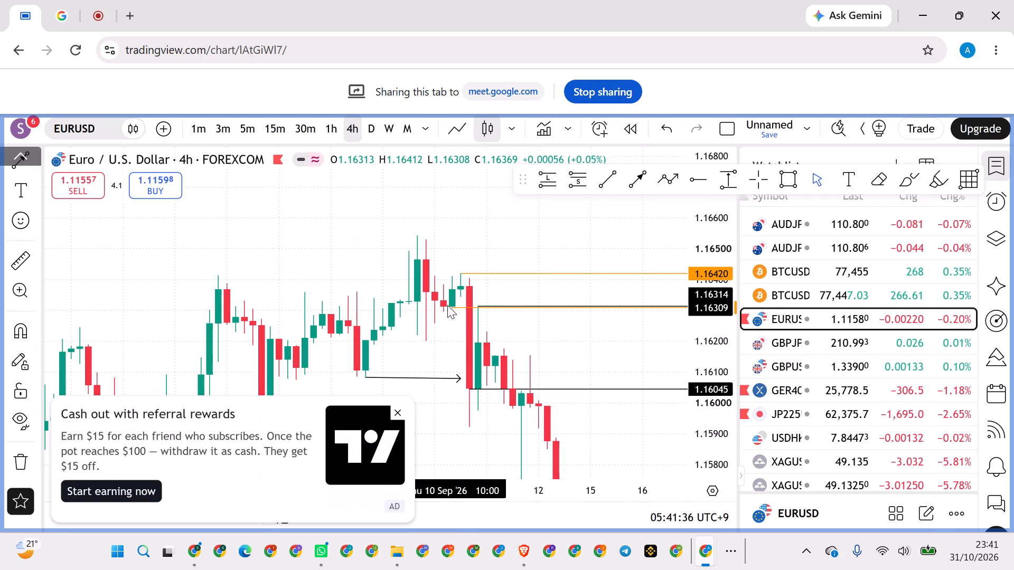
click(397, 416)
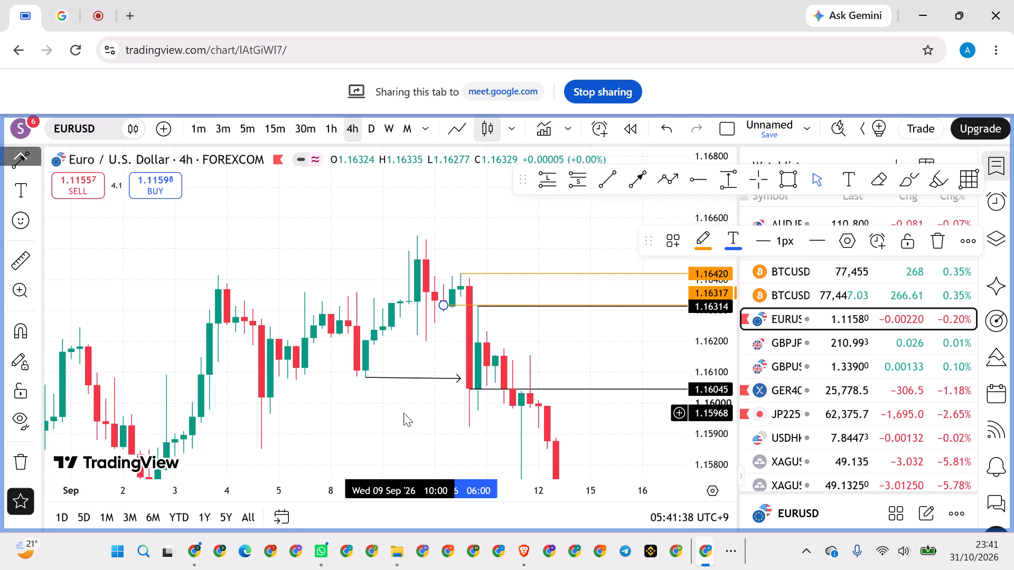
scroll(417, 370, down, 20)
scroll(417, 370, down, 20)
scroll(417, 370, down, 4)
drag(403, 265, 292, 226)
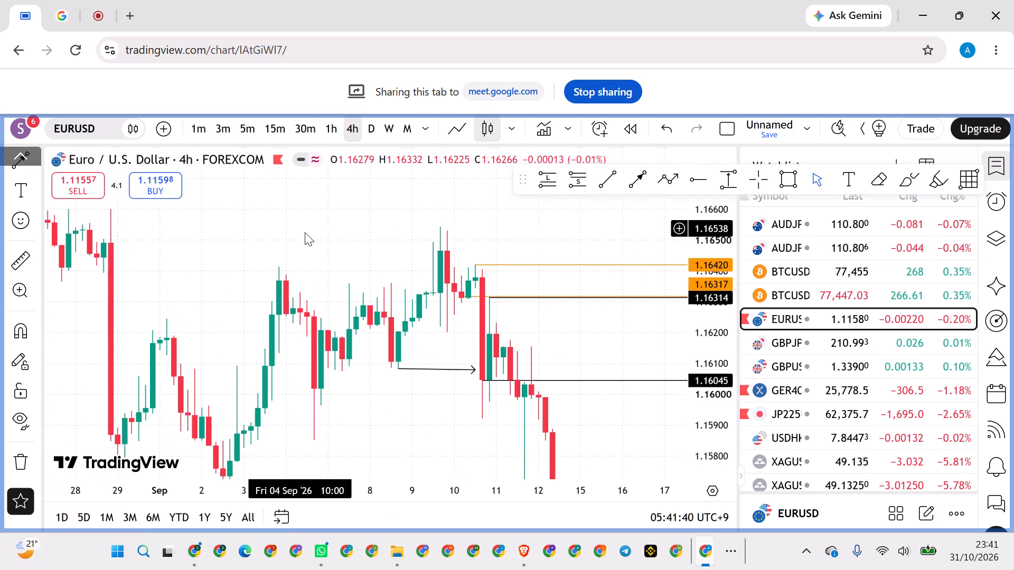
drag(448, 294, 470, 294)
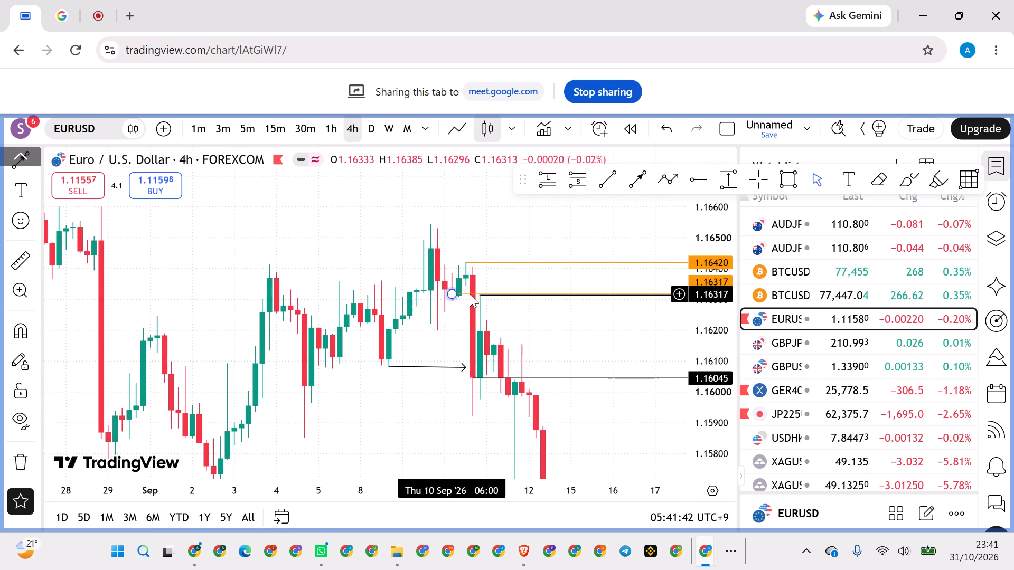
drag(470, 294, 456, 296)
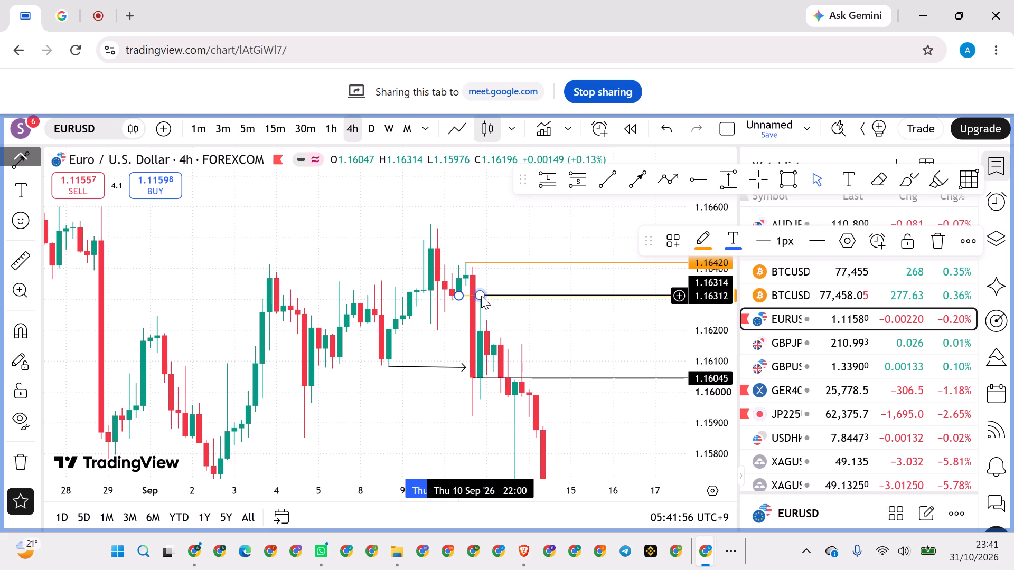
click(571, 339)
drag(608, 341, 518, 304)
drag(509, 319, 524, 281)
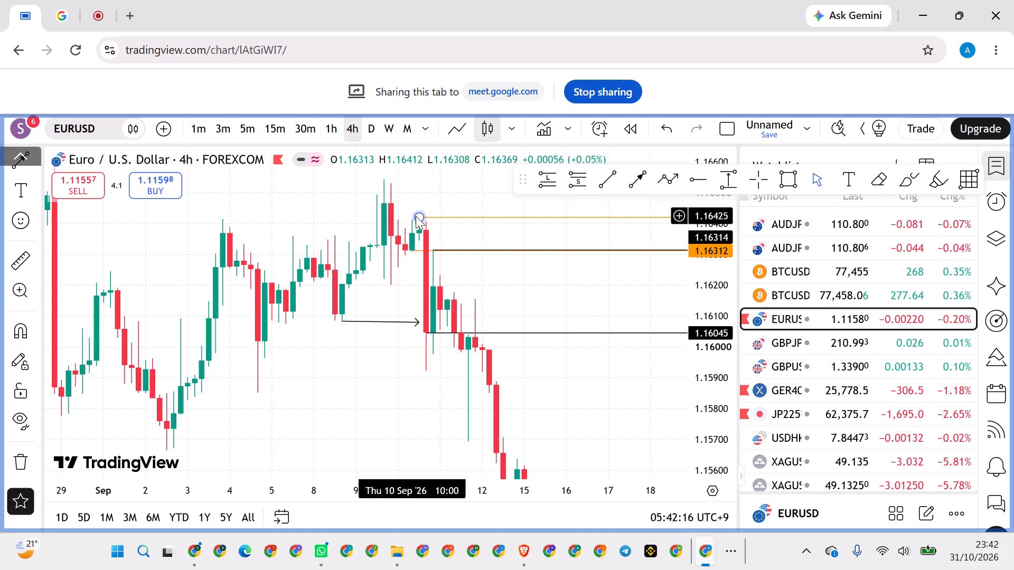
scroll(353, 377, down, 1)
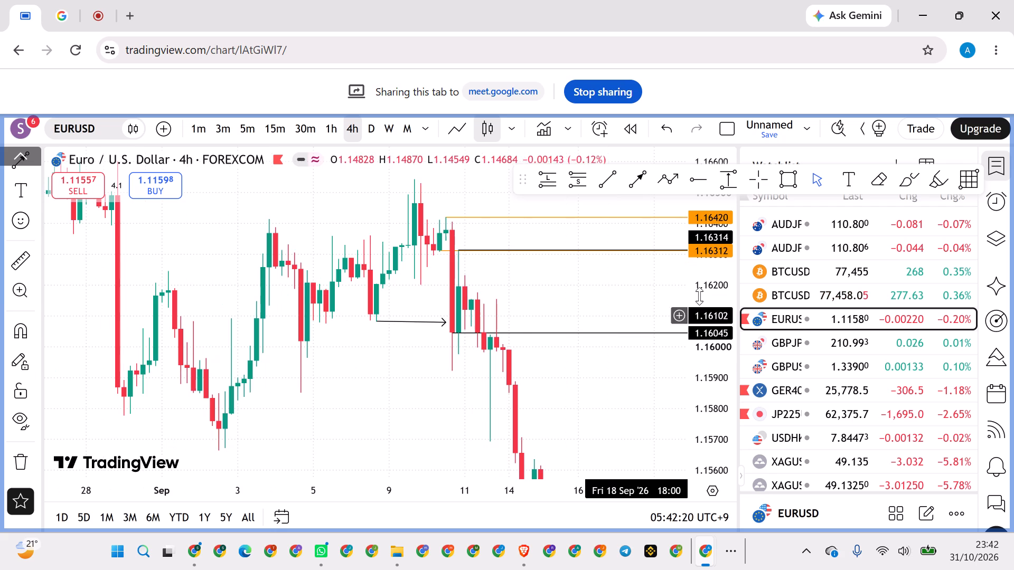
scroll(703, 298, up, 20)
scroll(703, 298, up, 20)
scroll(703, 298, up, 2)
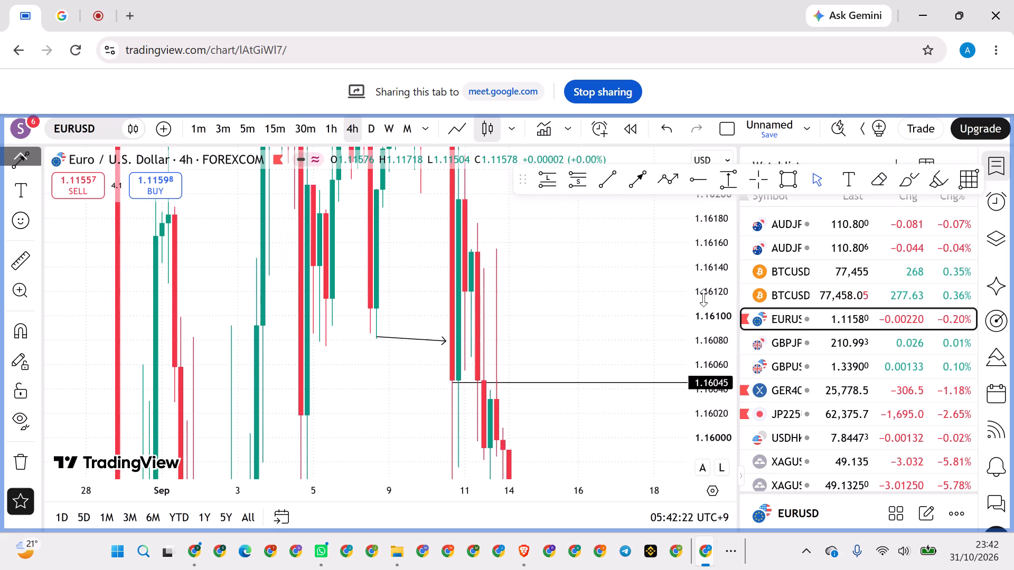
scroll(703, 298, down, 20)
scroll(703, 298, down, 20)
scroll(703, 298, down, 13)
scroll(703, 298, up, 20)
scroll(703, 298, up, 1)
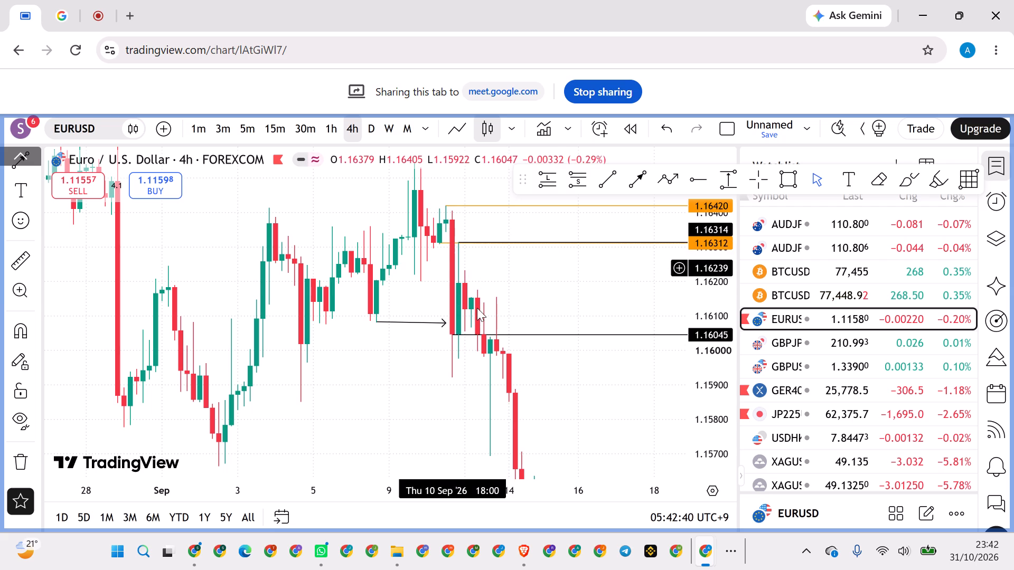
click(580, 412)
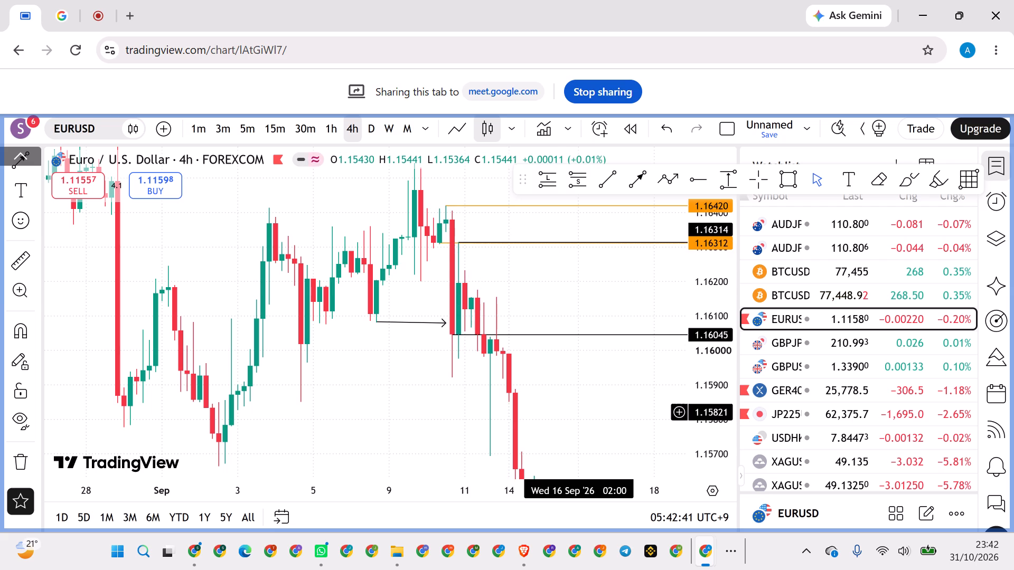